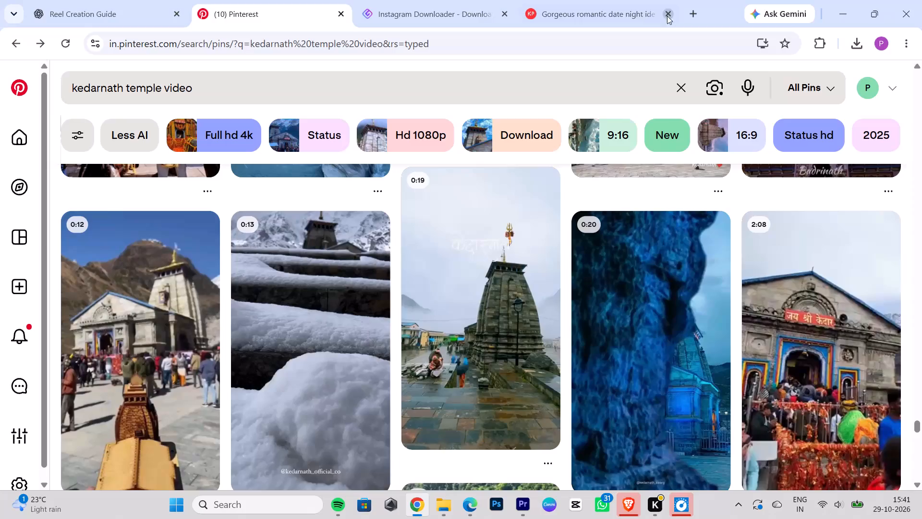
Switch to Premiere Pro and raise the display brightness to slightly under half.
{"action": "left_click", "coordinate": [522, 504]}
{"action": "left_click", "coordinate": [815, 503]}
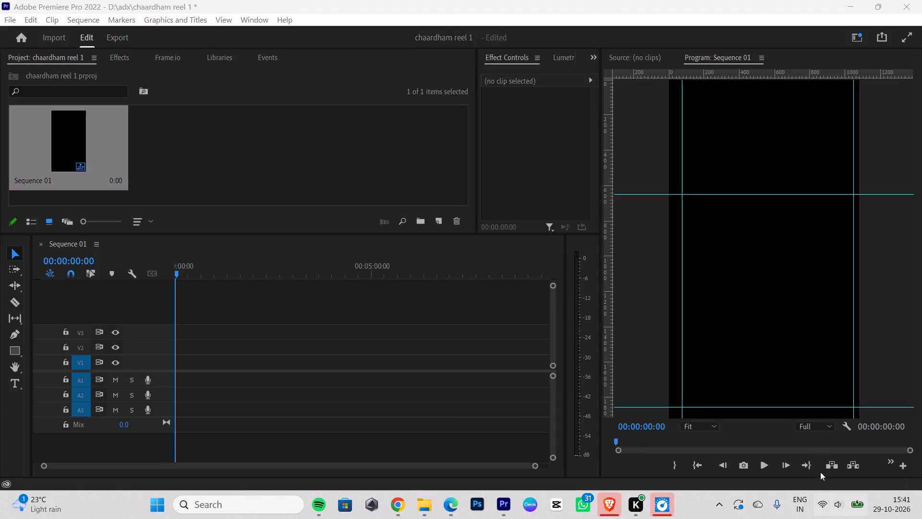
{"action": "left_click", "coordinate": [817, 509]}
{"action": "left_click_drag", "start_coordinate": [755, 406], "coordinate": [762, 401]}
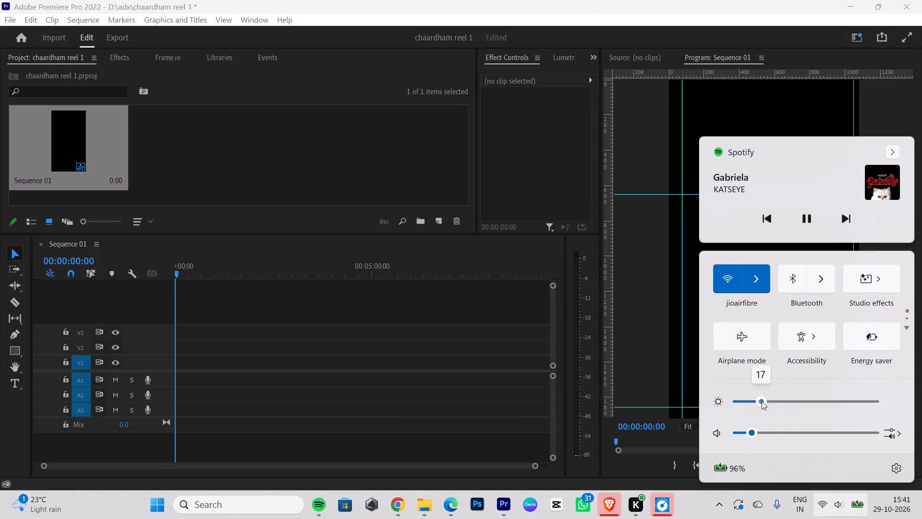
{"action": "left_click_drag", "start_coordinate": [762, 401], "coordinate": [791, 387]}
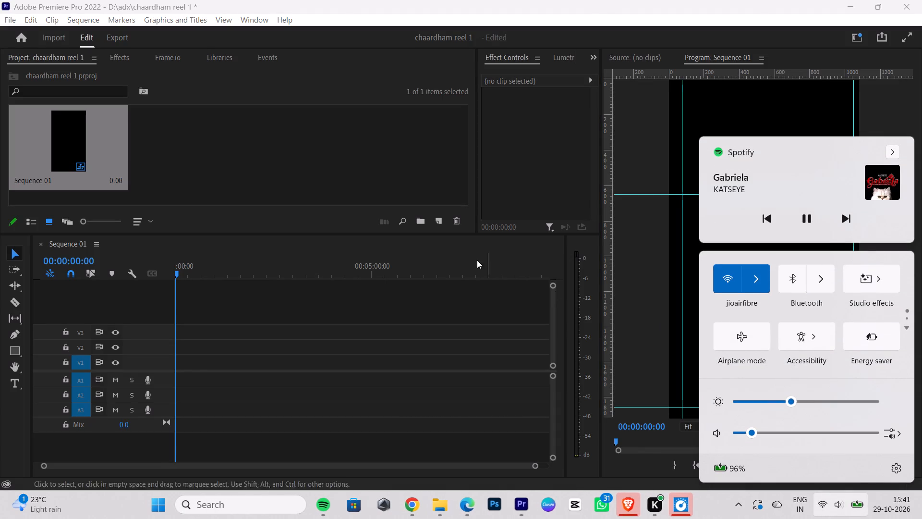
Import the first five of today's video clips, from a62f7a79… through fbbb9862…, from Downloads into the project.
{"action": "left_click", "coordinate": [407, 158]}
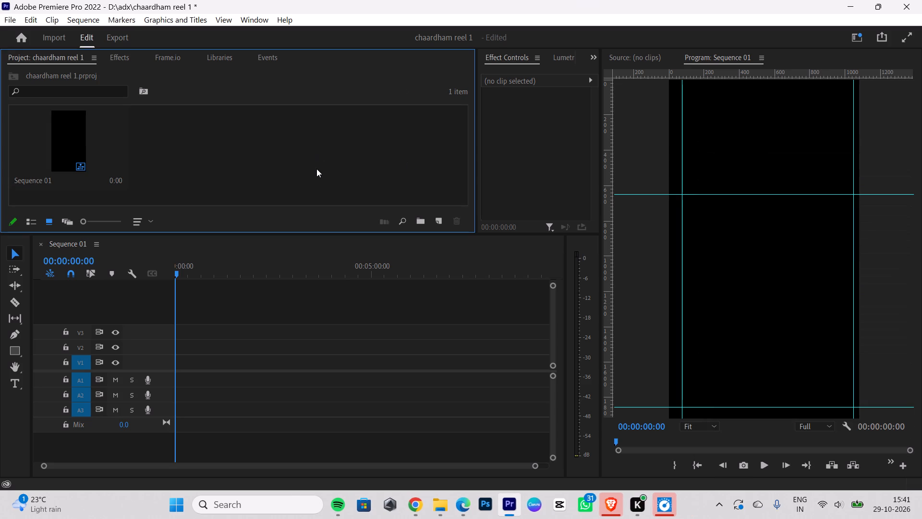
{"action": "key", "text": "ctrl+i"}
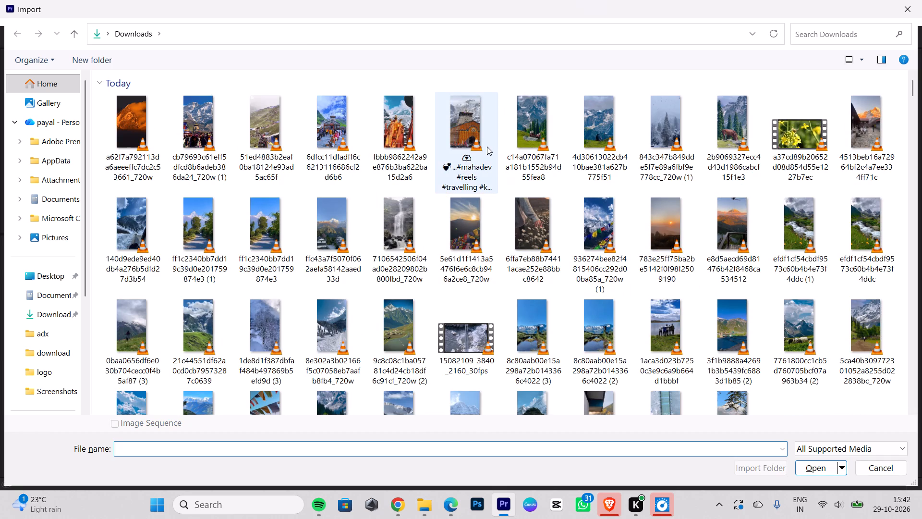
{"action": "left_click_drag", "start_coordinate": [424, 194], "coordinate": [367, 164]}
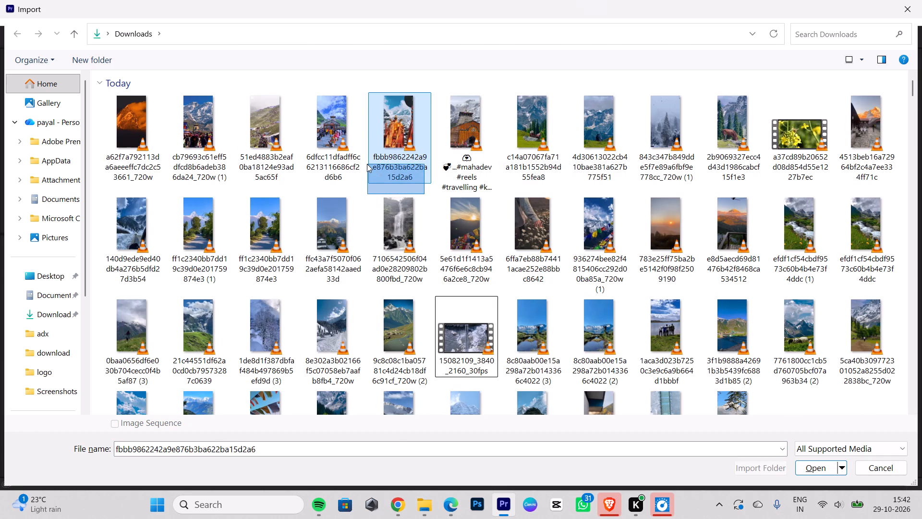
{"action": "left_click_drag", "start_coordinate": [367, 164], "coordinate": [116, 135]}
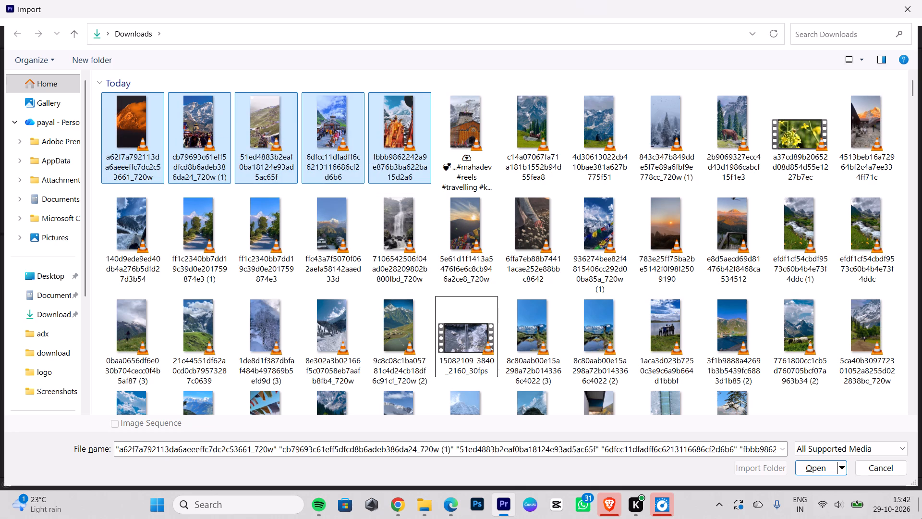
{"action": "left_click", "coordinate": [817, 469]}
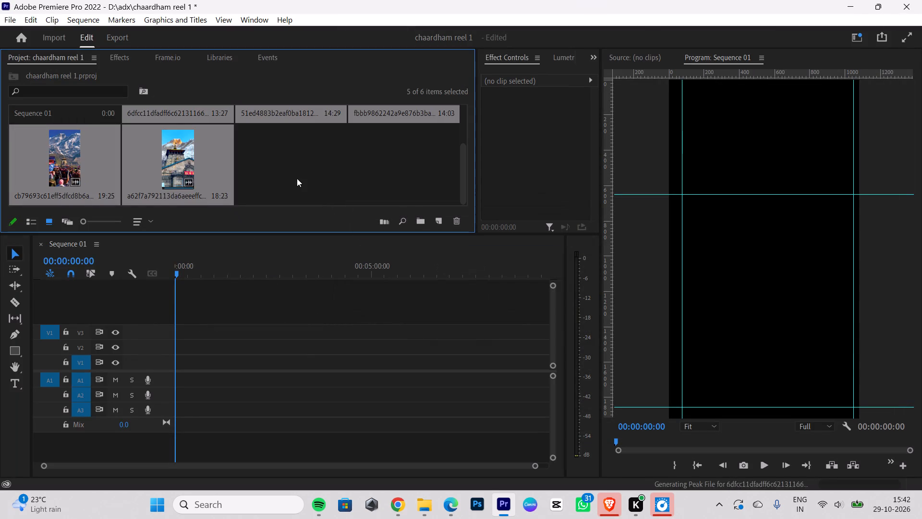
{"action": "left_click", "coordinate": [324, 170]}
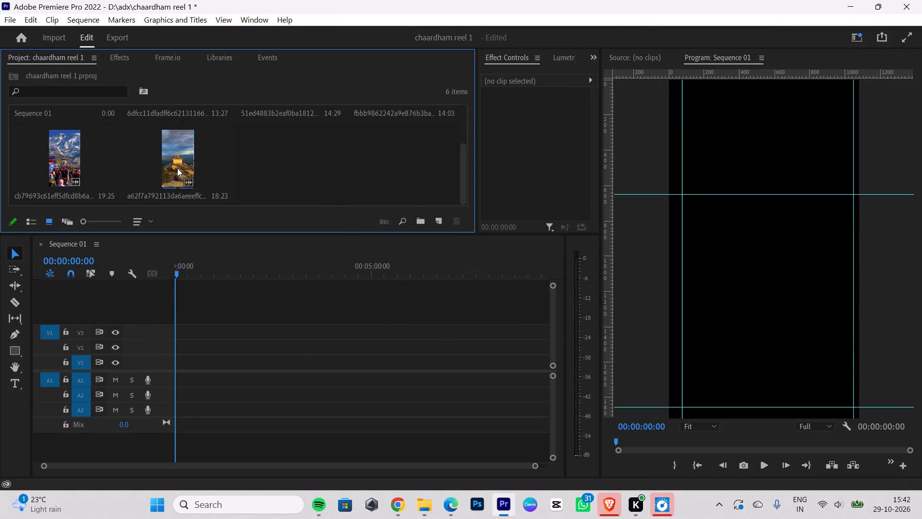
{"action": "scroll", "coordinate": [291, 168], "scroll_direction": "up", "scroll_amount": 3}
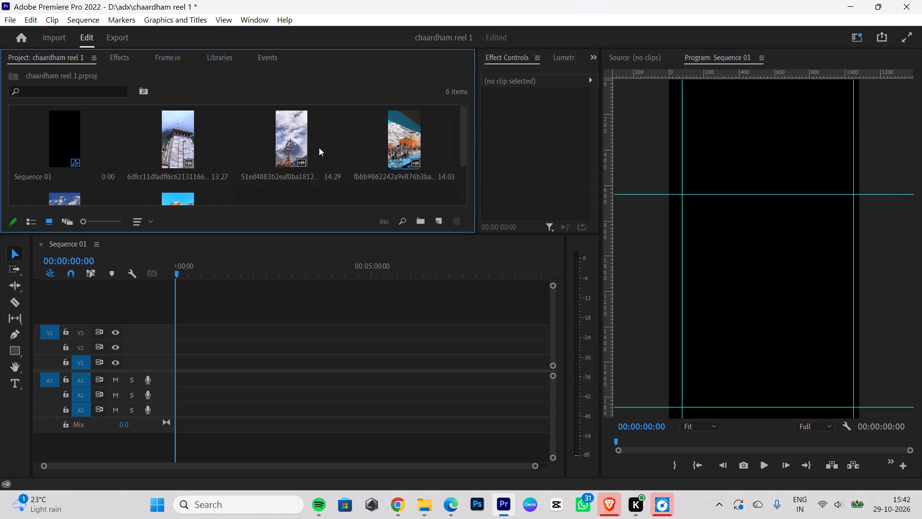
{"action": "scroll", "coordinate": [285, 149], "scroll_direction": "down", "scroll_amount": 3}
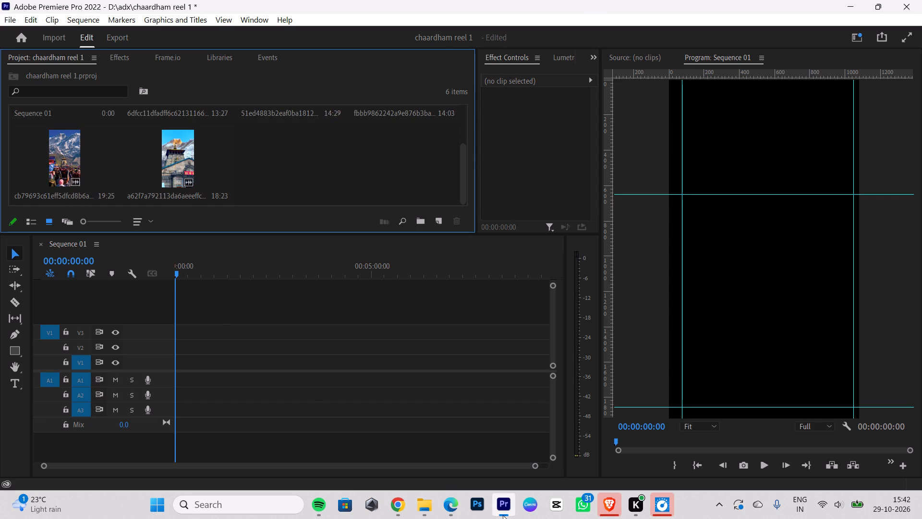
Find the temple-and-trident clip e686d5707e48345b4d48fe71bd357763_720w (3) in the Downloads folder and add it to the Premiere Pro project.
{"action": "left_click", "coordinate": [428, 504]}
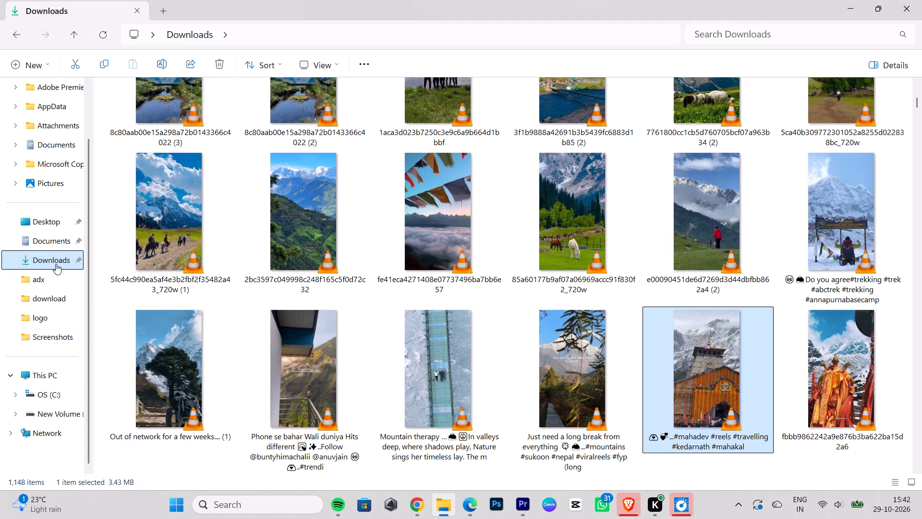
{"action": "left_click", "coordinate": [103, 42]}
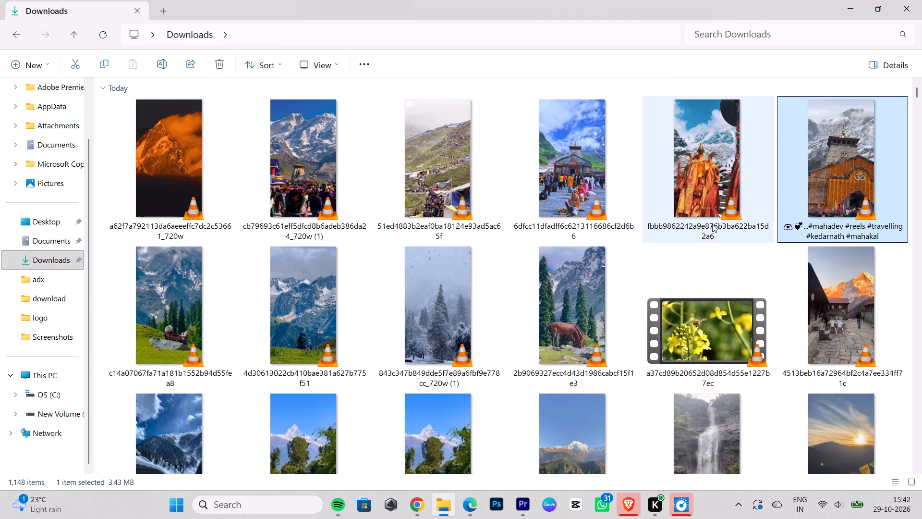
{"action": "scroll", "coordinate": [718, 225], "scroll_direction": "down", "scroll_amount": 3}
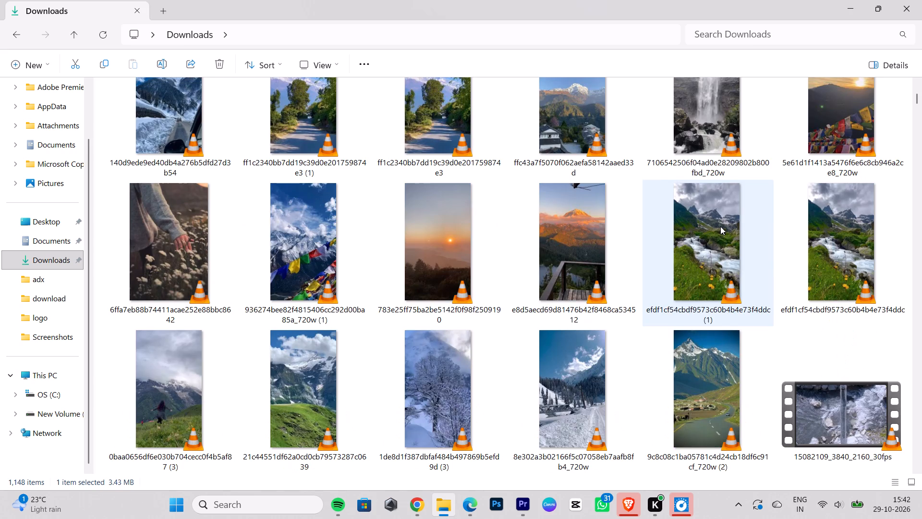
{"action": "scroll", "coordinate": [720, 226], "scroll_direction": "down", "scroll_amount": 2}
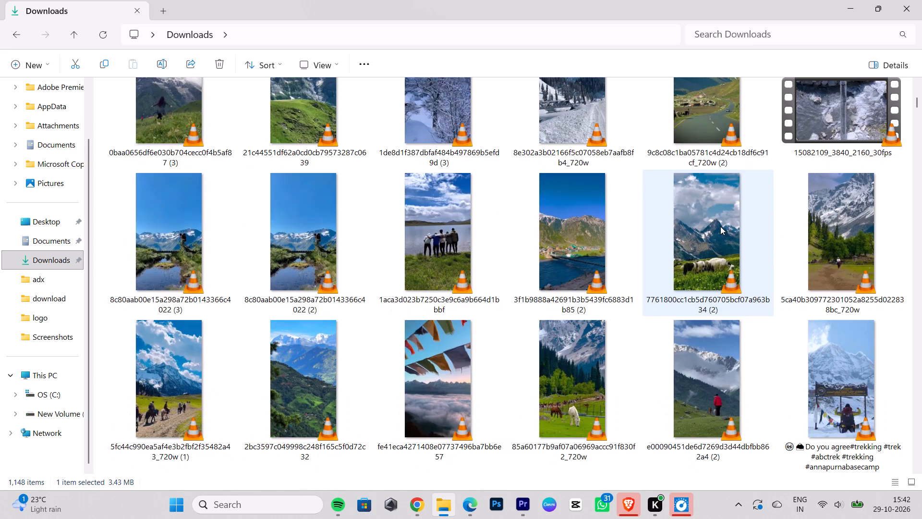
{"action": "scroll", "coordinate": [720, 226], "scroll_direction": "down", "scroll_amount": 2}
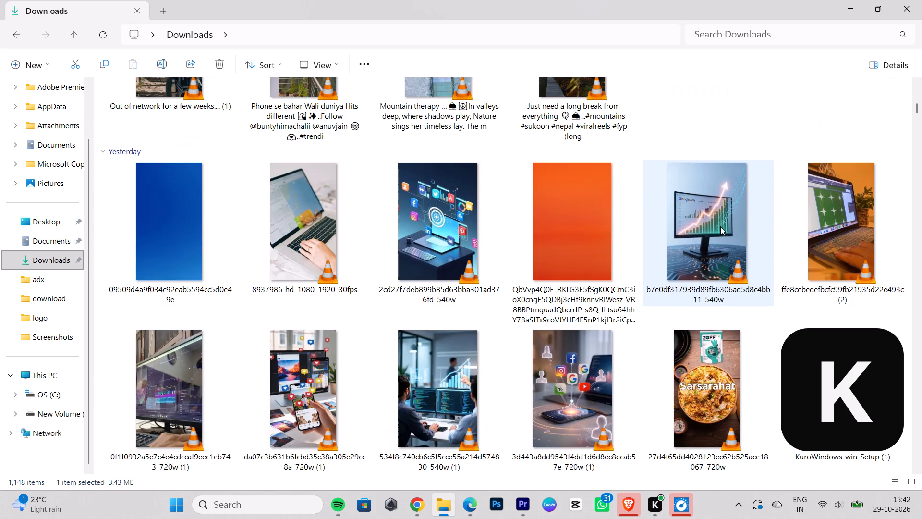
{"action": "scroll", "coordinate": [720, 226], "scroll_direction": "up", "scroll_amount": 1}
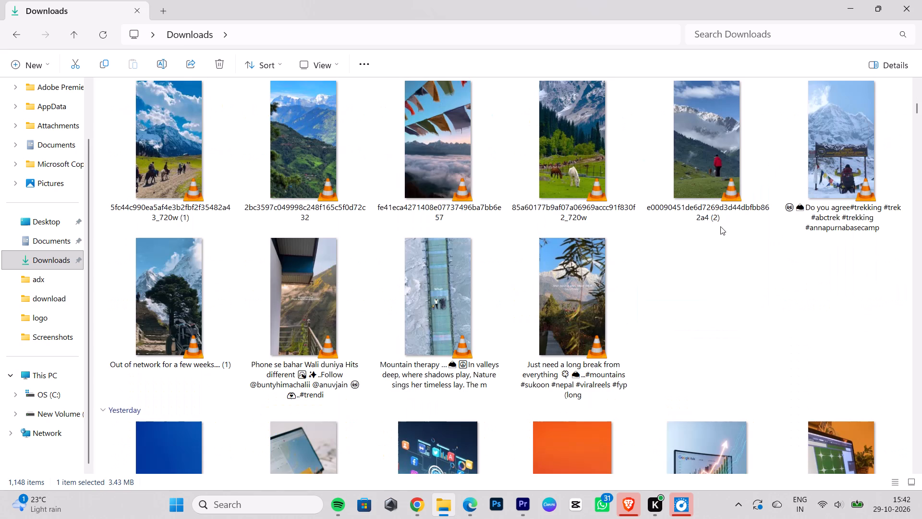
{"action": "scroll", "coordinate": [720, 226], "scroll_direction": "down", "scroll_amount": 1}
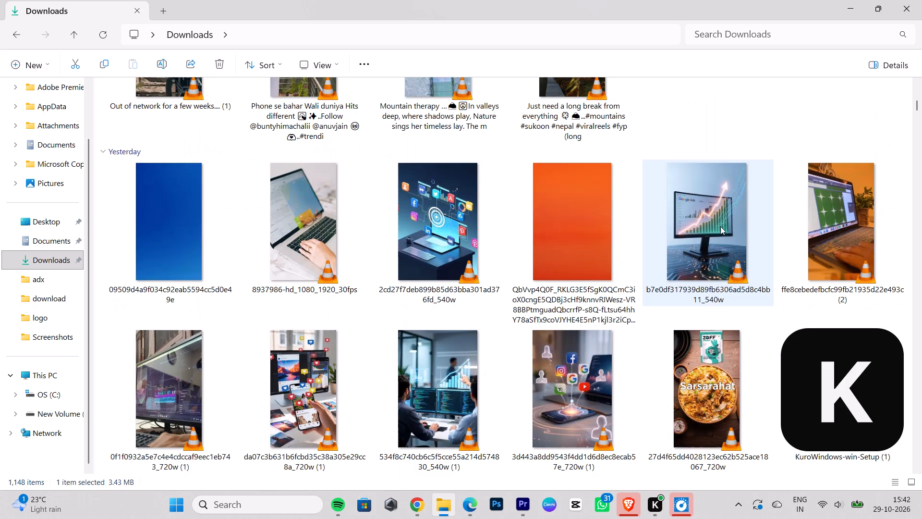
{"action": "scroll", "coordinate": [720, 226], "scroll_direction": "down", "scroll_amount": 3}
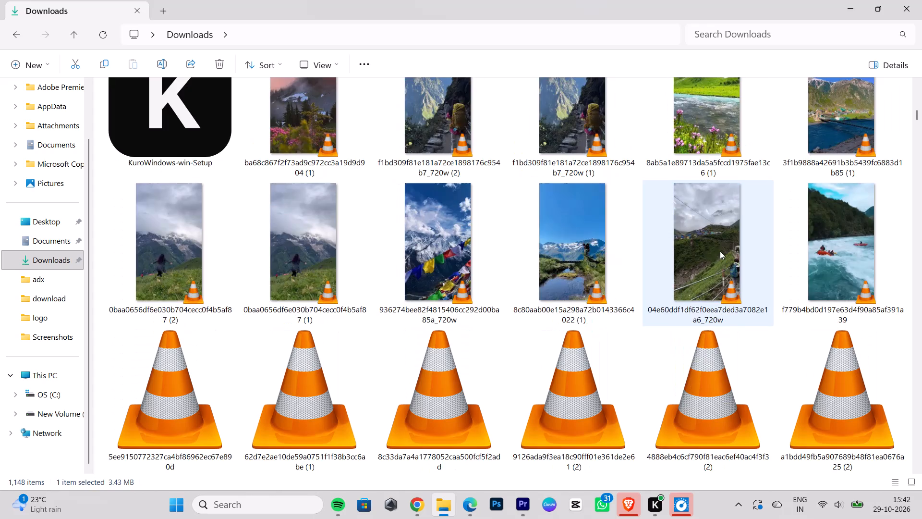
{"action": "scroll", "coordinate": [720, 251], "scroll_direction": "down", "scroll_amount": 3}
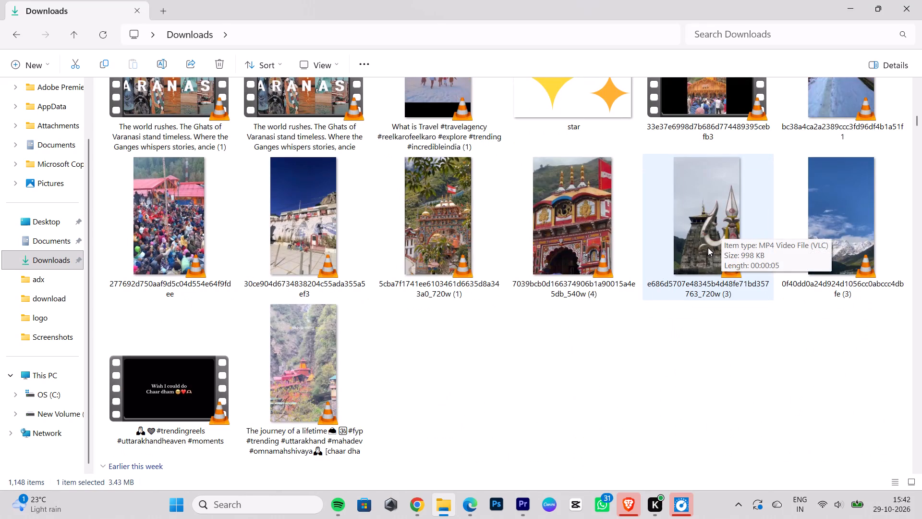
{"action": "left_click_drag", "start_coordinate": [719, 249], "coordinate": [653, 435]}
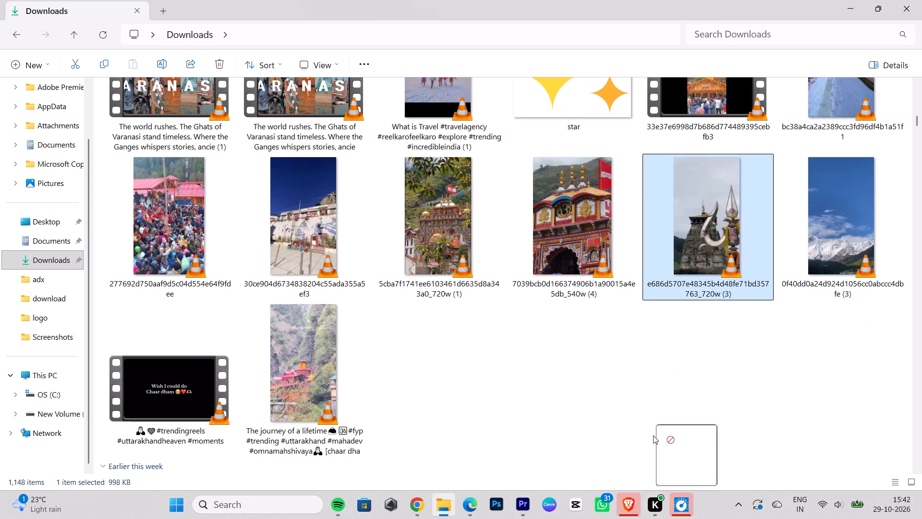
{"action": "left_click_drag", "start_coordinate": [653, 435], "coordinate": [165, 107]}
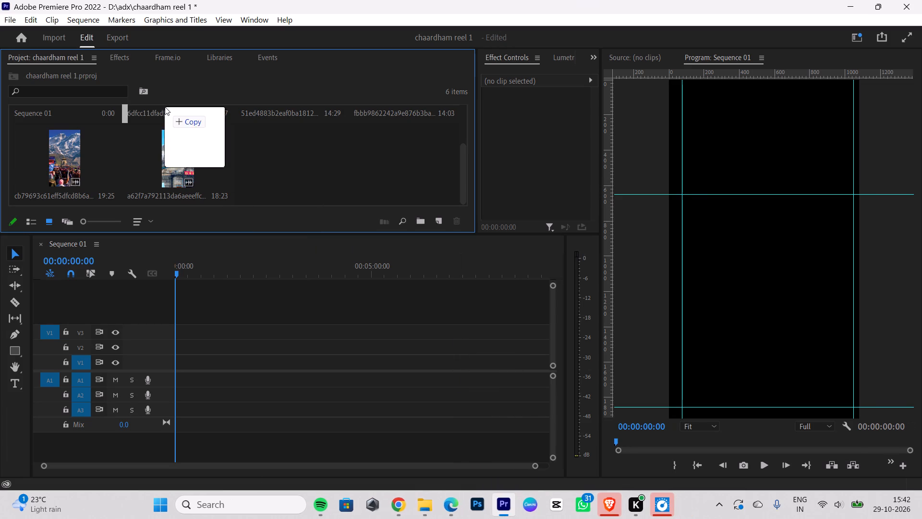
{"action": "left_click_drag", "start_coordinate": [165, 107], "coordinate": [225, 143]}
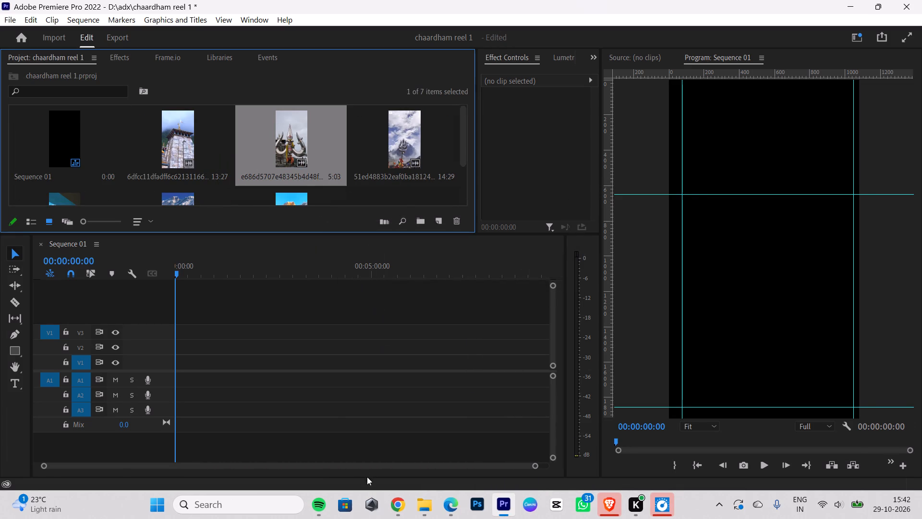
Return to the Downloads folder and look through the older files for more Kedarnath temple clips.
{"action": "left_click", "coordinate": [391, 499]}
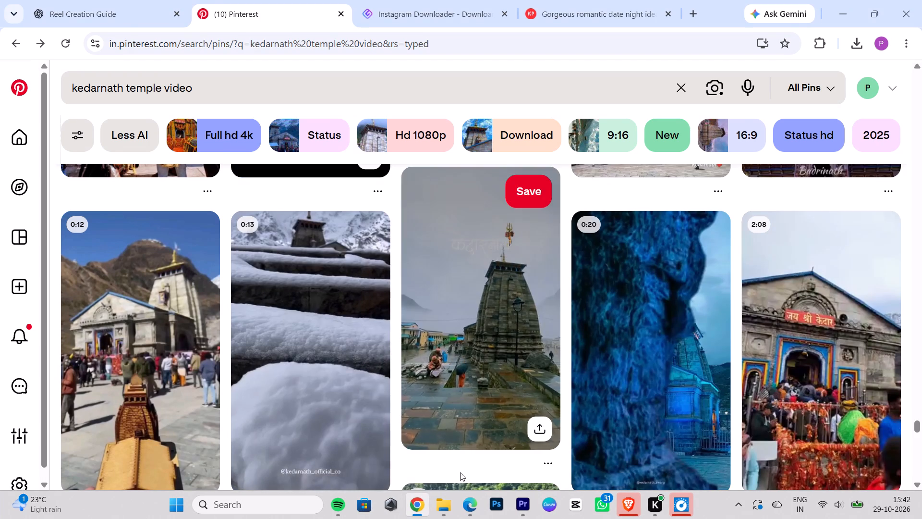
{"action": "left_click", "coordinate": [441, 506]}
{"action": "left_click", "coordinate": [569, 382]}
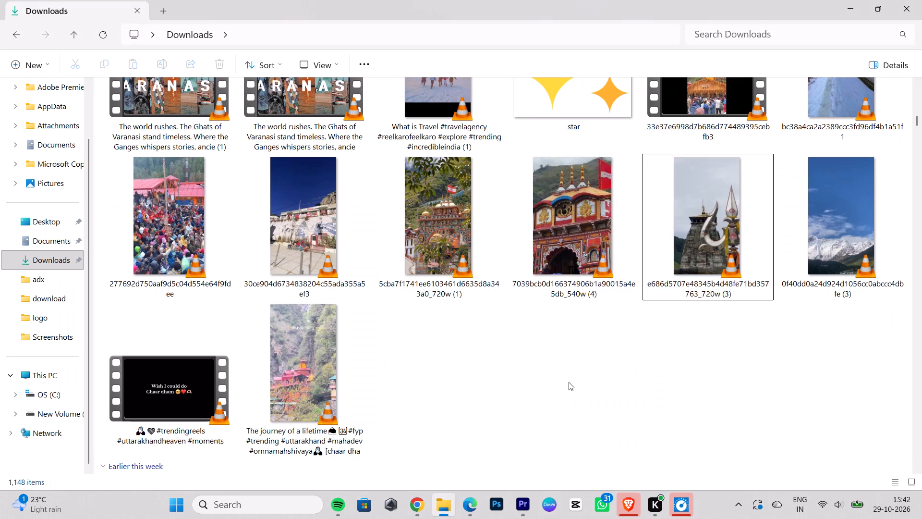
{"action": "scroll", "coordinate": [569, 382], "scroll_direction": "down", "scroll_amount": 1}
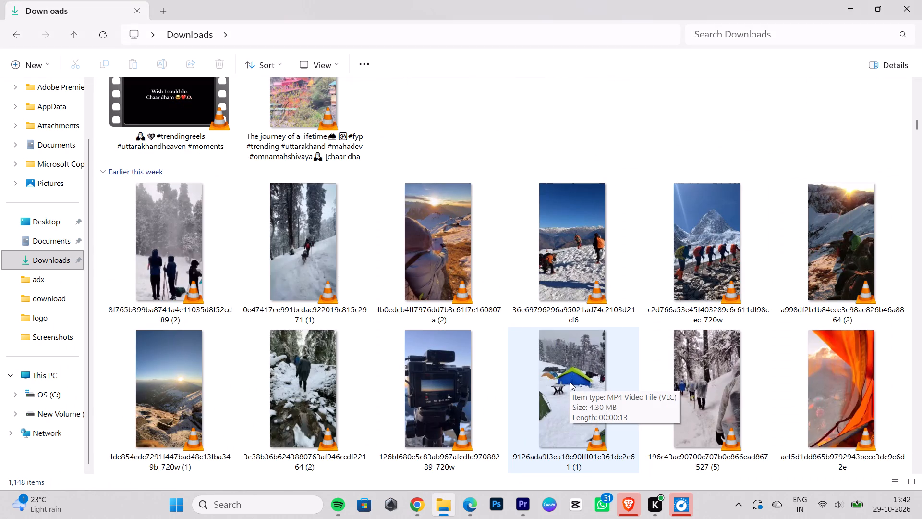
{"action": "scroll", "coordinate": [571, 383], "scroll_direction": "down", "scroll_amount": 1}
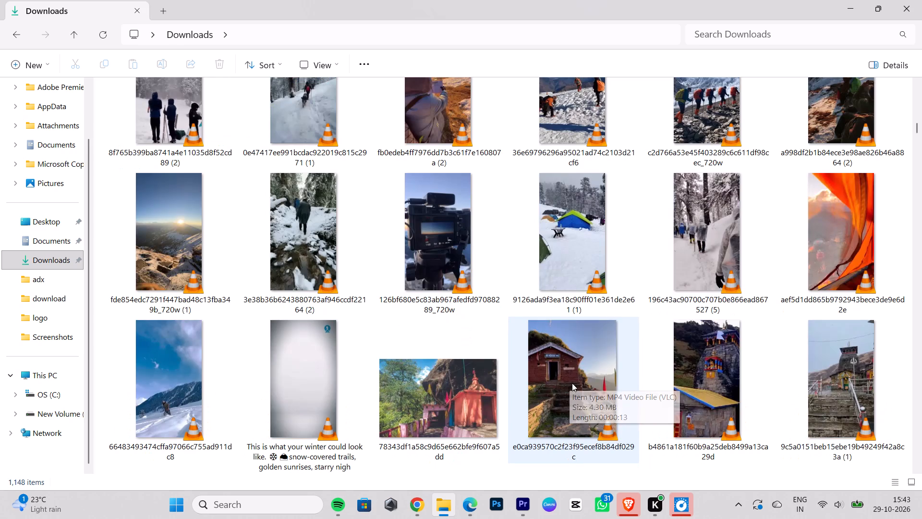
{"action": "scroll", "coordinate": [582, 372], "scroll_direction": "down", "scroll_amount": 3}
{"action": "scroll", "coordinate": [582, 372], "scroll_direction": "up", "scroll_amount": 1}
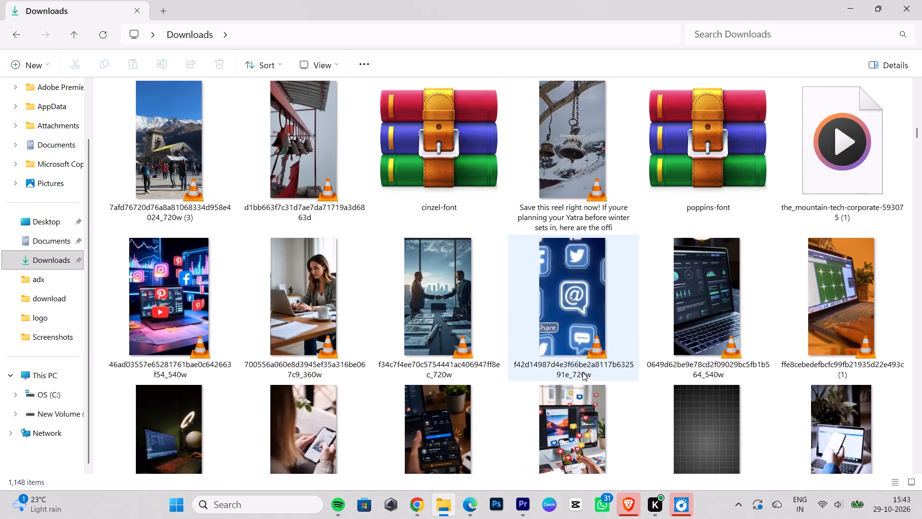
{"action": "scroll", "coordinate": [582, 372], "scroll_direction": "down", "scroll_amount": 2}
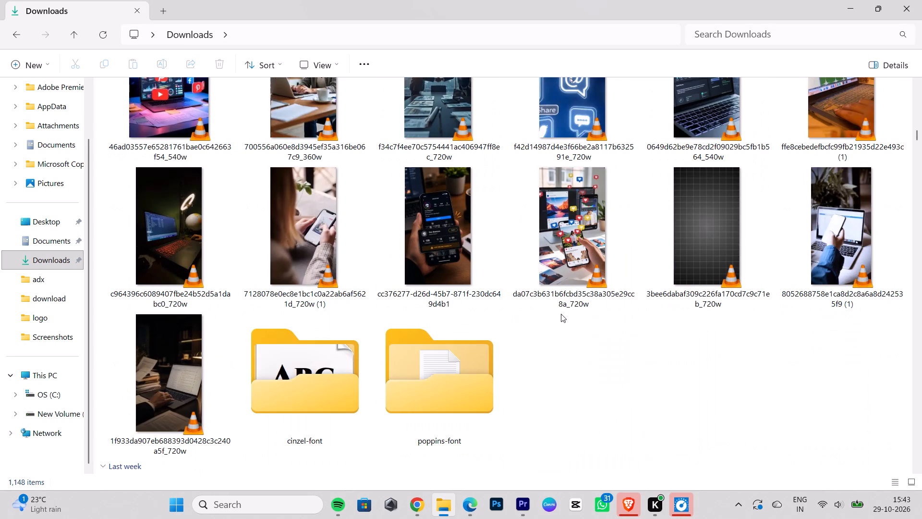
{"action": "scroll", "coordinate": [561, 314], "scroll_direction": "down", "scroll_amount": 5}
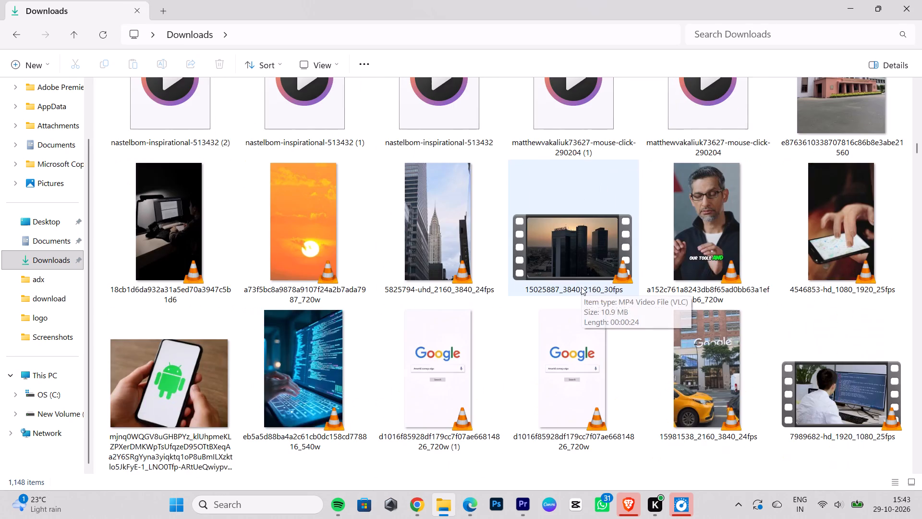
{"action": "scroll", "coordinate": [581, 287], "scroll_direction": "down", "scroll_amount": 4}
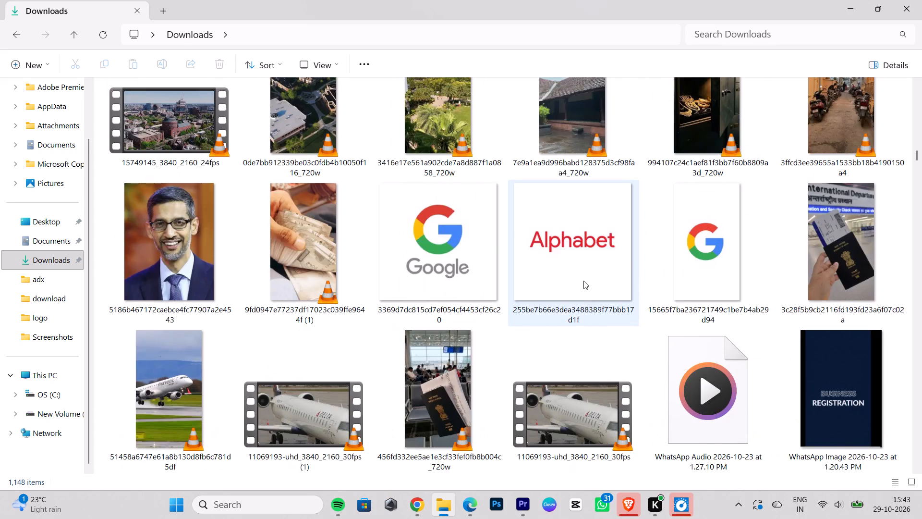
{"action": "scroll", "coordinate": [583, 281], "scroll_direction": "down", "scroll_amount": 6}
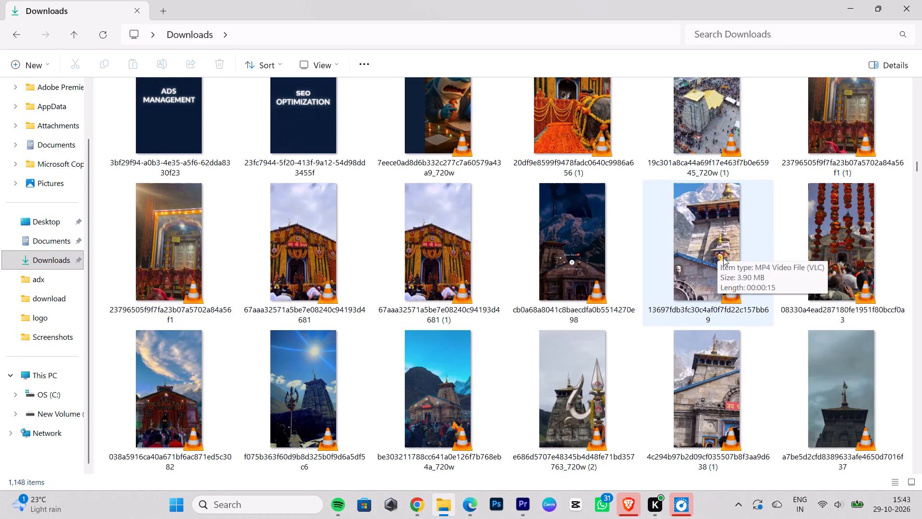
Preview the temple clip 13697fdb3fc30c4af0f7fd22c157bb69 in VLC, check the sound settings, and close the player.
{"action": "double_click", "coordinate": [714, 229]}
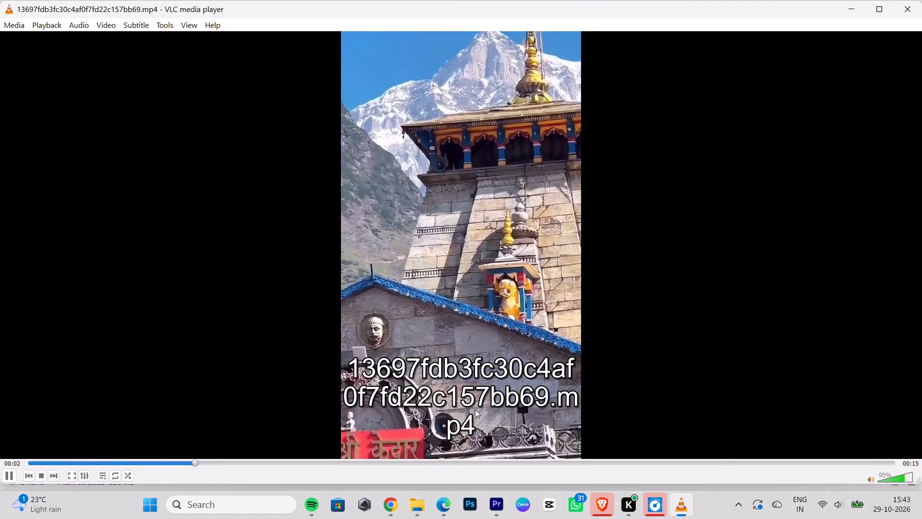
{"action": "left_click", "coordinate": [847, 518]}
{"action": "left_click", "coordinate": [847, 517]}
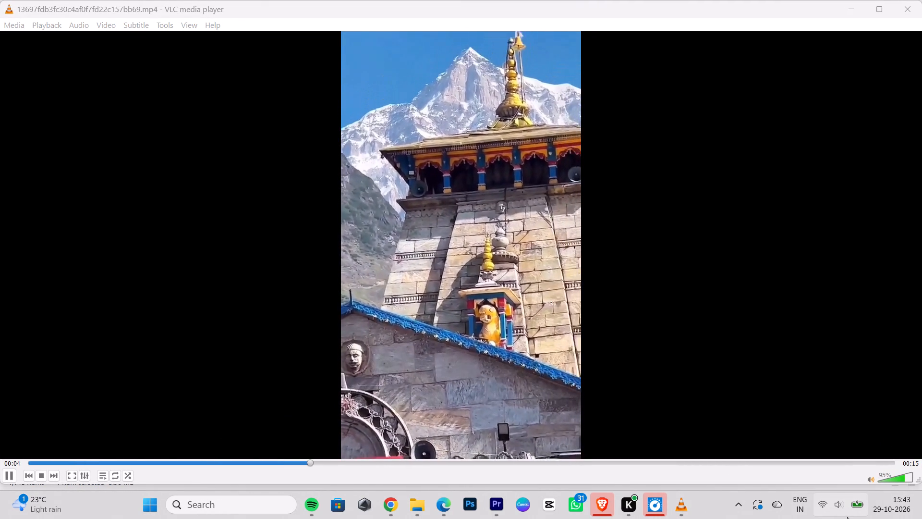
{"action": "left_click", "coordinate": [821, 510]}
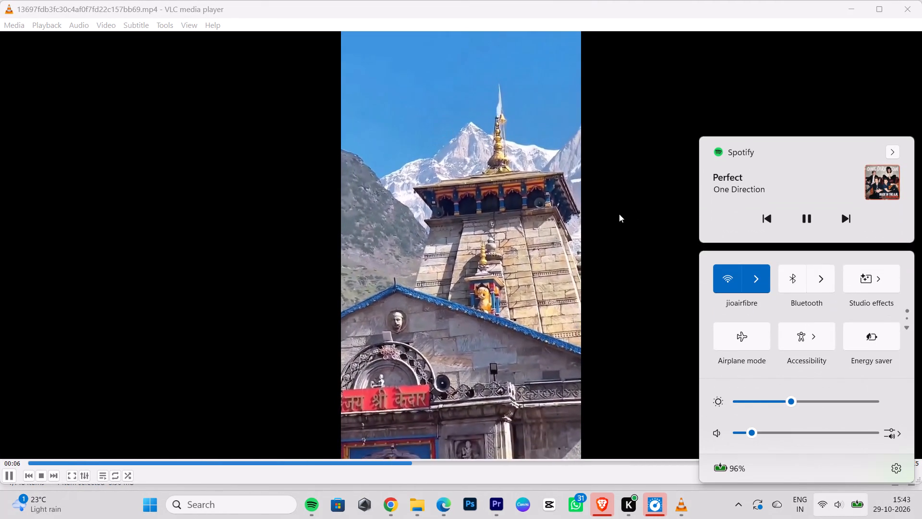
{"action": "left_click", "coordinate": [642, 220]}
{"action": "left_click", "coordinate": [499, 305]}
{"action": "left_click", "coordinate": [904, 20]}
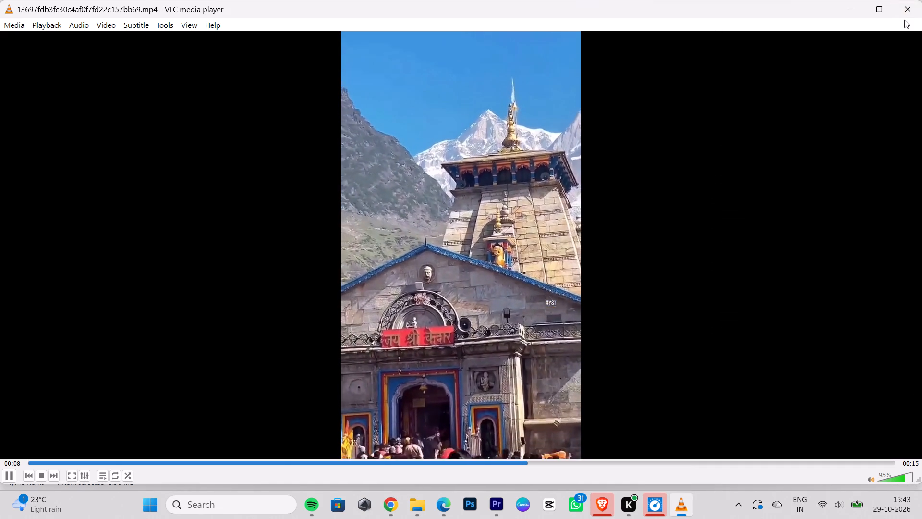
{"action": "left_click", "coordinate": [904, 10]}
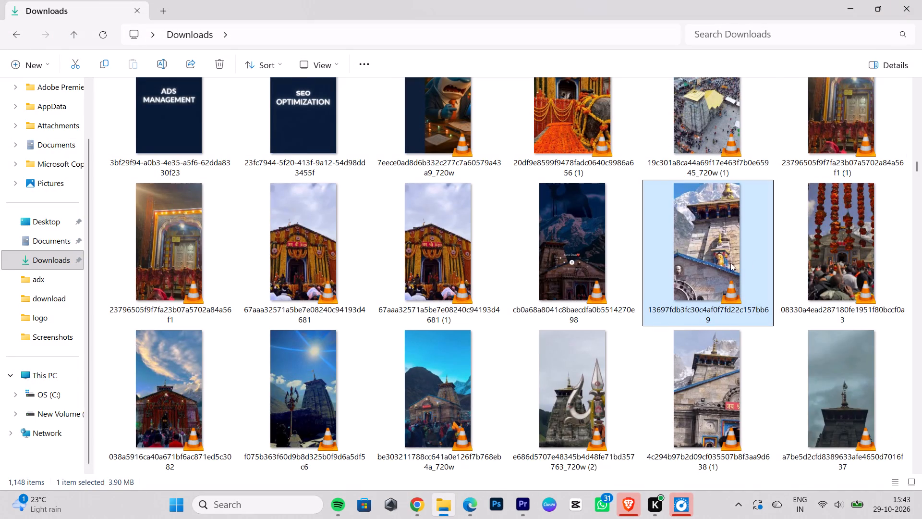
Look further through the older files in Downloads for more Kedarnath temple clips.
{"action": "scroll", "coordinate": [728, 263], "scroll_direction": "down", "scroll_amount": 1}
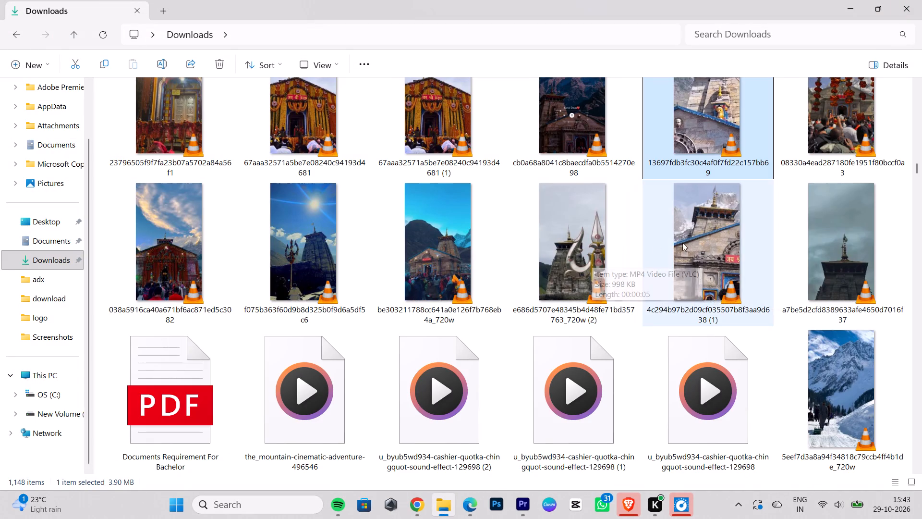
{"action": "scroll", "coordinate": [712, 241], "scroll_direction": "down", "scroll_amount": 6}
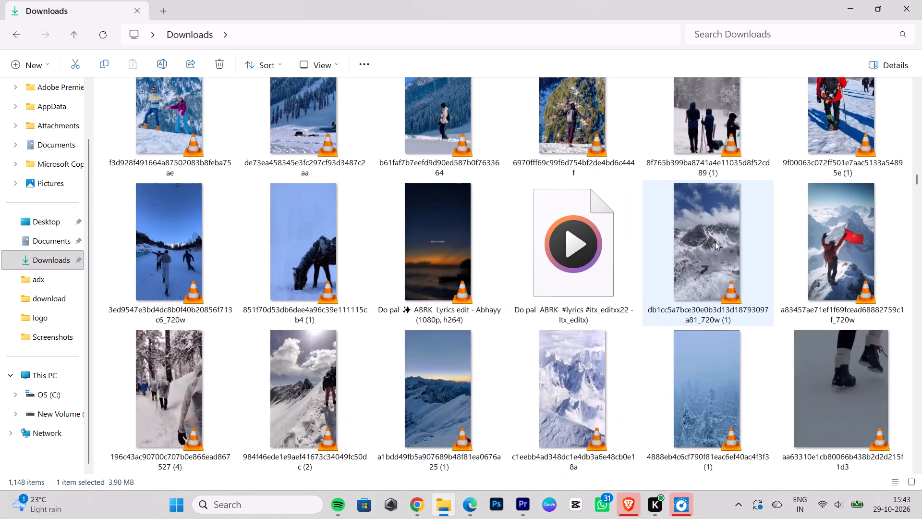
{"action": "scroll", "coordinate": [715, 242], "scroll_direction": "down", "scroll_amount": 5}
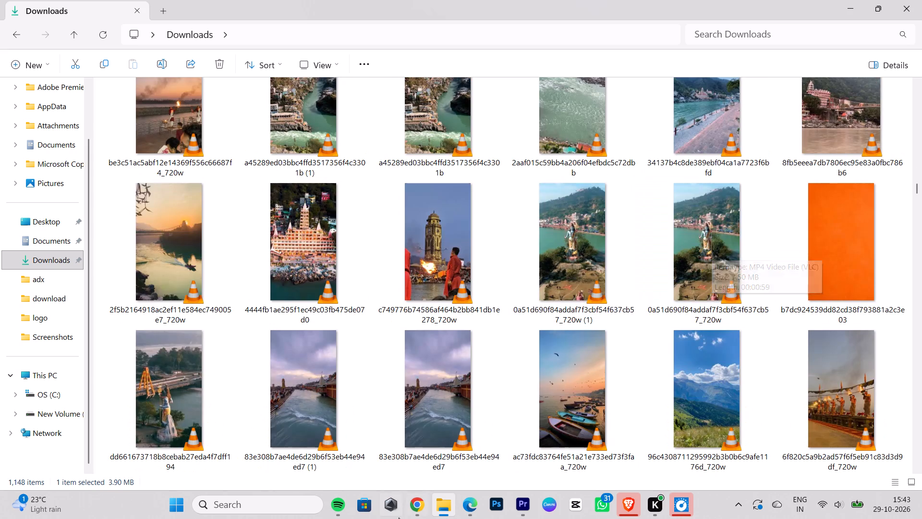
Switch to Chrome and look through the Pinterest results for "kedarnath temple video" for another suitable clip.
{"action": "left_click", "coordinate": [413, 511]}
{"action": "scroll", "coordinate": [659, 366], "scroll_direction": "up", "scroll_amount": 4}
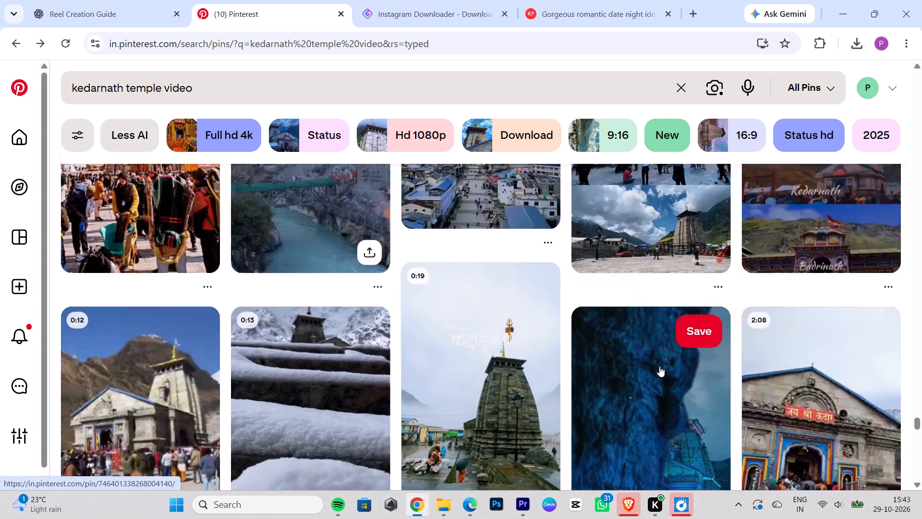
{"action": "scroll", "coordinate": [659, 366], "scroll_direction": "up", "scroll_amount": 20}
{"action": "scroll", "coordinate": [659, 366], "scroll_direction": "up", "scroll_amount": 14}
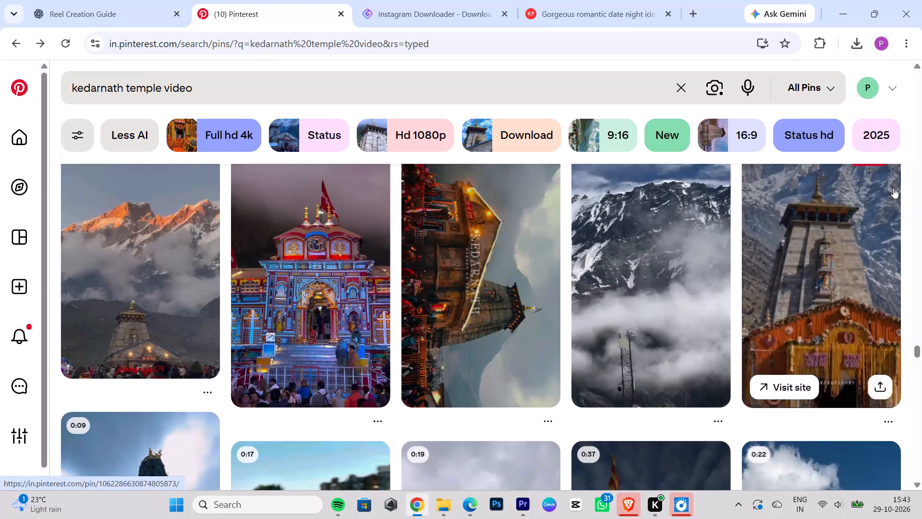
{"action": "left_click_drag", "start_coordinate": [921, 172], "coordinate": [921, 64]}
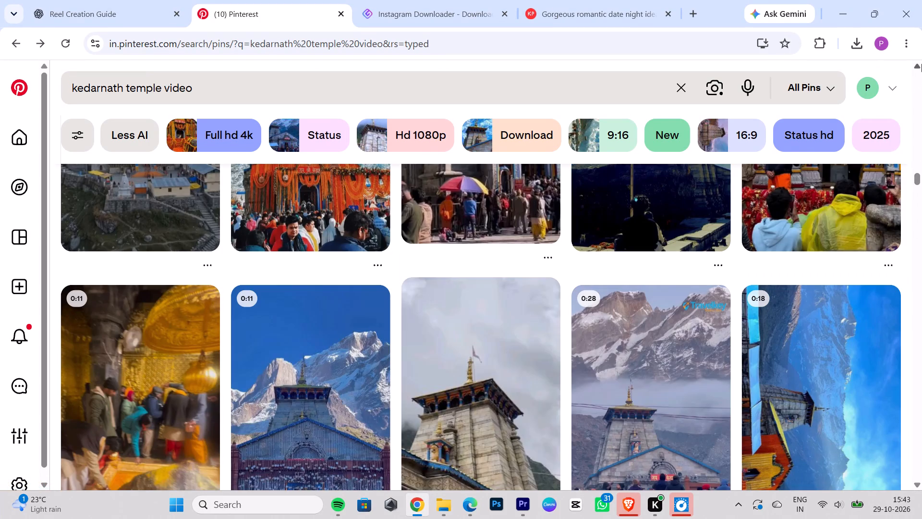
{"action": "scroll", "coordinate": [480, 397], "scroll_direction": "up", "scroll_amount": 11}
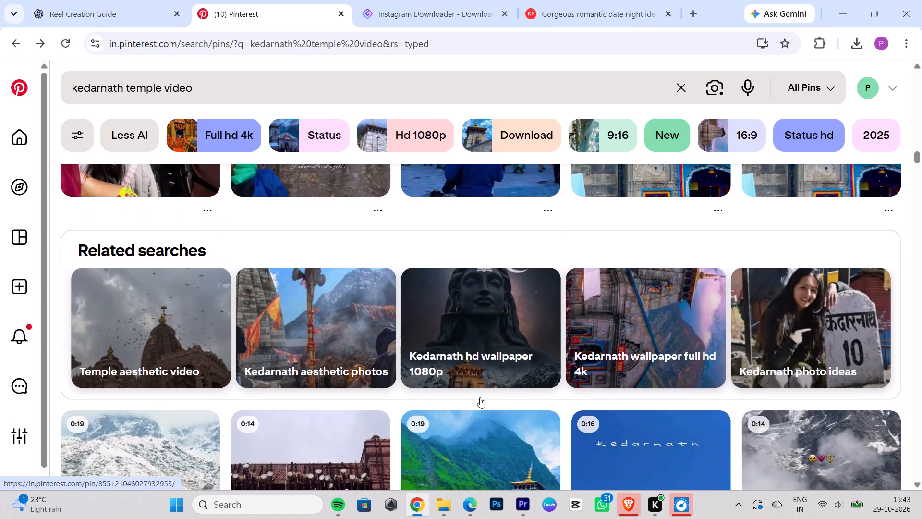
{"action": "scroll", "coordinate": [482, 397], "scroll_direction": "up", "scroll_amount": 12}
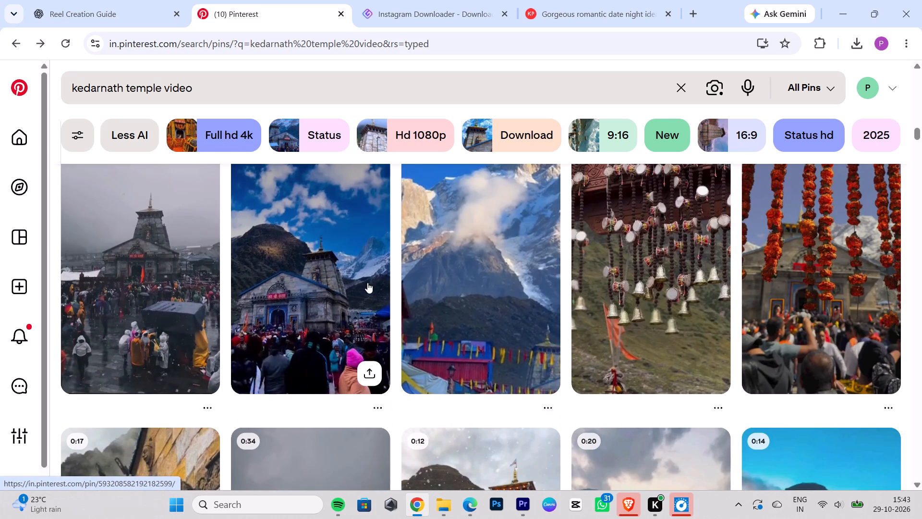
{"action": "scroll", "coordinate": [361, 274], "scroll_direction": "up", "scroll_amount": 12}
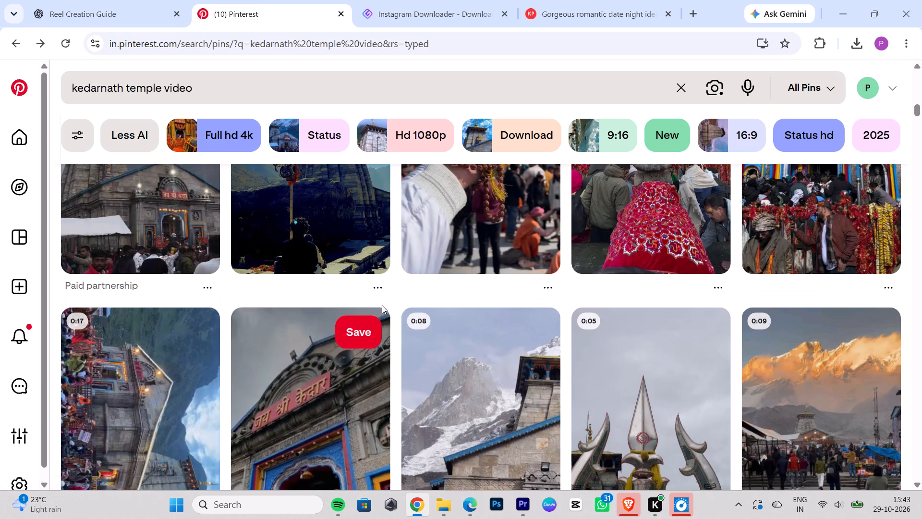
{"action": "scroll", "coordinate": [383, 305], "scroll_direction": "up", "scroll_amount": 4}
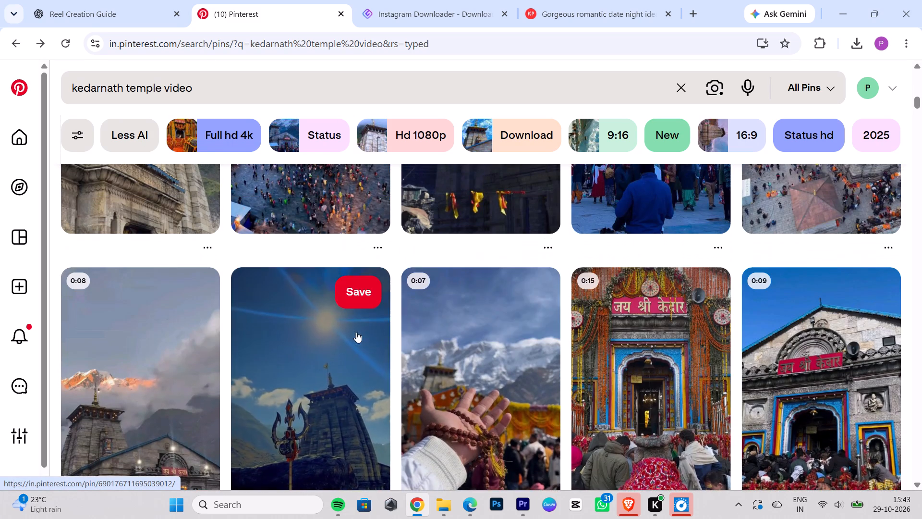
{"action": "scroll", "coordinate": [701, 411], "scroll_direction": "up", "scroll_amount": 4}
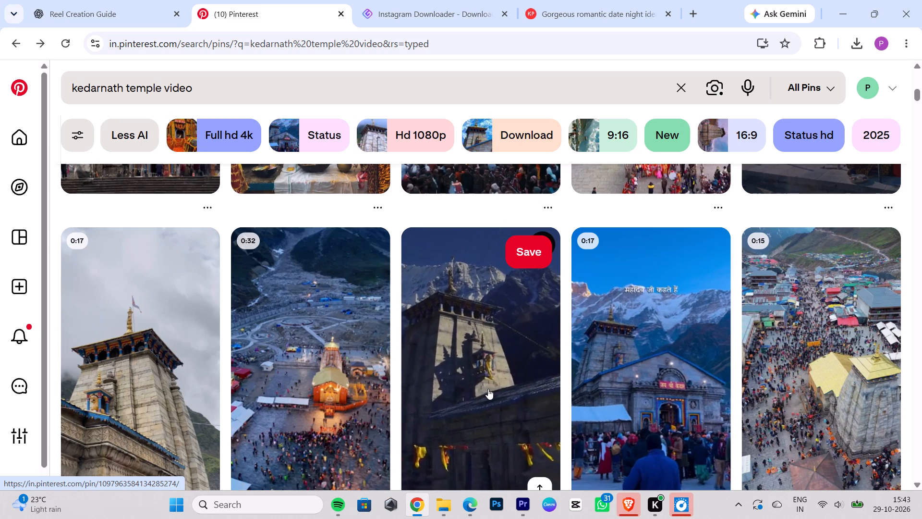
{"action": "scroll", "coordinate": [497, 383], "scroll_direction": "up", "scroll_amount": 2}
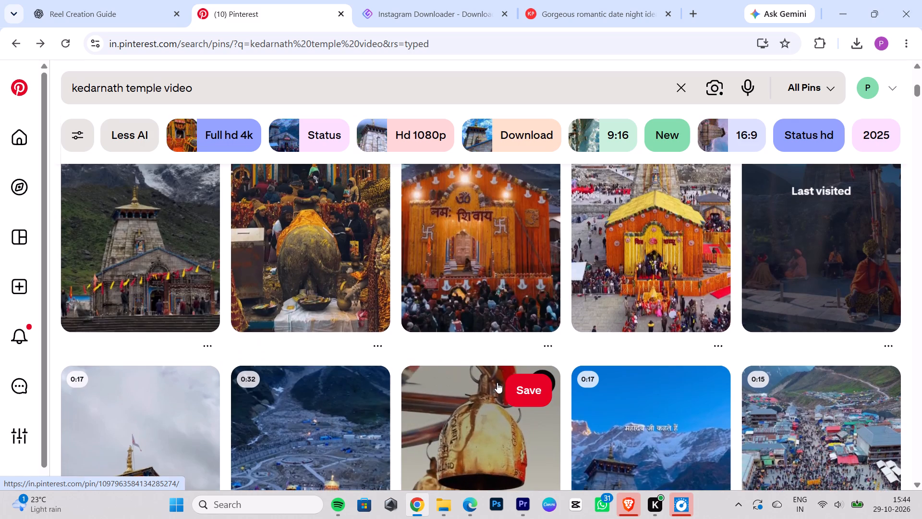
{"action": "scroll", "coordinate": [647, 275], "scroll_direction": "up", "scroll_amount": 2}
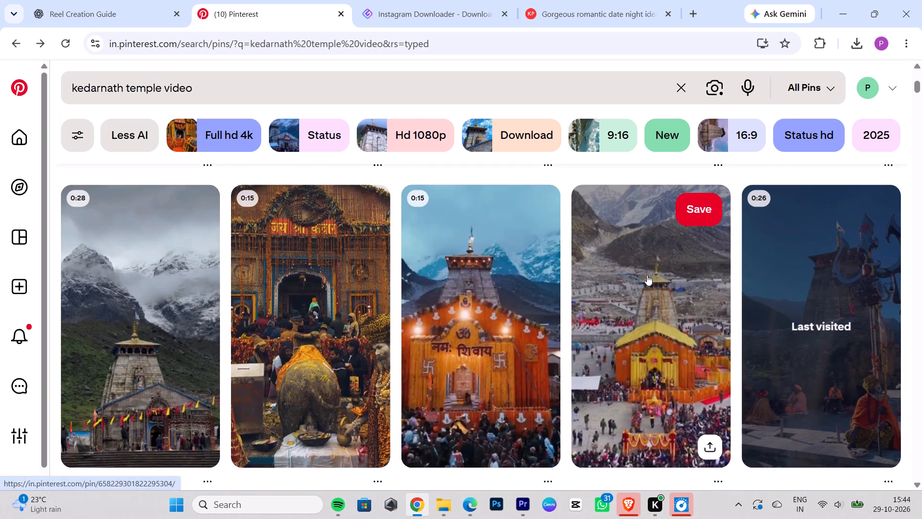
{"action": "scroll", "coordinate": [647, 275], "scroll_direction": "up", "scroll_amount": 3}
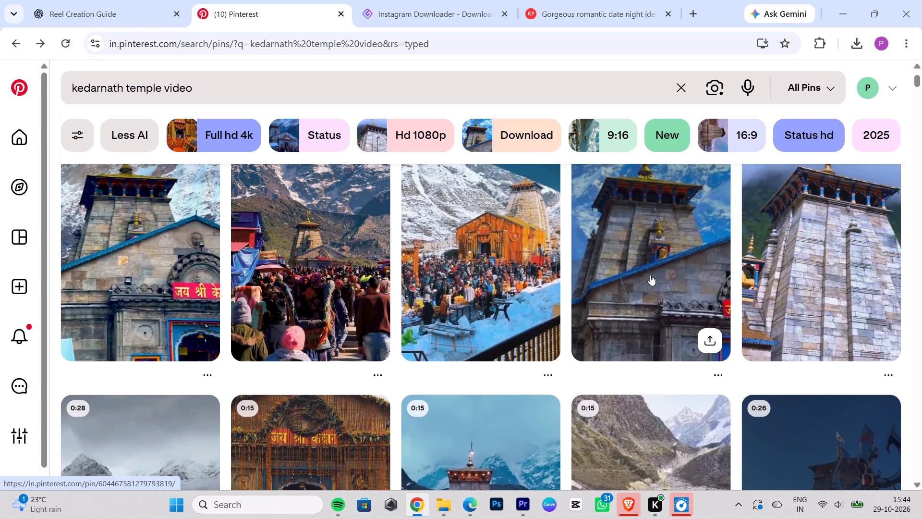
Open the pin showing the crowd before Kedarnath temple, skim its video to the end, and glance at the related pins.
{"action": "scroll", "coordinate": [681, 263], "scroll_direction": "up", "scroll_amount": 3}
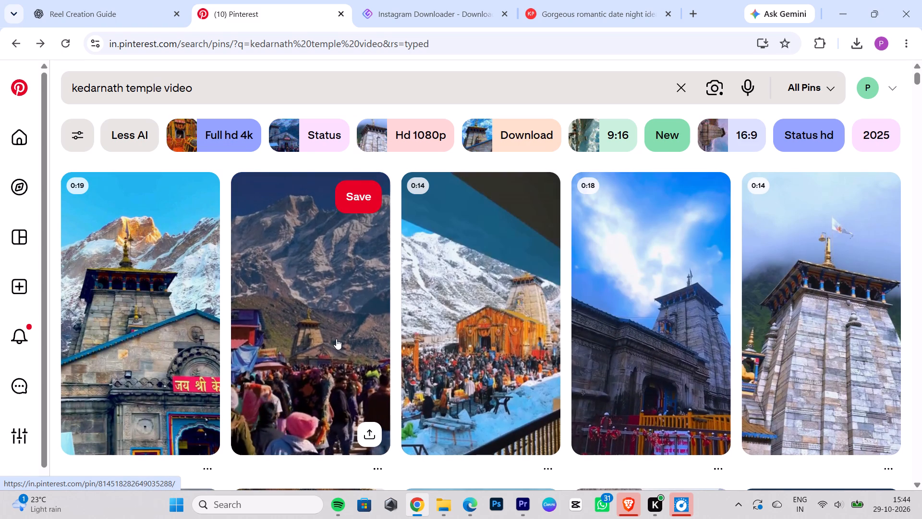
{"action": "right_click", "coordinate": [337, 336]}
{"action": "double_click", "coordinate": [327, 383]}
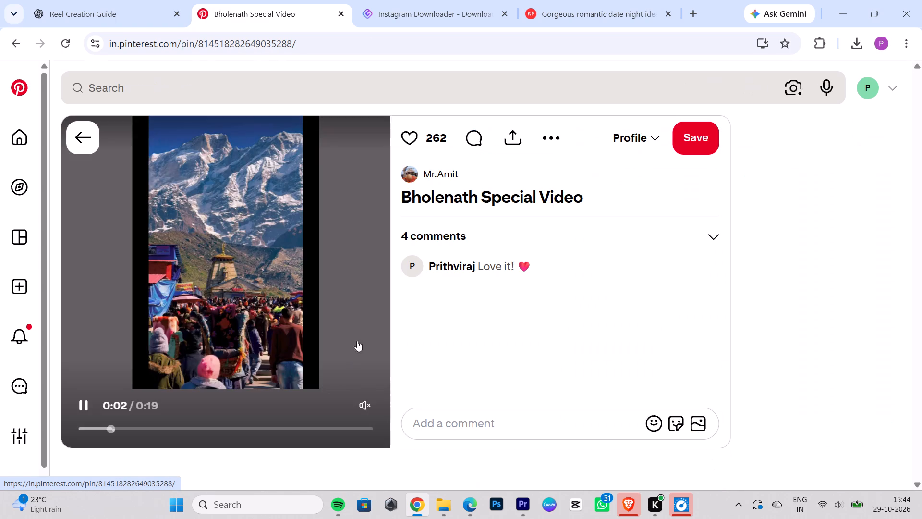
{"action": "left_click", "coordinate": [167, 426]}
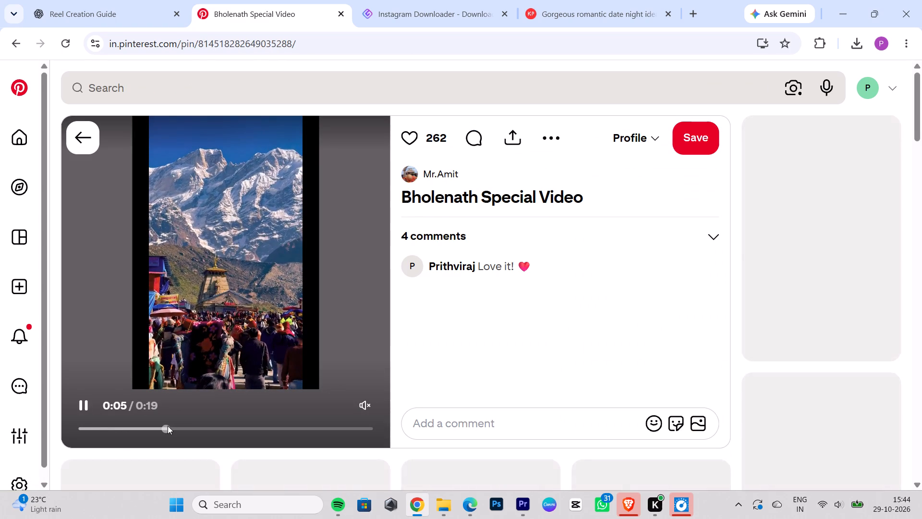
{"action": "left_click", "coordinate": [190, 425]}
{"action": "left_click", "coordinate": [252, 425]}
{"action": "left_click", "coordinate": [216, 429]}
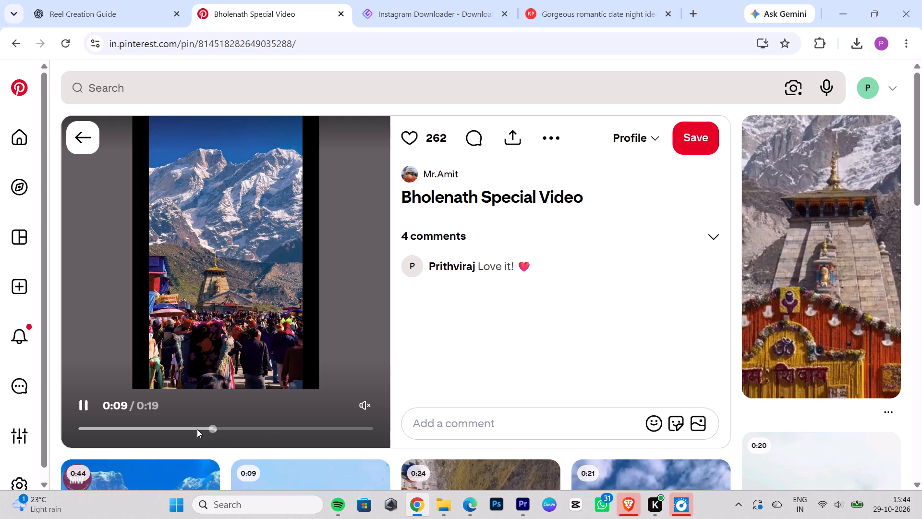
{"action": "left_click_drag", "start_coordinate": [208, 429], "coordinate": [394, 401]}
{"action": "scroll", "coordinate": [568, 341], "scroll_direction": "down", "scroll_amount": 1}
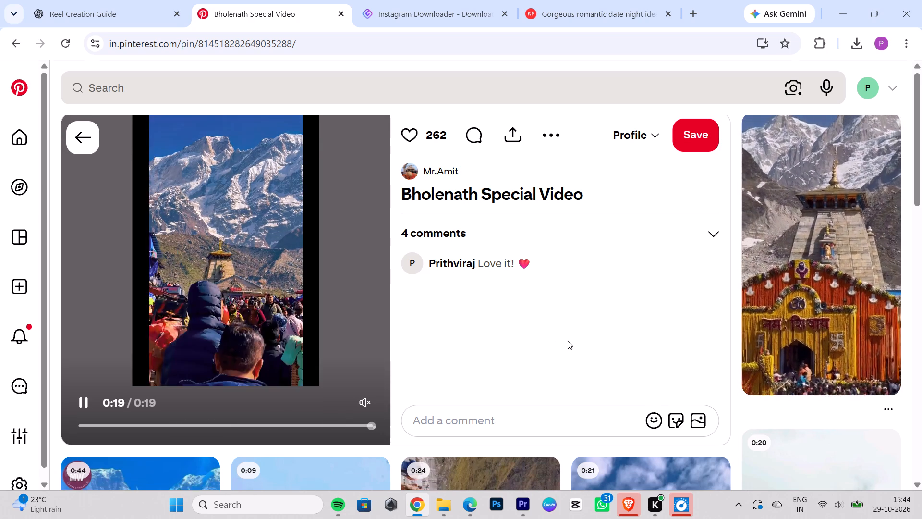
{"action": "scroll", "coordinate": [568, 341], "scroll_direction": "down", "scroll_amount": 3}
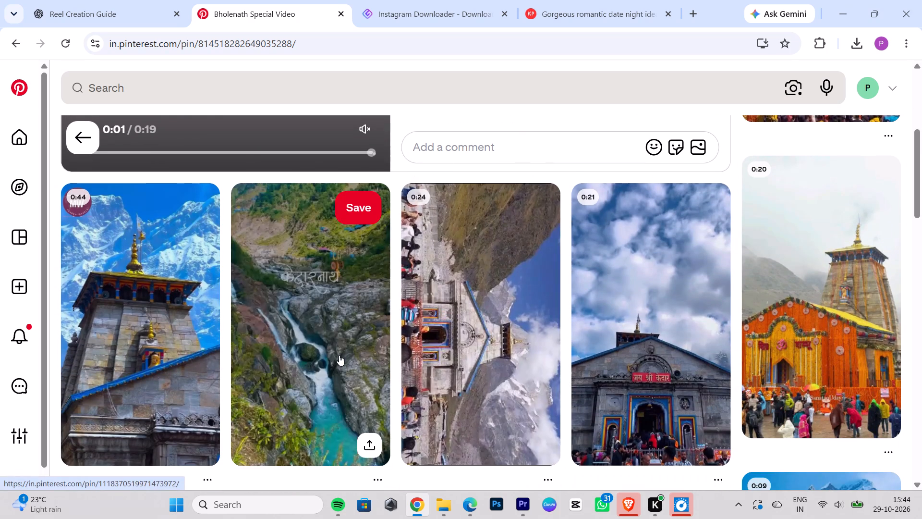
Copy the share link of the "Bholenath Special Video" pin.
{"action": "scroll", "coordinate": [243, 308], "scroll_direction": "up", "scroll_amount": 5}
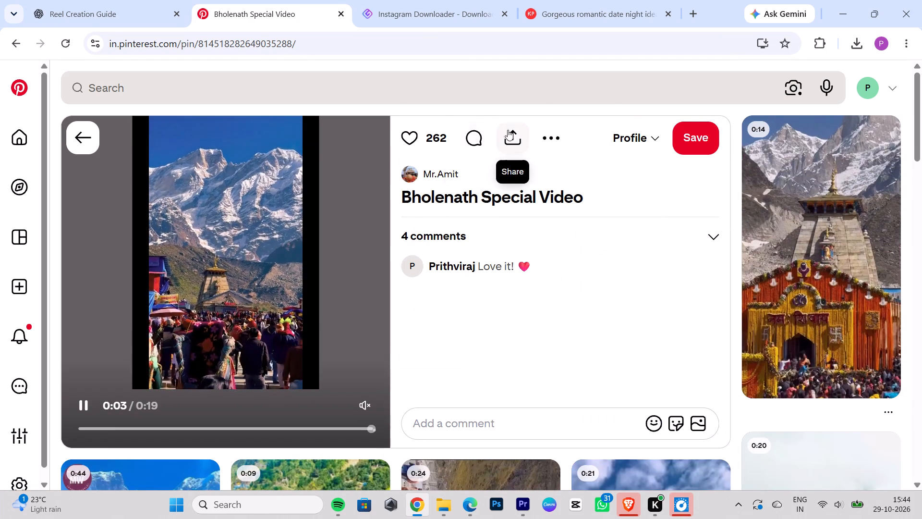
{"action": "left_click", "coordinate": [512, 130]}
{"action": "triple_click", "coordinate": [414, 213]}
{"action": "left_click", "coordinate": [414, 213]}
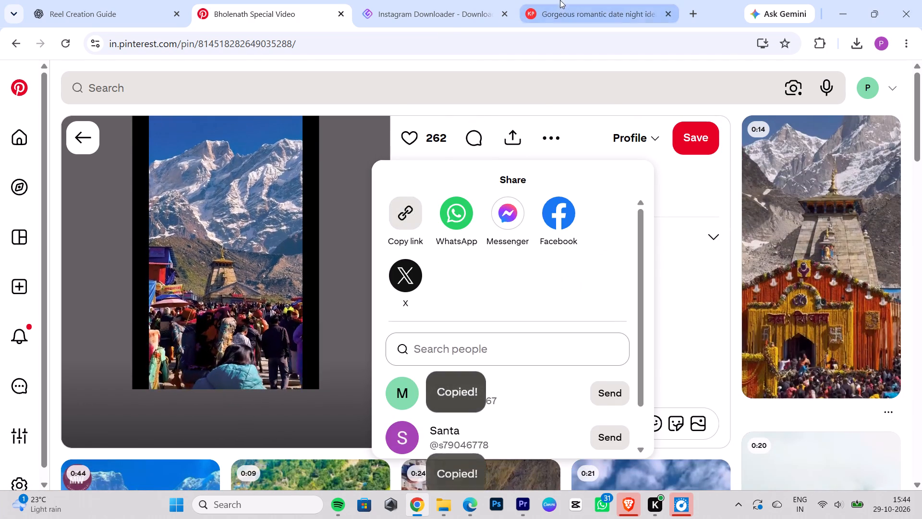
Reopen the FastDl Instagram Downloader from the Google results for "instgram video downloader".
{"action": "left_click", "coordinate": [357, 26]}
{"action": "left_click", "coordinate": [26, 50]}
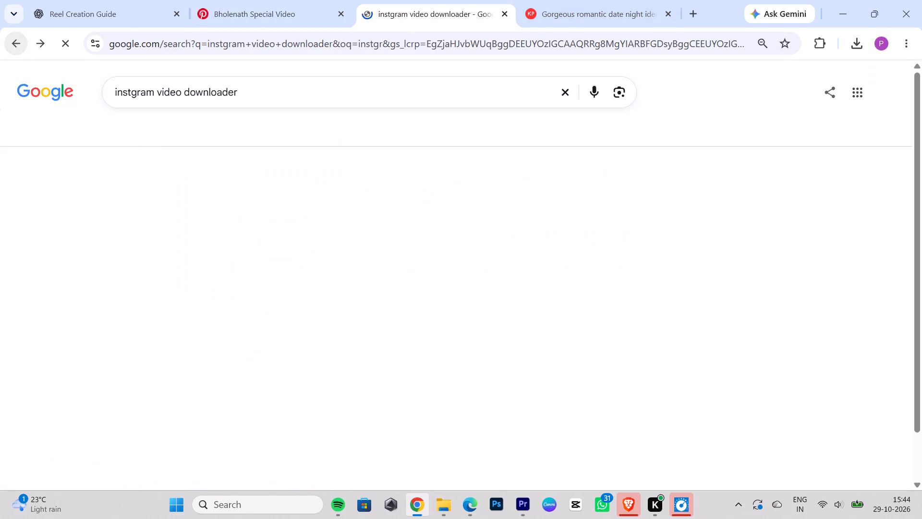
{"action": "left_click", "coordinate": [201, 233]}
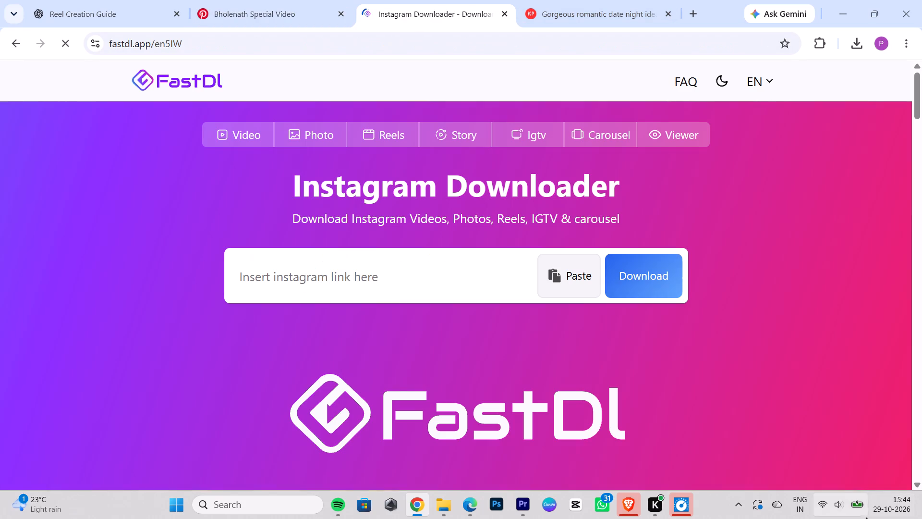
Lower the screen brightness slightly.
{"action": "left_click", "coordinate": [847, 518]}
{"action": "left_click", "coordinate": [820, 507]}
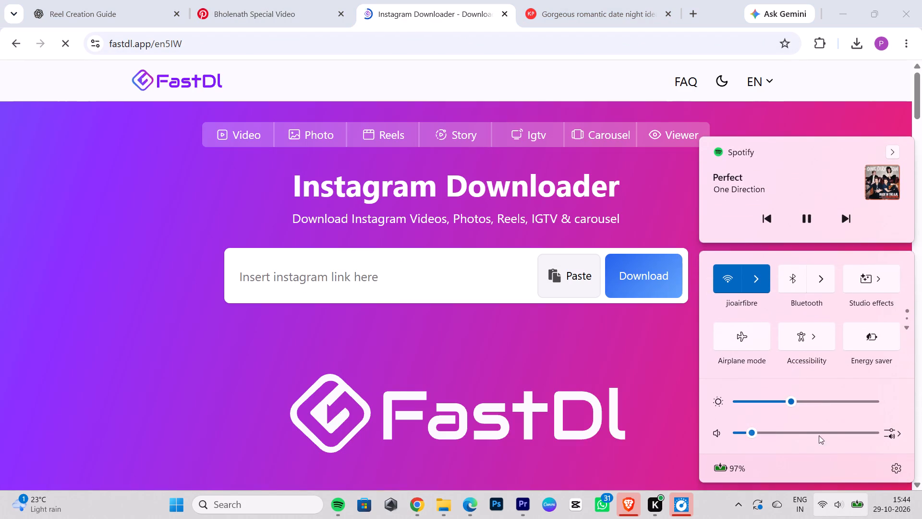
{"action": "left_click_drag", "start_coordinate": [792, 407], "coordinate": [772, 405]}
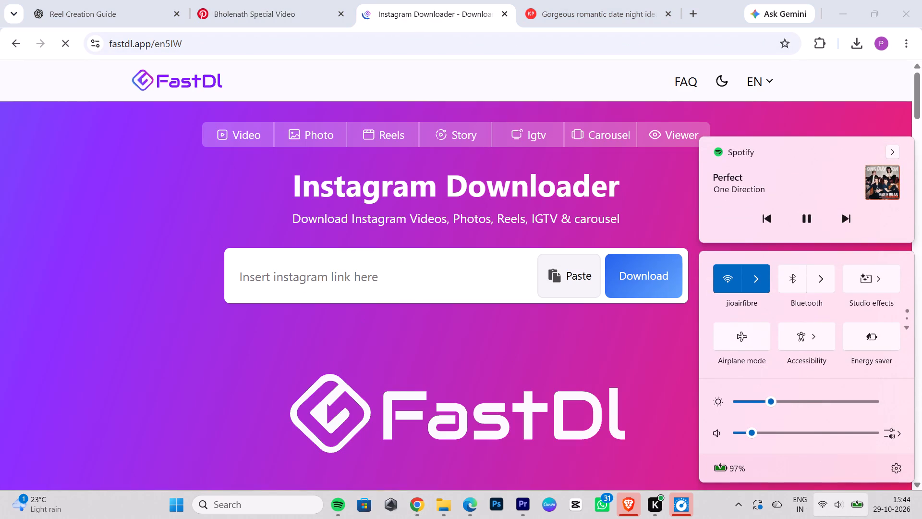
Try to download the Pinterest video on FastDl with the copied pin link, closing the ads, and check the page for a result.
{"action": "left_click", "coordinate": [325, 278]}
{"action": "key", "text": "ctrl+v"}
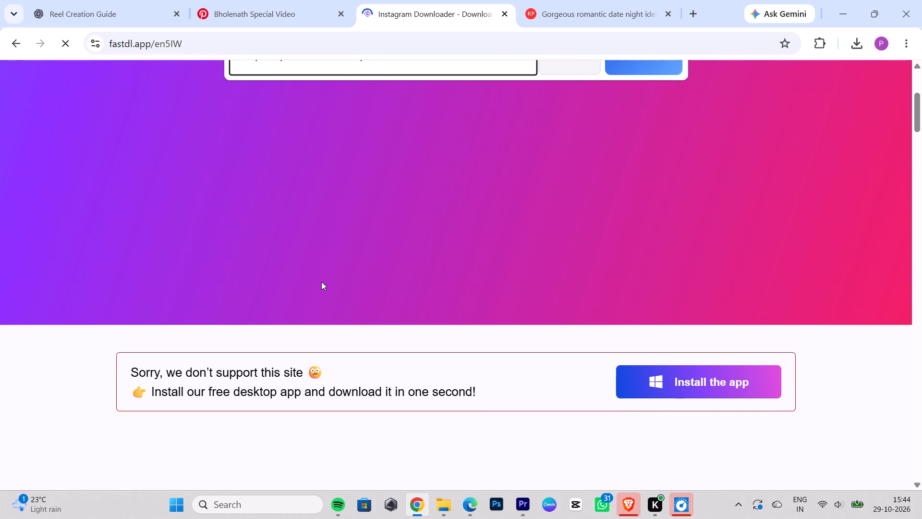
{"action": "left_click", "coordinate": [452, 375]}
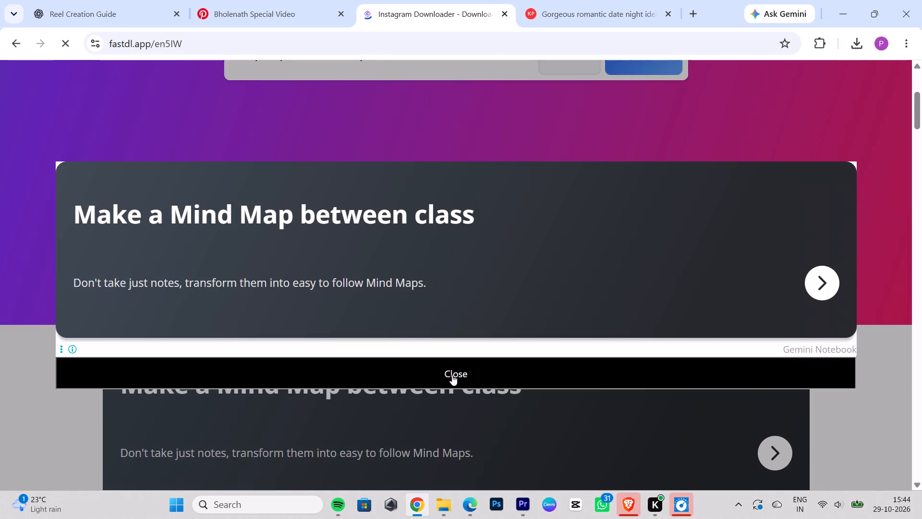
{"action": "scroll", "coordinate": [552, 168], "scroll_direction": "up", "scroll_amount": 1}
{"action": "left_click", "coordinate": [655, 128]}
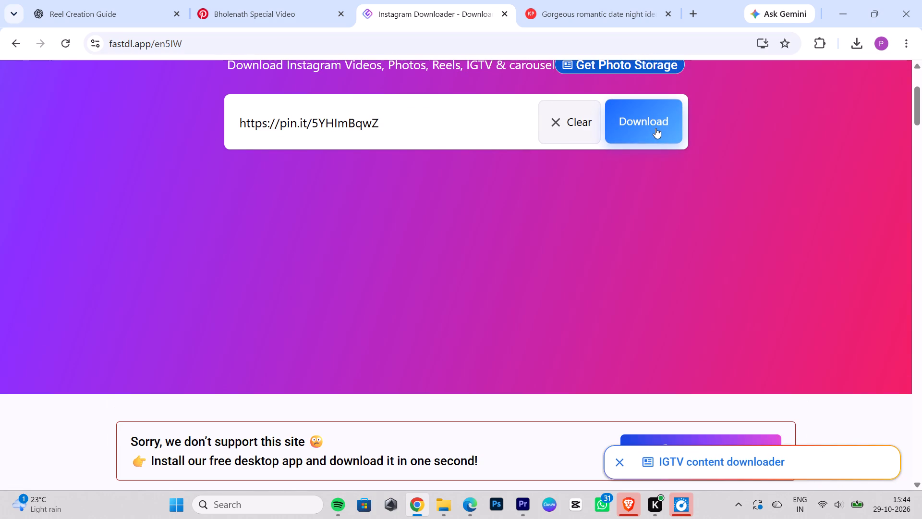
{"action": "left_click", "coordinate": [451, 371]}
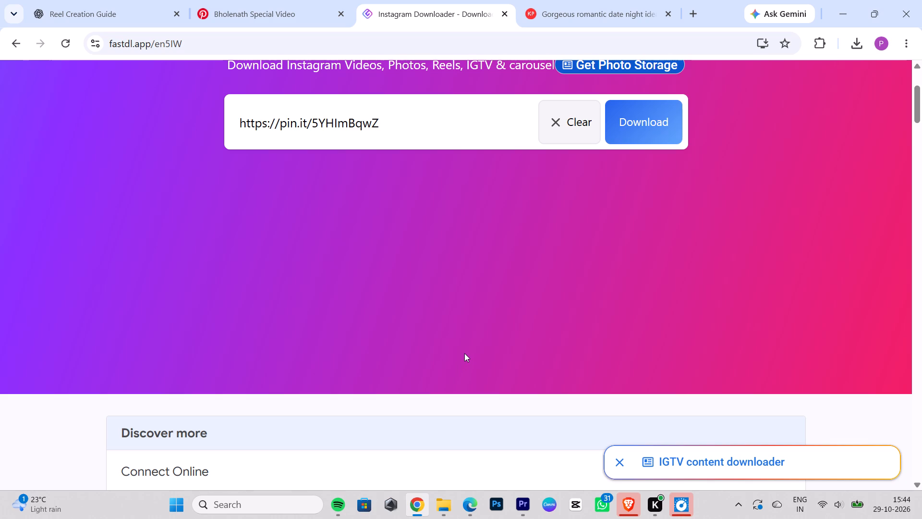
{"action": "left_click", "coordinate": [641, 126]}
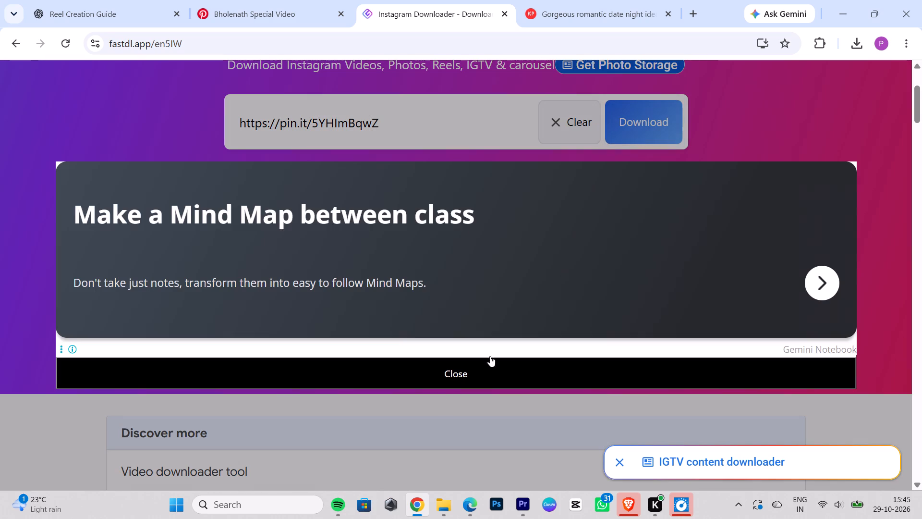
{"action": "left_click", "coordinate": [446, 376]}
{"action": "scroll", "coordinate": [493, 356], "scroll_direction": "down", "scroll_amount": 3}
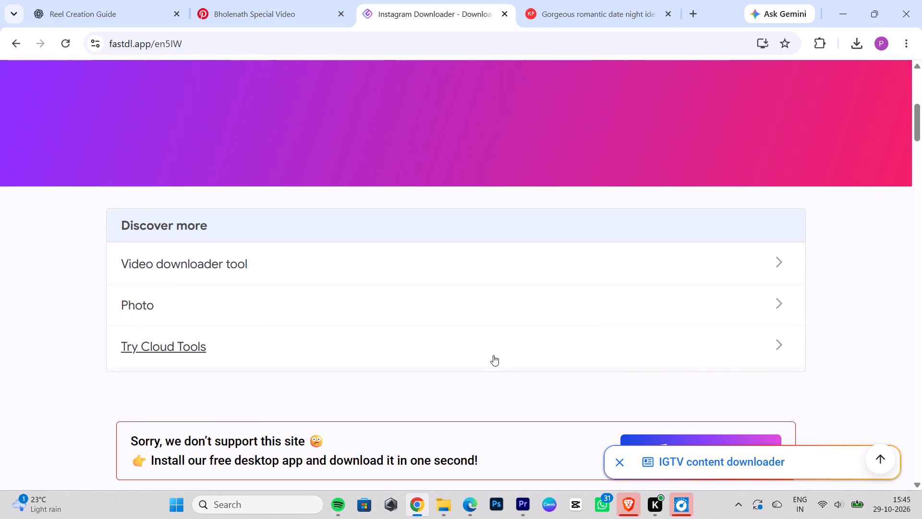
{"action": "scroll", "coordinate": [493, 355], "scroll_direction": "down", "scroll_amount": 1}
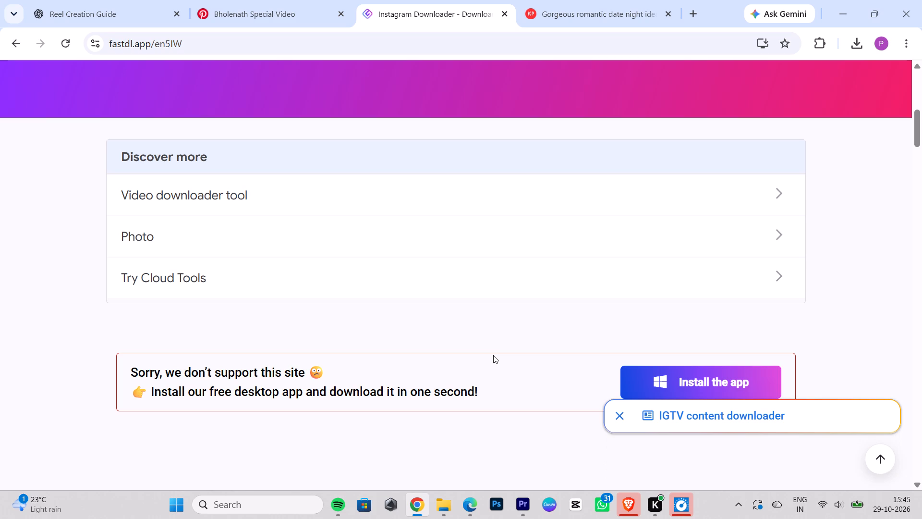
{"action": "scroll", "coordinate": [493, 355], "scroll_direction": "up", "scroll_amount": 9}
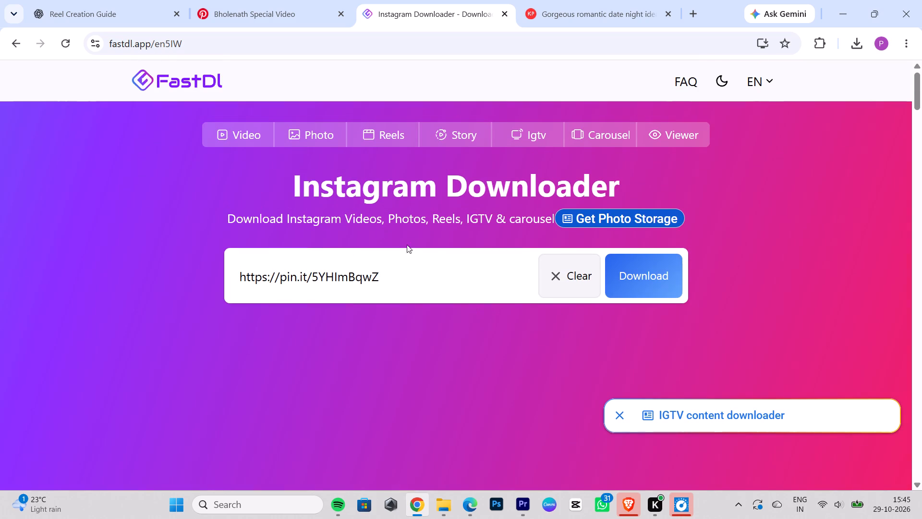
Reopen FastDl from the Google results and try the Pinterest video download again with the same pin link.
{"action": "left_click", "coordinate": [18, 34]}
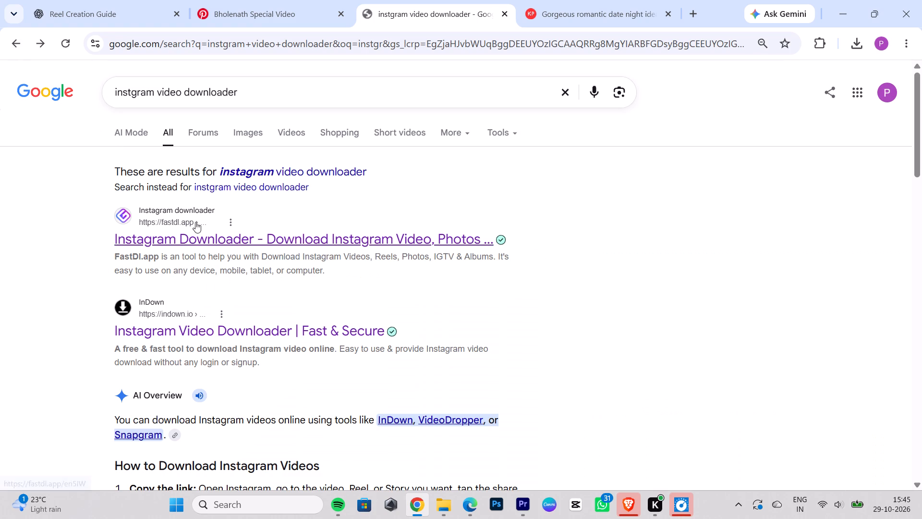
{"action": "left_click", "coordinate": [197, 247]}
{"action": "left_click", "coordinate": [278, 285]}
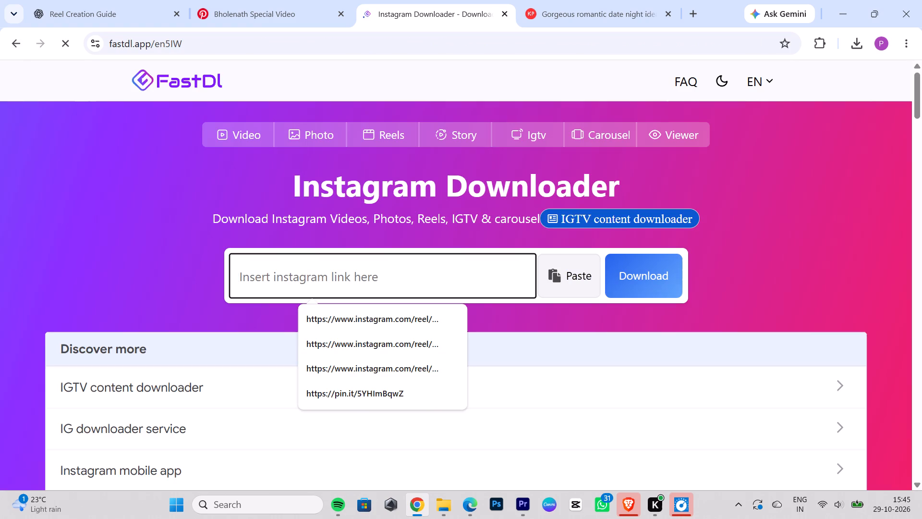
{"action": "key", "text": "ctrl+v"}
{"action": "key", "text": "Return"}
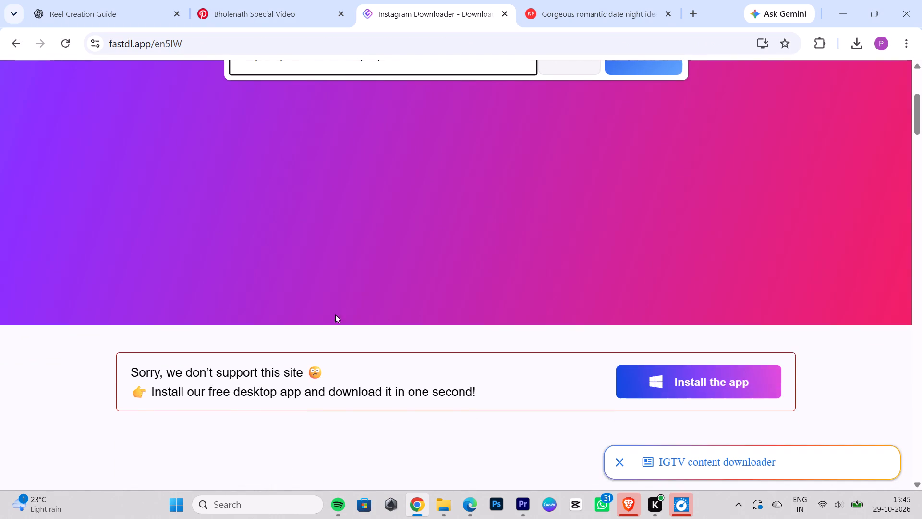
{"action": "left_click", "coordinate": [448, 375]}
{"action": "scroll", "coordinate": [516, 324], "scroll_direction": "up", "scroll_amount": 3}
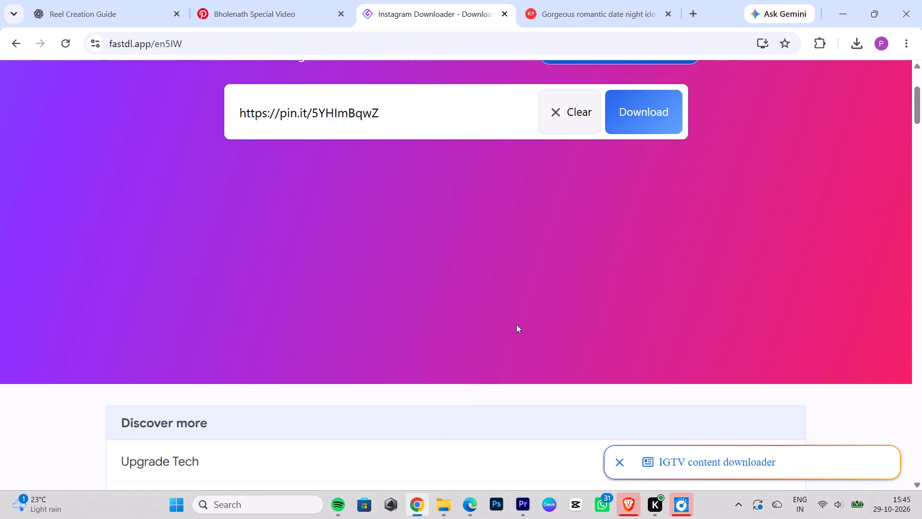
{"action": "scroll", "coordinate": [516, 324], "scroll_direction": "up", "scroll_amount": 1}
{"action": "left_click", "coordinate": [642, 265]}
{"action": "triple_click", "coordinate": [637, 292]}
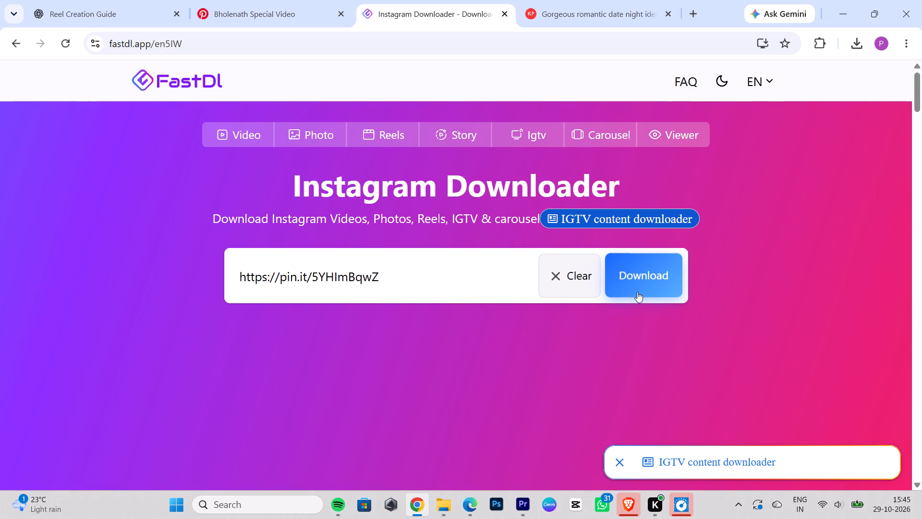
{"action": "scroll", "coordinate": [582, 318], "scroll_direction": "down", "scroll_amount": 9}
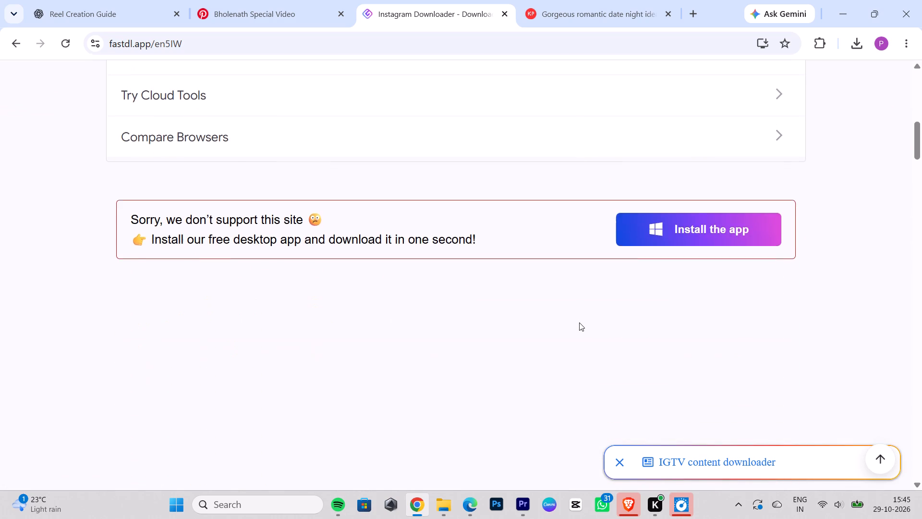
Open the InDown video downloader from the Google results and submit the copied pin link to its video search.
{"action": "left_click", "coordinate": [24, 43]}
{"action": "left_click", "coordinate": [252, 336]}
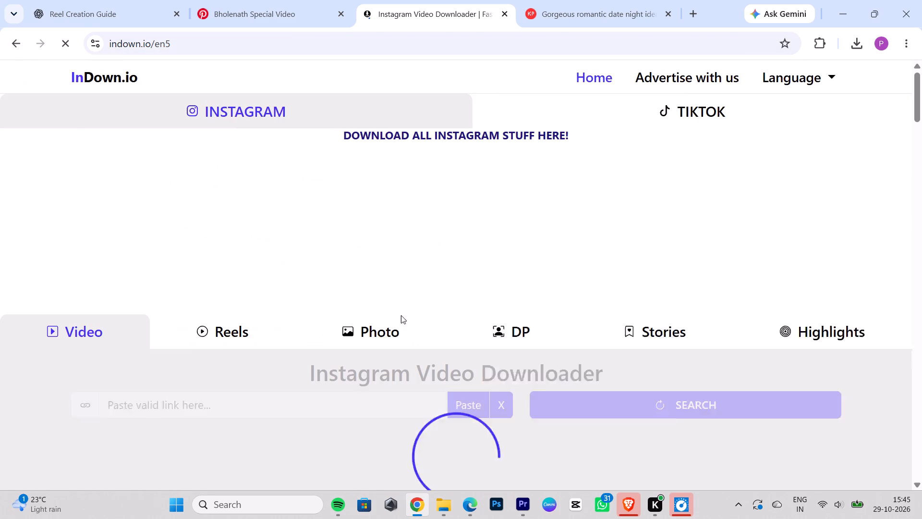
{"action": "scroll", "coordinate": [438, 290], "scroll_direction": "down", "scroll_amount": 2}
{"action": "double_click", "coordinate": [265, 291]}
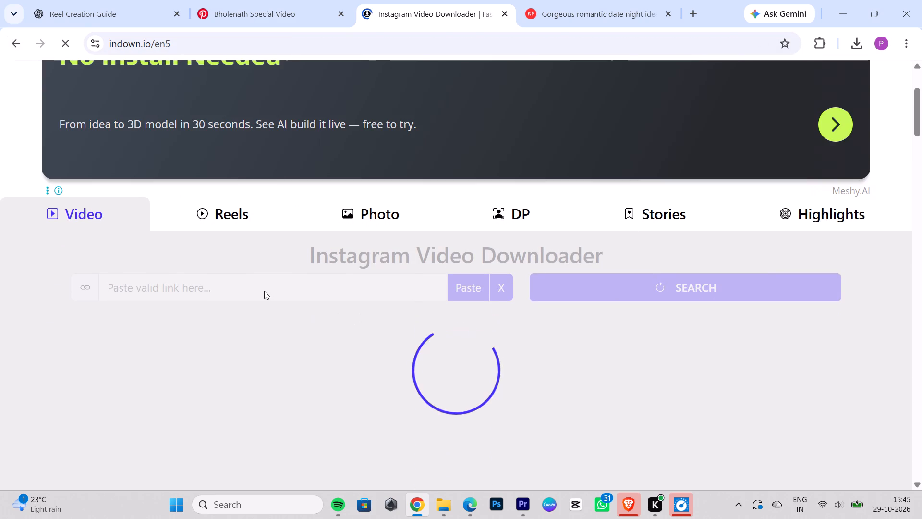
{"action": "left_click", "coordinate": [292, 296]}
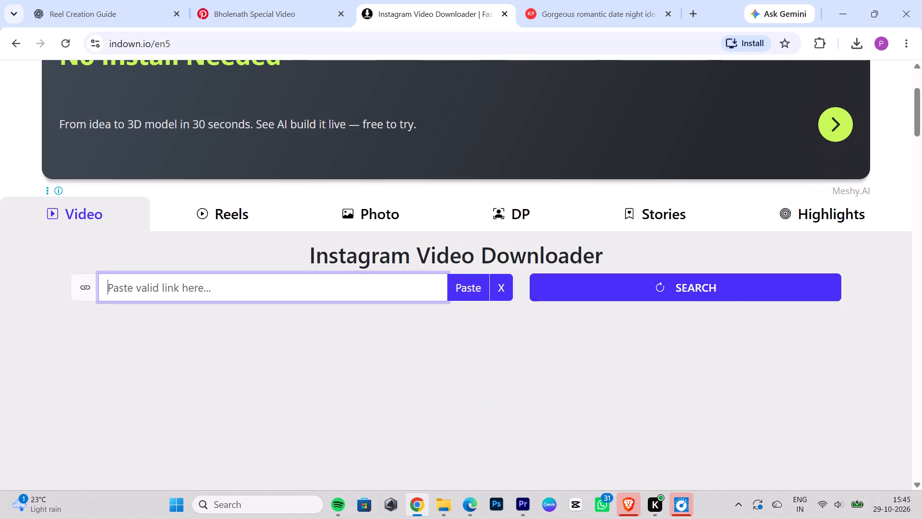
{"action": "key", "text": "ctrl+v"}
{"action": "left_click", "coordinate": [459, 300]}
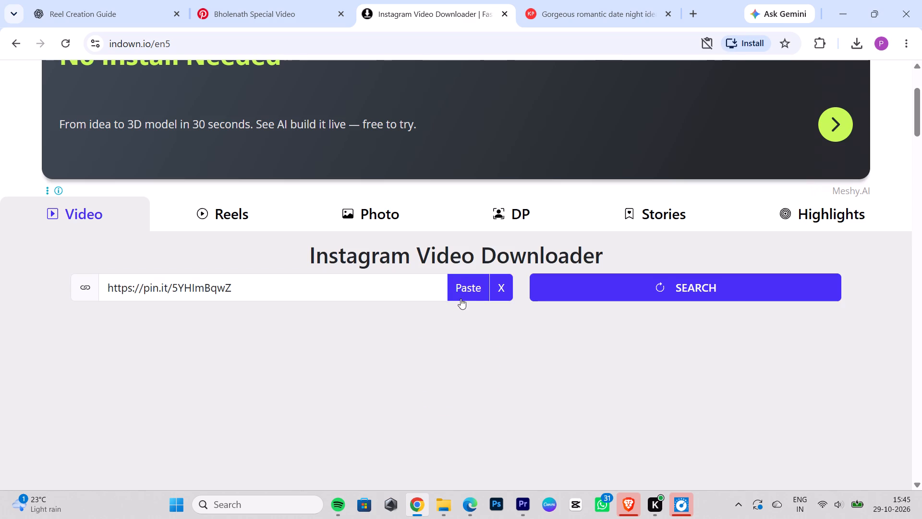
{"action": "left_click", "coordinate": [470, 291]}
{"action": "scroll", "coordinate": [465, 358], "scroll_direction": "down", "scroll_amount": 1}
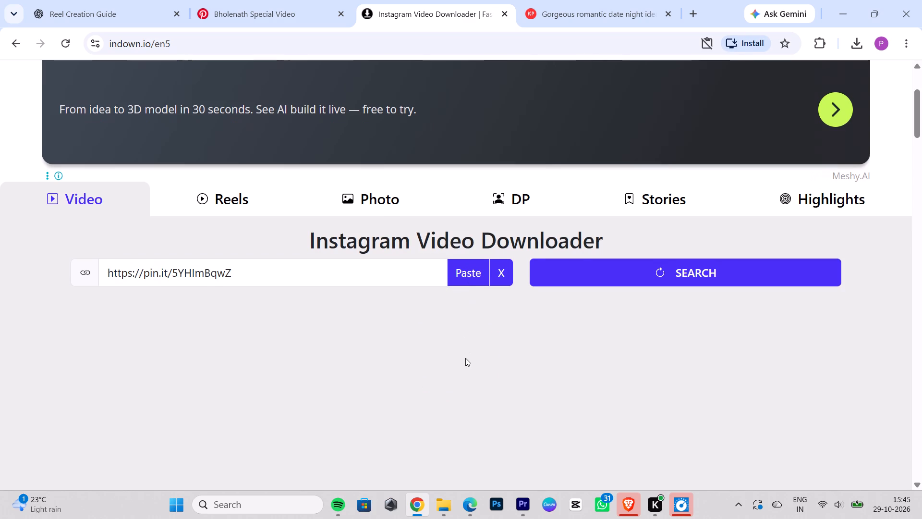
{"action": "left_click", "coordinate": [667, 210]}
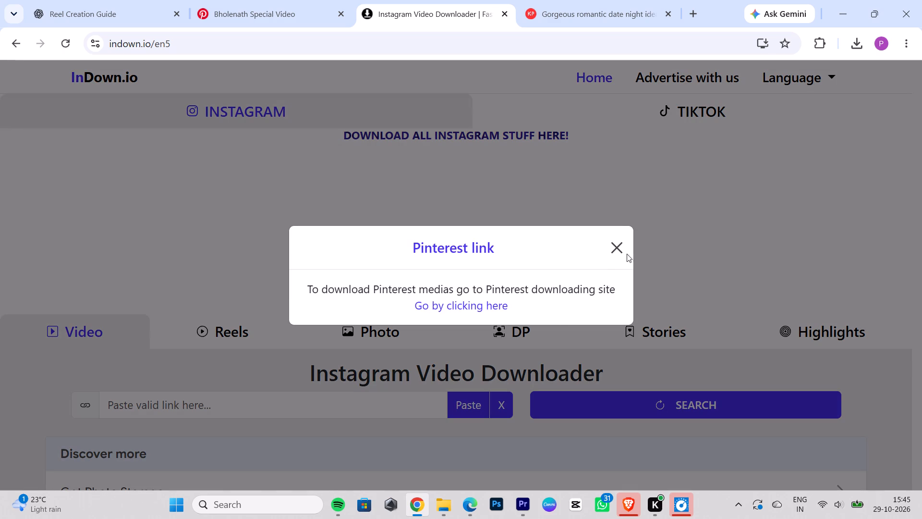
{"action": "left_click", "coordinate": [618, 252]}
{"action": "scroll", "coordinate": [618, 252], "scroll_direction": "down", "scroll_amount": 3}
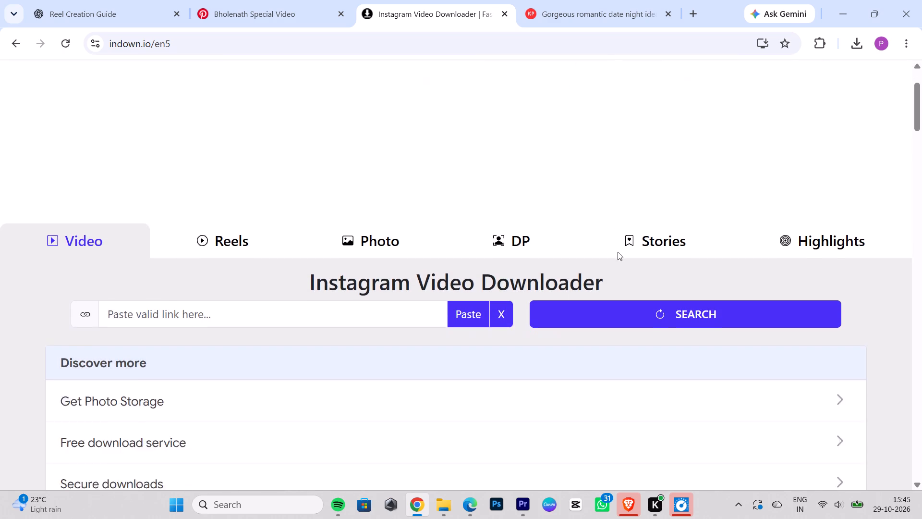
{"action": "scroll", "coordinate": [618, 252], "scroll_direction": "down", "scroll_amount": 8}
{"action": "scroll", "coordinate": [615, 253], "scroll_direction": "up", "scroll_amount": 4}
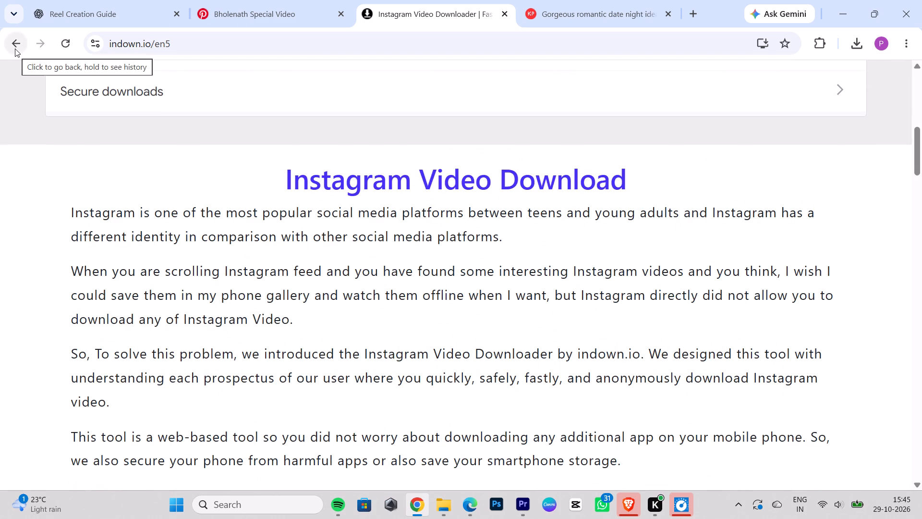
{"action": "left_click", "coordinate": [570, 6]}
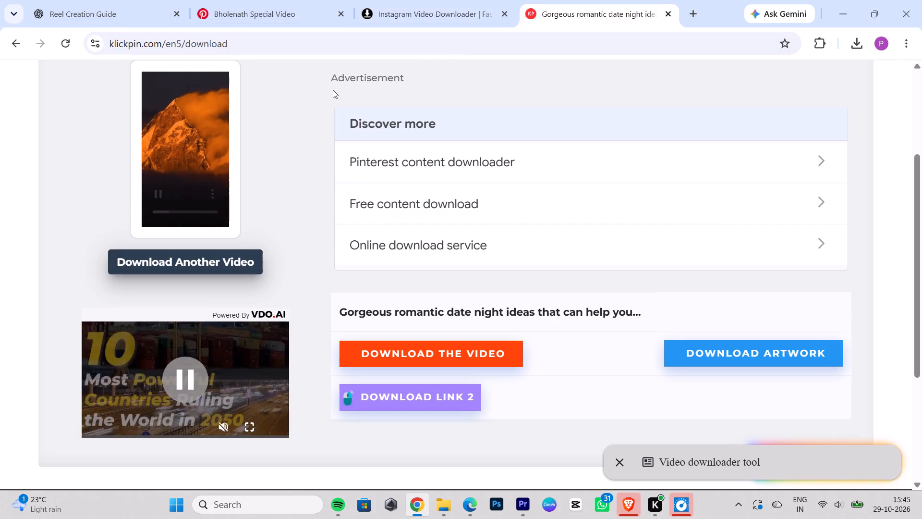
{"action": "left_click", "coordinate": [18, 48]}
{"action": "left_click", "coordinate": [225, 272]}
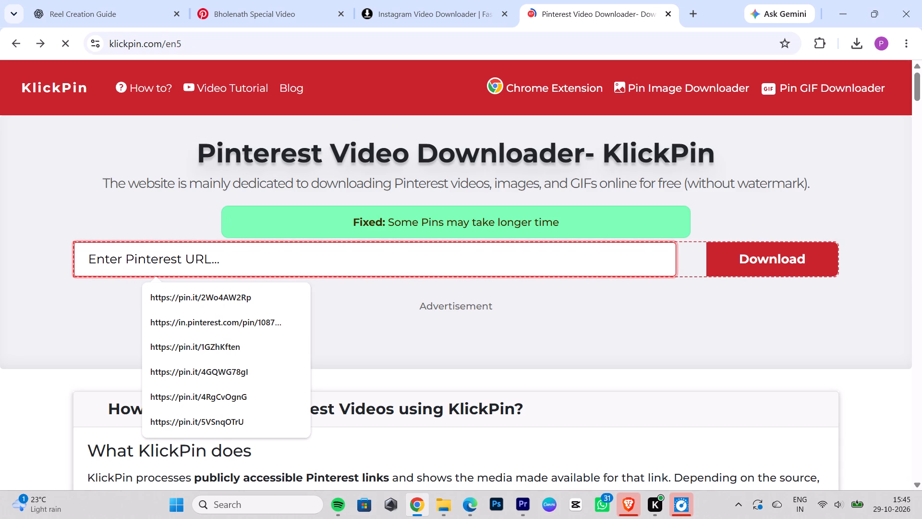
{"action": "key", "text": "ctrl+v"}
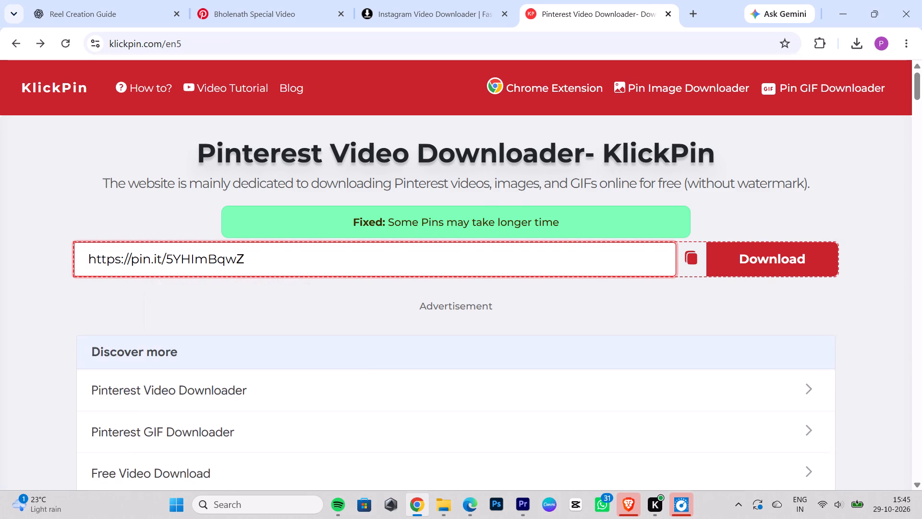
{"action": "key", "text": "Return"}
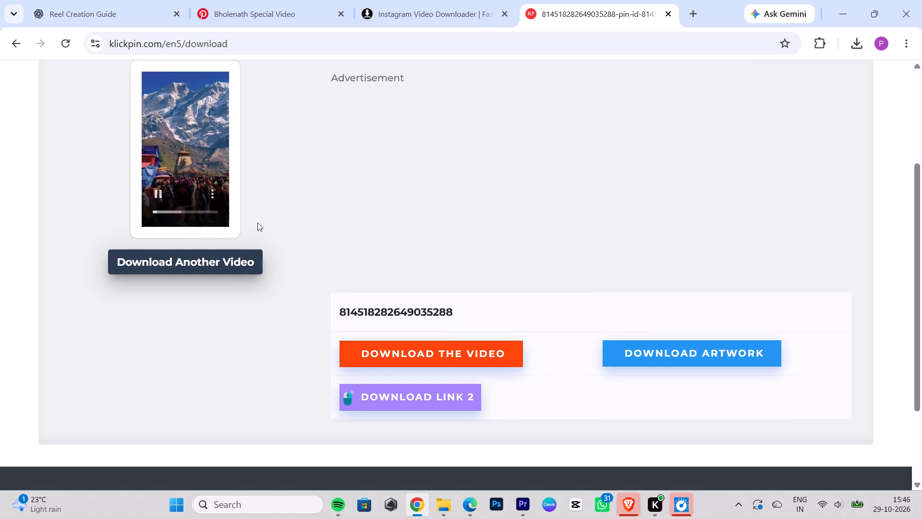
{"action": "left_click", "coordinate": [213, 196]}
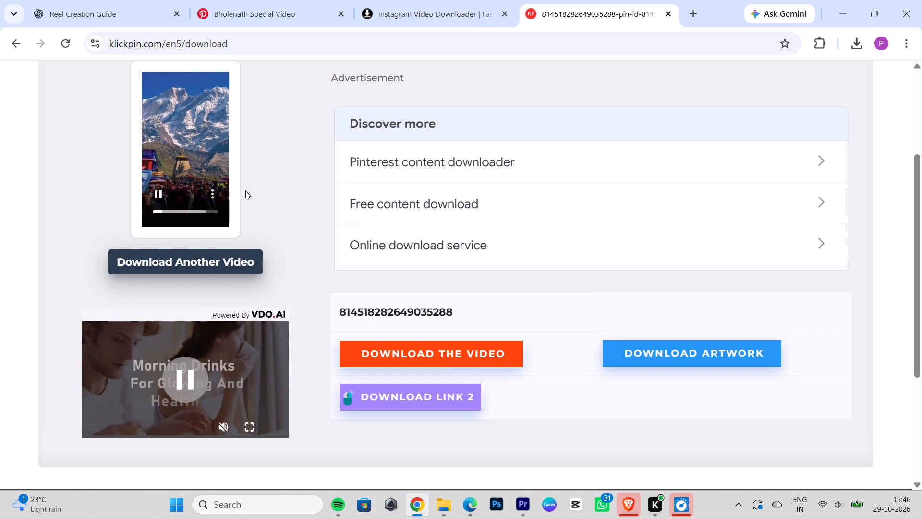
{"action": "left_click", "coordinate": [216, 192]}
{"action": "left_click", "coordinate": [176, 84]}
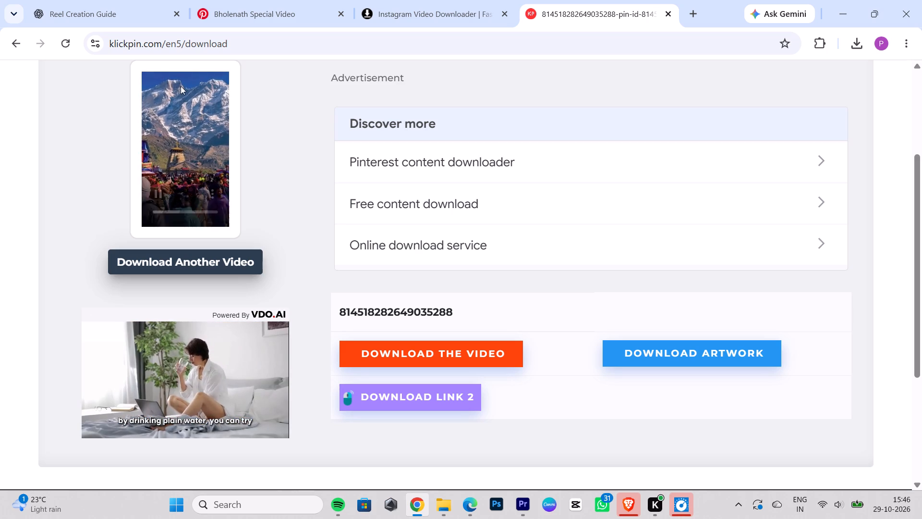
{"action": "left_click", "coordinate": [853, 49]}
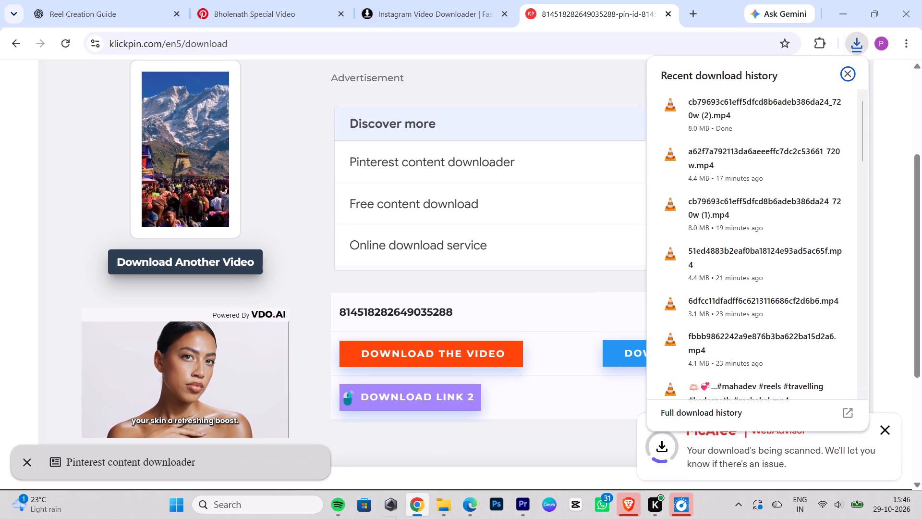
Switch to Premiere Pro and import the clip cb79693c61eff5dfcd8b6adeb386da24_720w (2) from Downloads into the project.
{"action": "left_click", "coordinate": [518, 497]}
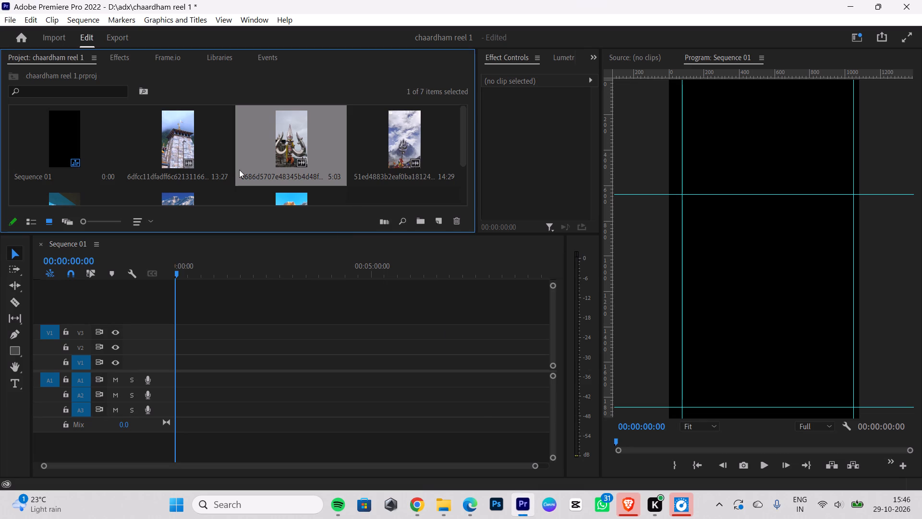
{"action": "key", "text": "ctrl+i"}
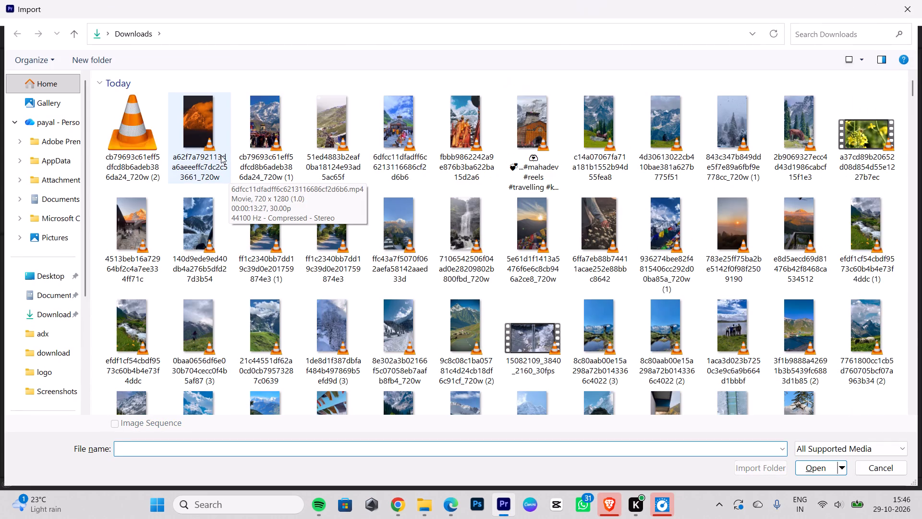
{"action": "left_click", "coordinate": [148, 146]}
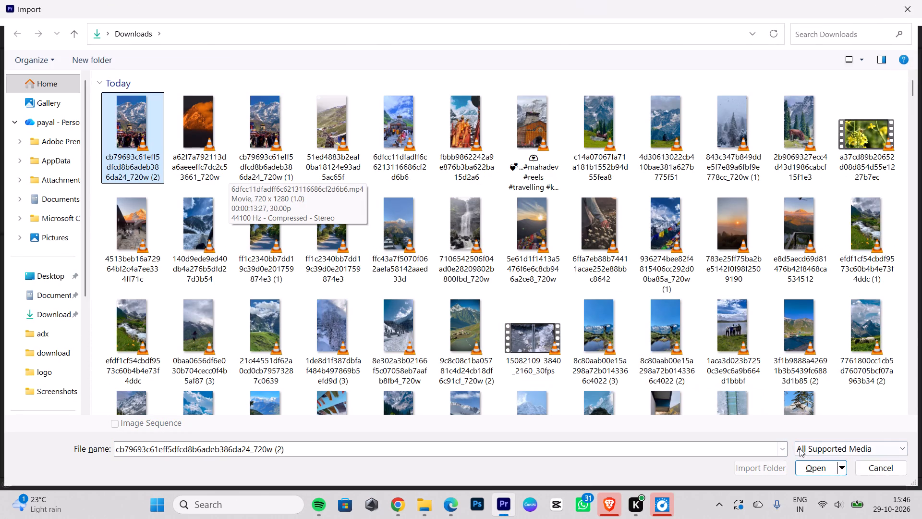
{"action": "left_click", "coordinate": [822, 465]}
Switch to File Explorer and refresh the Downloads folder to view the newest clips.
{"action": "left_click", "coordinate": [428, 505]}
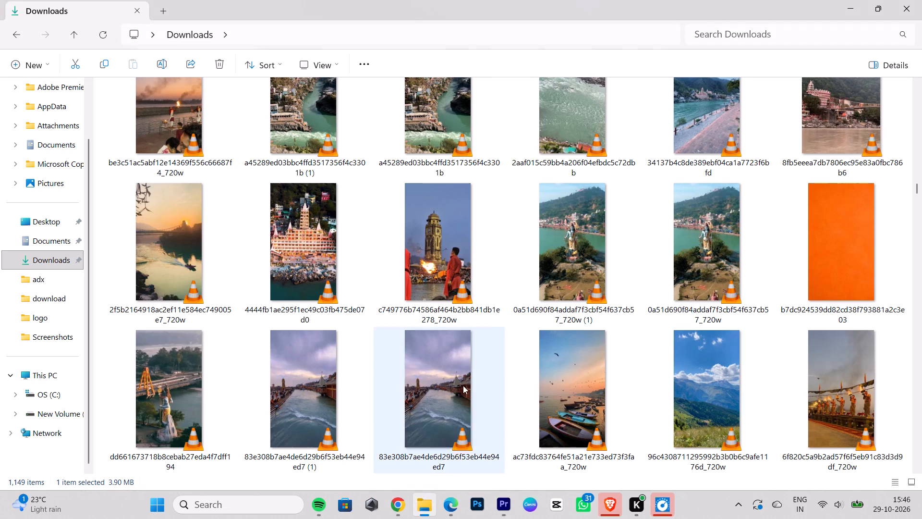
{"action": "left_click", "coordinate": [109, 26]}
{"action": "left_click", "coordinate": [89, 35]}
{"action": "left_click", "coordinate": [97, 38]}
{"action": "triple_click", "coordinate": [104, 37]}
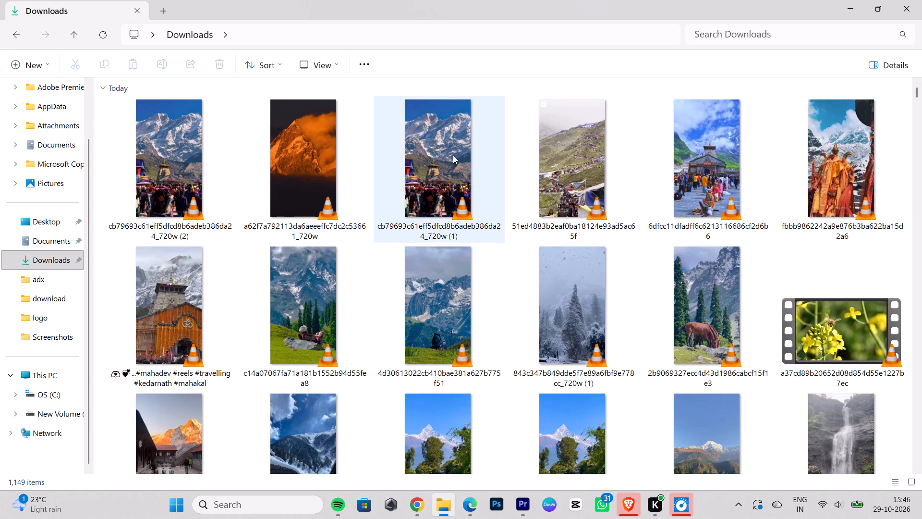
Switch to Premiere Pro and place cb79693c61eff5dfcd8b6adeb386da24_720w (2) on V1 and A1 of Sequence 01, keeping the existing sequence settings.
{"action": "left_click", "coordinate": [524, 518]}
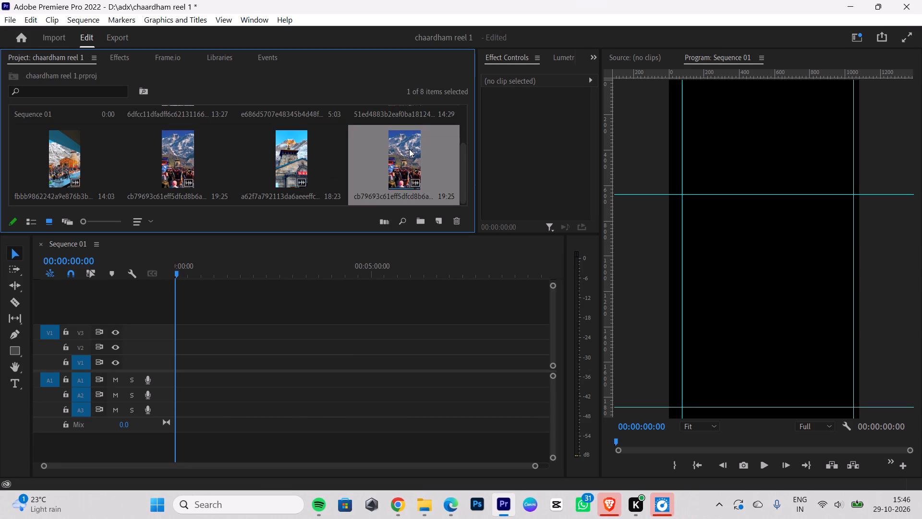
{"action": "left_click_drag", "start_coordinate": [409, 149], "coordinate": [178, 375]}
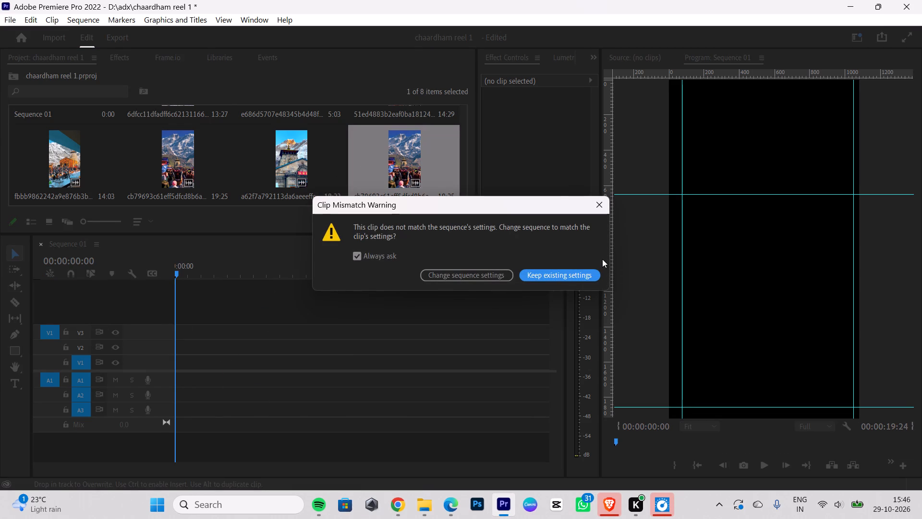
{"action": "left_click", "coordinate": [566, 283]}
{"action": "left_click", "coordinate": [567, 271]}
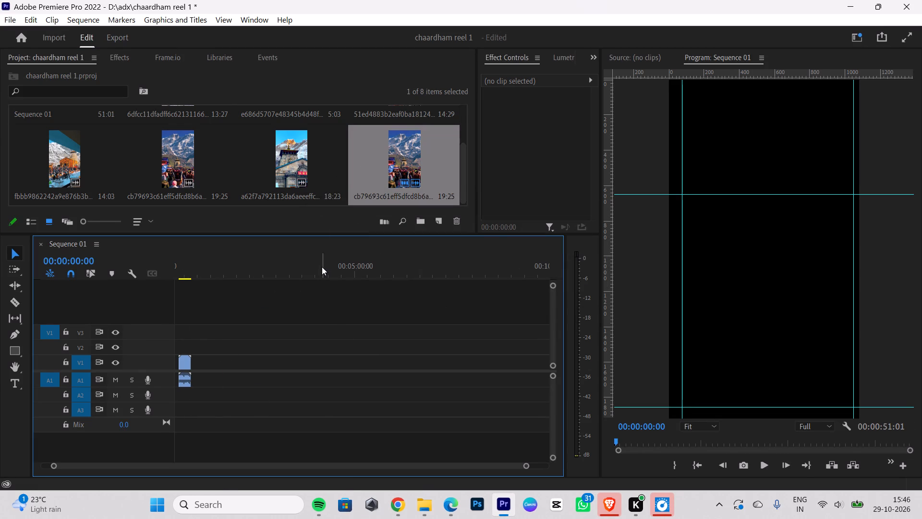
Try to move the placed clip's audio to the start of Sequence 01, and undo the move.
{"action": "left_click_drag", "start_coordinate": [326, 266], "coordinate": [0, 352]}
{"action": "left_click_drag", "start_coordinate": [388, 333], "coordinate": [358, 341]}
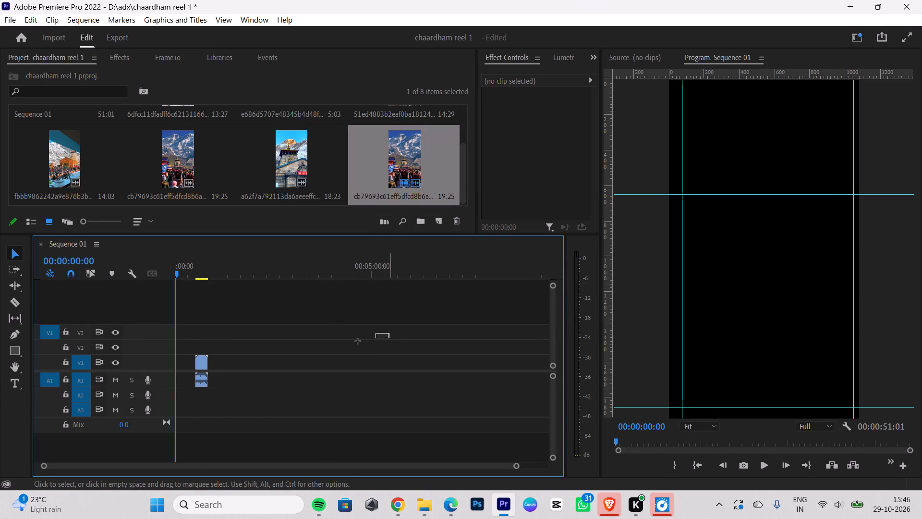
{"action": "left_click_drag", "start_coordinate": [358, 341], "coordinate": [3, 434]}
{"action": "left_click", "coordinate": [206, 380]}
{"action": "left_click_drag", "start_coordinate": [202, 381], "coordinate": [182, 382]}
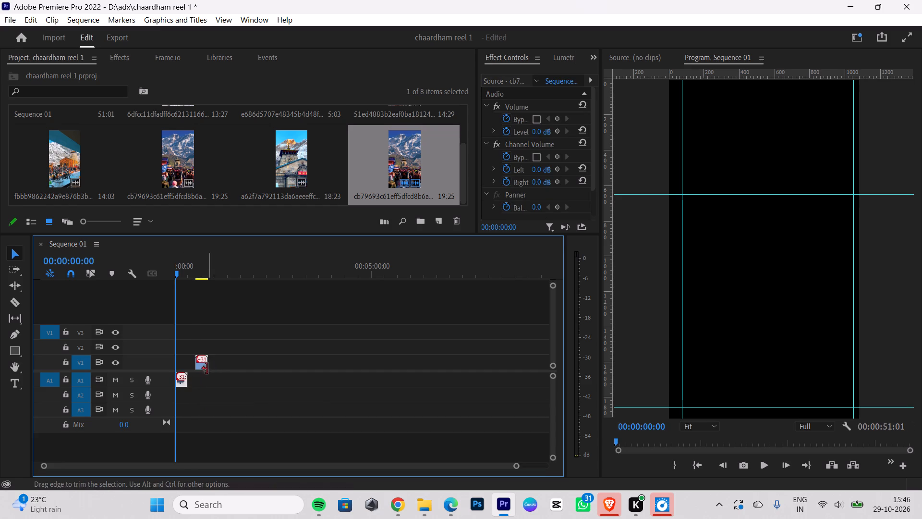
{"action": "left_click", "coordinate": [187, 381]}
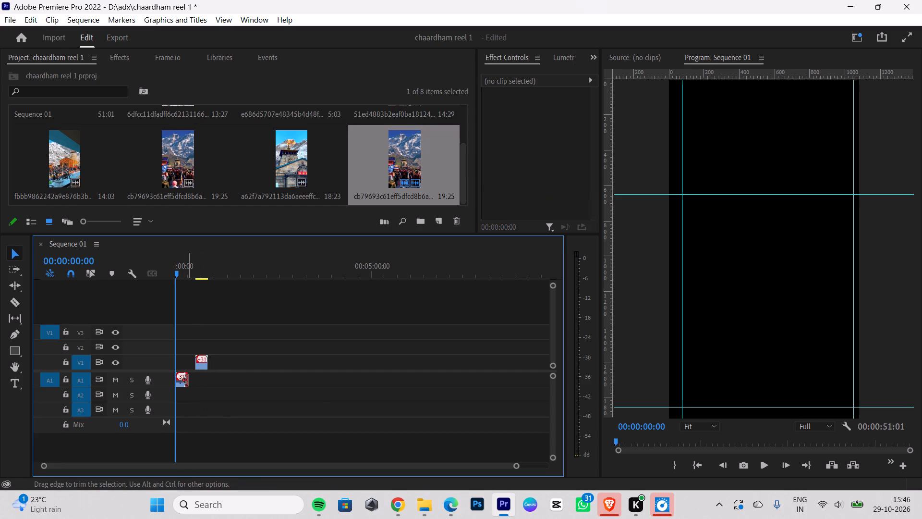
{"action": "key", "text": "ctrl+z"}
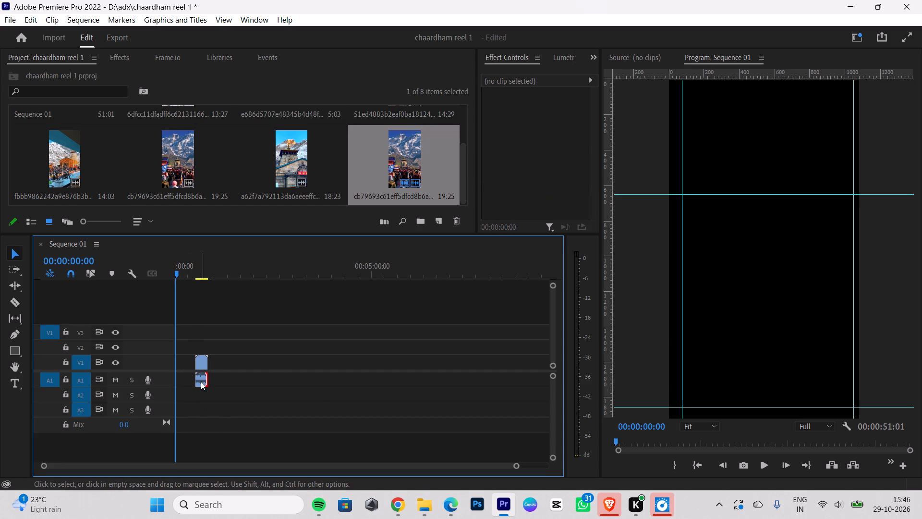
Delete the placed clip's audio from A1 and move its video to the very start of track V1.
{"action": "left_click", "coordinate": [201, 382]}
{"action": "key", "text": "BackSpace"}
{"action": "left_click_drag", "start_coordinate": [268, 322], "coordinate": [136, 394]}
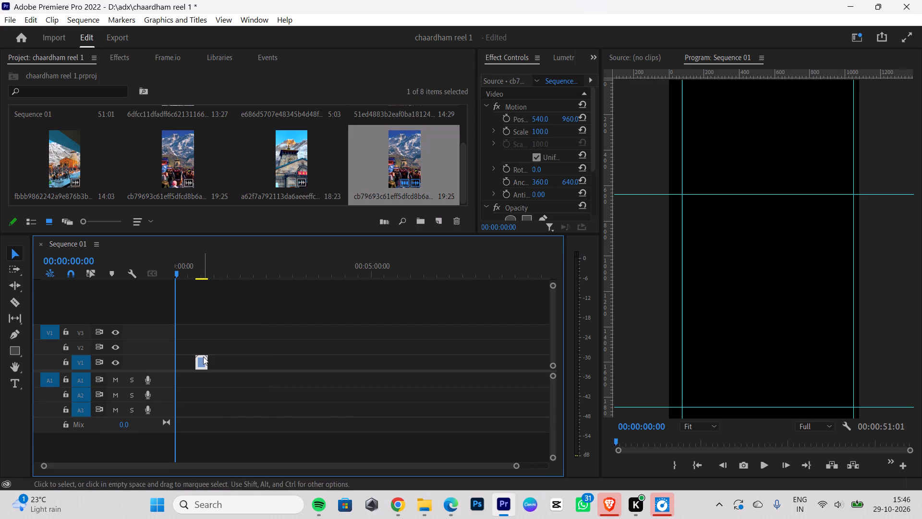
{"action": "left_click_drag", "start_coordinate": [198, 363], "coordinate": [156, 369]}
{"action": "left_click_drag", "start_coordinate": [201, 363], "coordinate": [174, 361]}
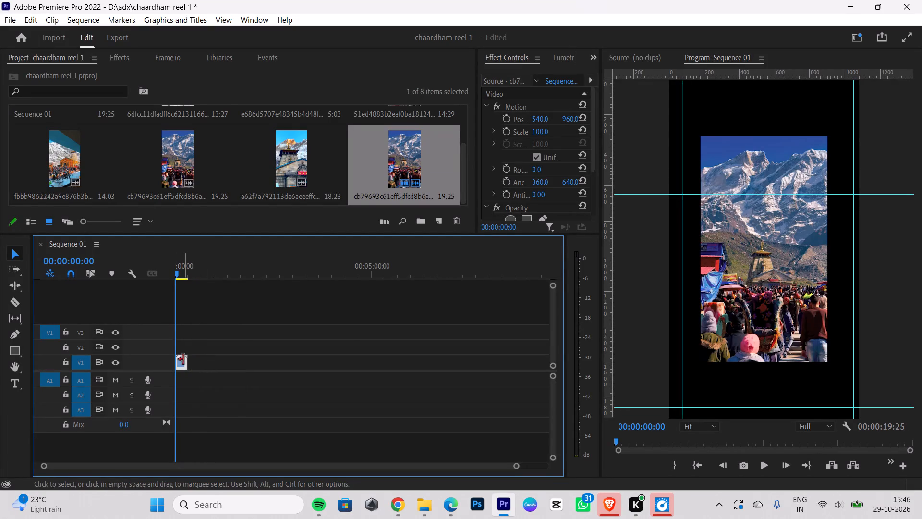
Import the orange-decorated temple clip "#mahadev #reels #travelling #kedarnath #mahakal" from Downloads into the project.
{"action": "scroll", "coordinate": [335, 166], "scroll_direction": "up", "scroll_amount": 2}
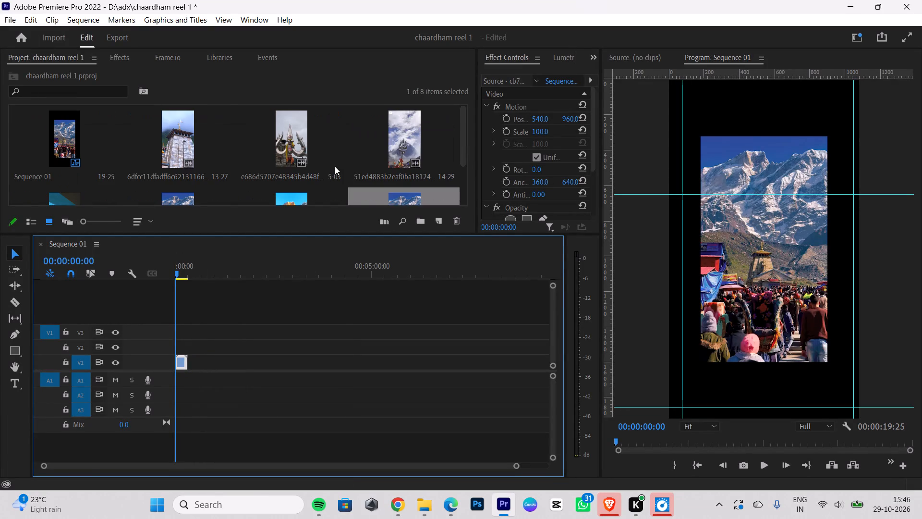
{"action": "key", "text": "ctrl+i"}
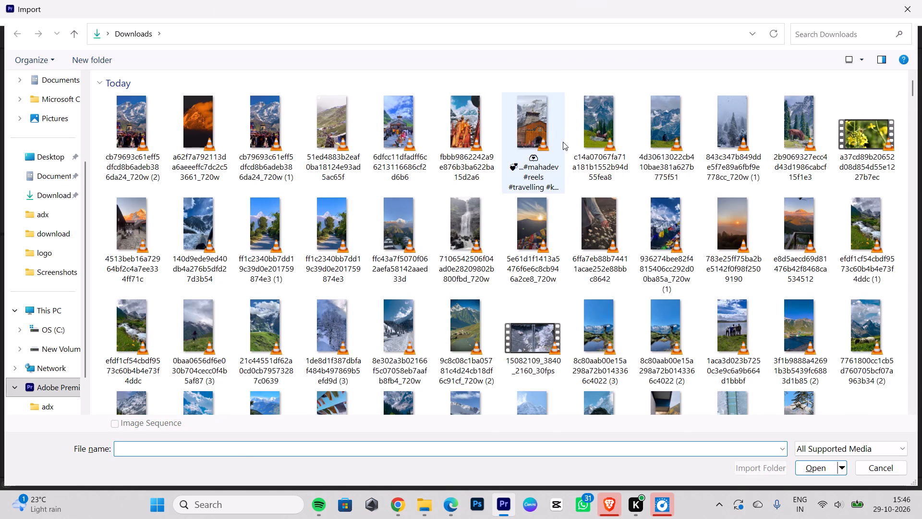
{"action": "left_click", "coordinate": [563, 142]}
{"action": "left_click", "coordinate": [824, 463]}
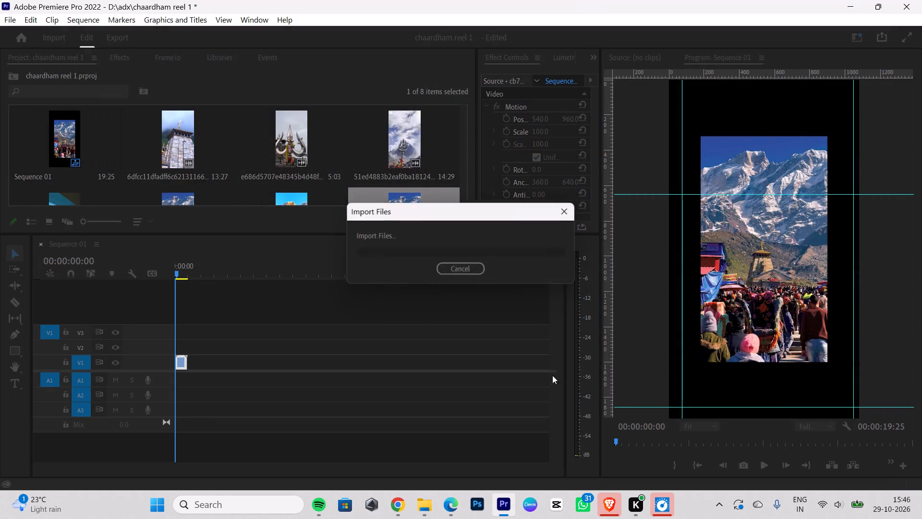
Add the imported #mahadev clip to Sequence 01, with its audio at the start of A1 and its video at the start of V2.
{"action": "left_click_drag", "start_coordinate": [54, 158], "coordinate": [191, 383]}
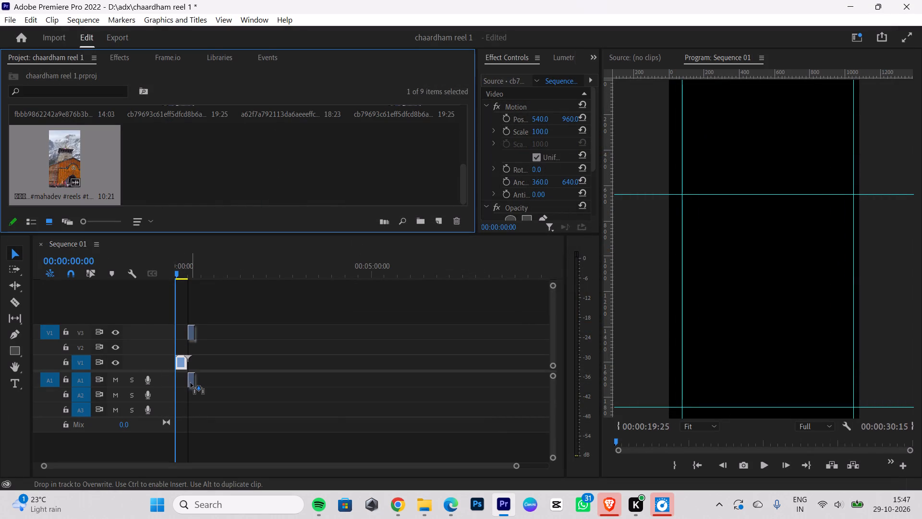
{"action": "left_click_drag", "start_coordinate": [191, 383], "coordinate": [192, 383]}
{"action": "left_click_drag", "start_coordinate": [190, 380], "coordinate": [177, 382]}
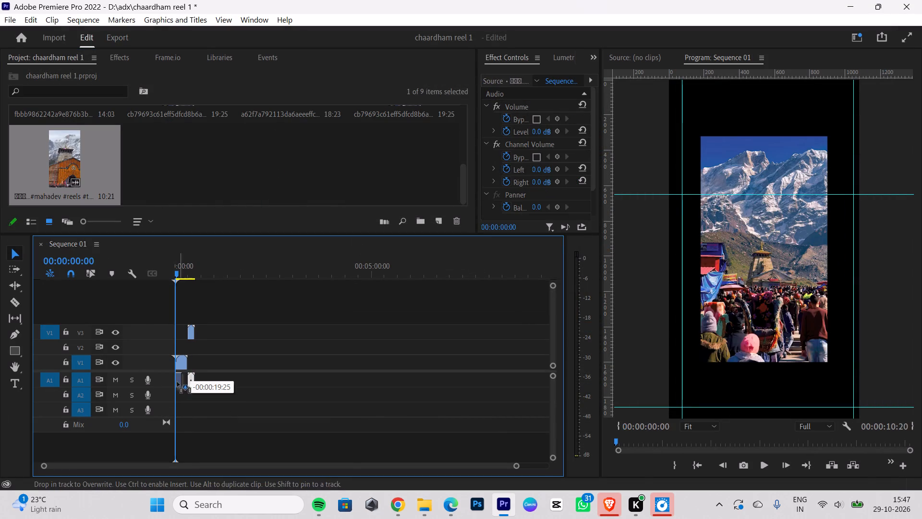
{"action": "left_click_drag", "start_coordinate": [177, 382], "coordinate": [173, 382]}
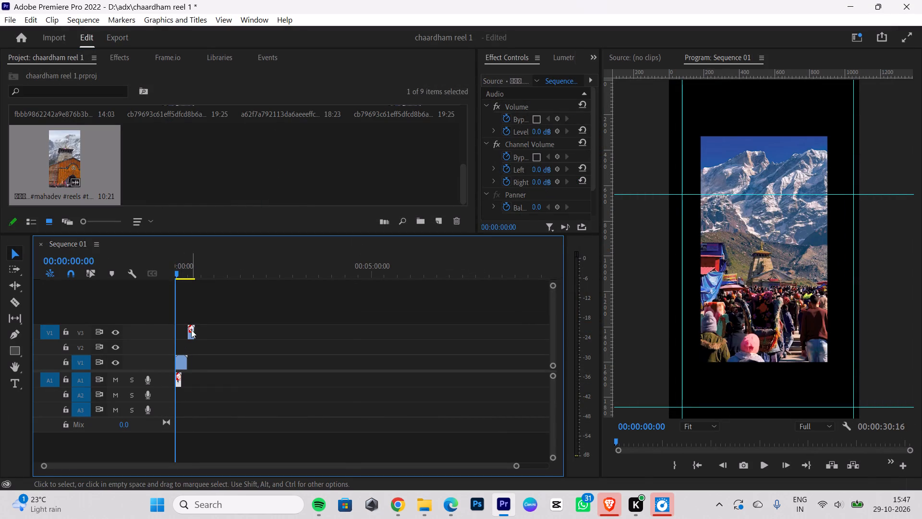
{"action": "left_click_drag", "start_coordinate": [191, 331], "coordinate": [179, 349]}
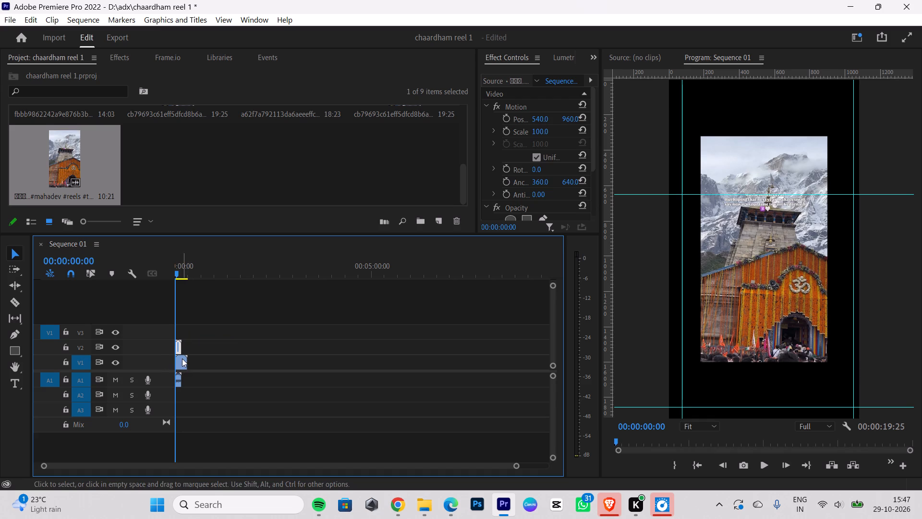
Apply Scale to Frame Size to the cb79693c clip on V1.
{"action": "left_click", "coordinate": [182, 359]}
{"action": "right_click", "coordinate": [182, 359]}
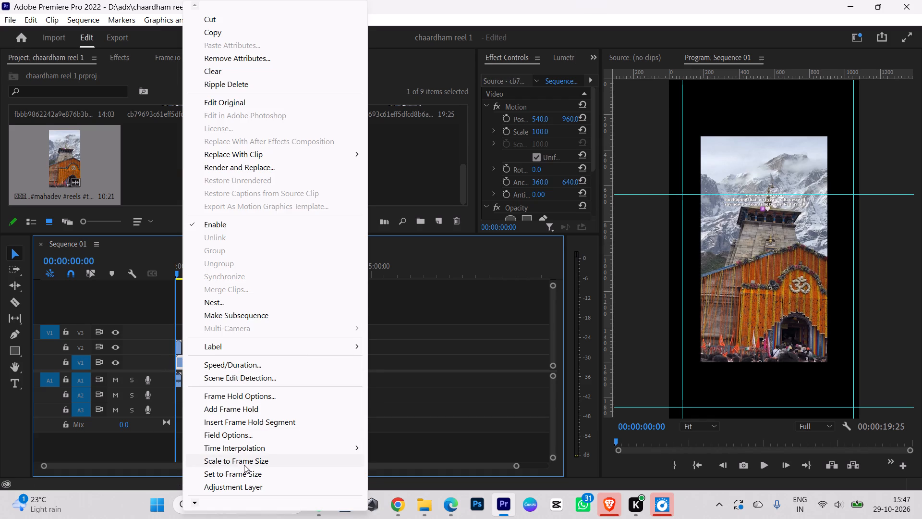
{"action": "left_click", "coordinate": [244, 465]}
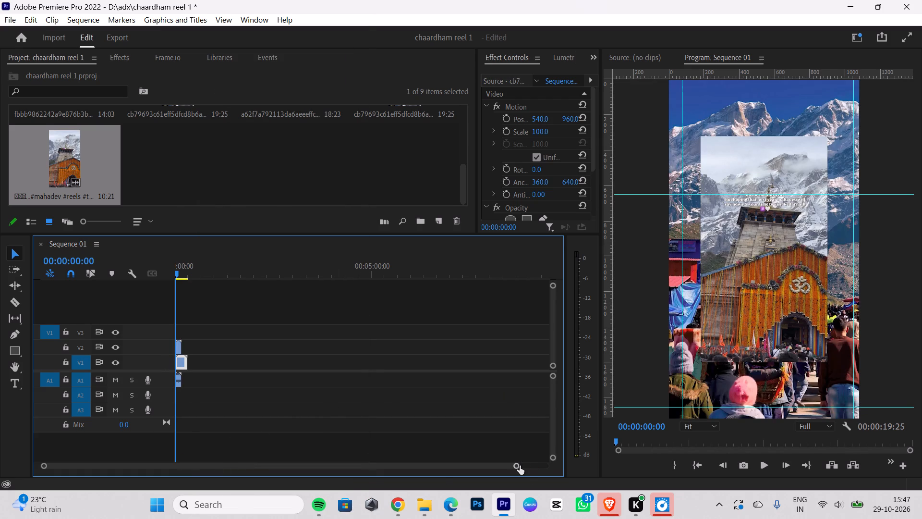
Step forward to 00:00:00:07 in Sequence 01 and hide the output of video track V2.
{"action": "left_click_drag", "start_coordinate": [519, 466], "coordinate": [337, 467]}
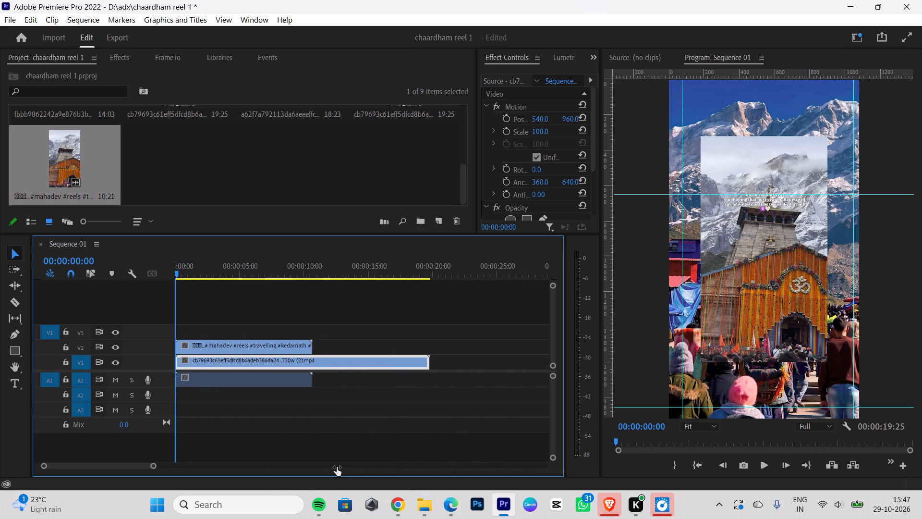
{"action": "left_click_drag", "start_coordinate": [337, 467], "coordinate": [347, 459]}
{"action": "key", "text": "Right"}
{"action": "key", "text": "Right"}
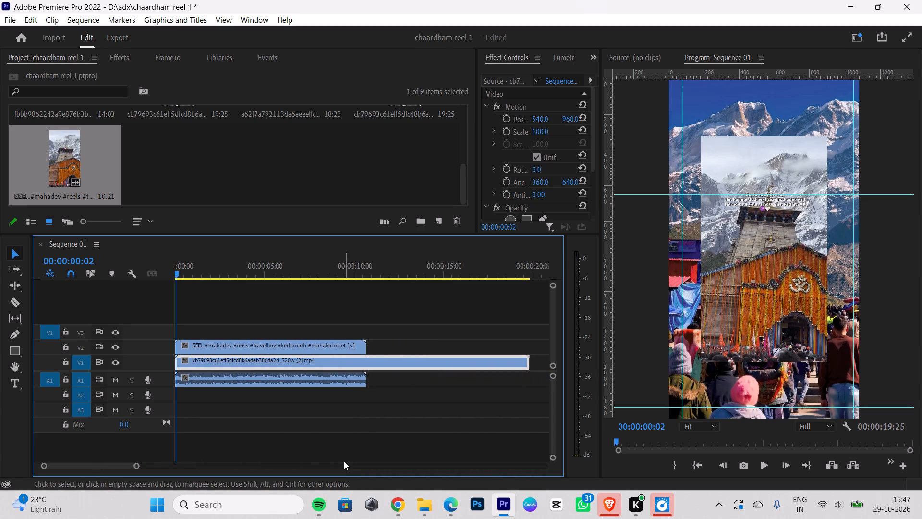
{"action": "key", "text": "Right"}
{"action": "key", "text": "Right"}
{"action": "key", "text": "Right"}
{"action": "key", "text": "Right"}
{"action": "key", "text": "Right"}
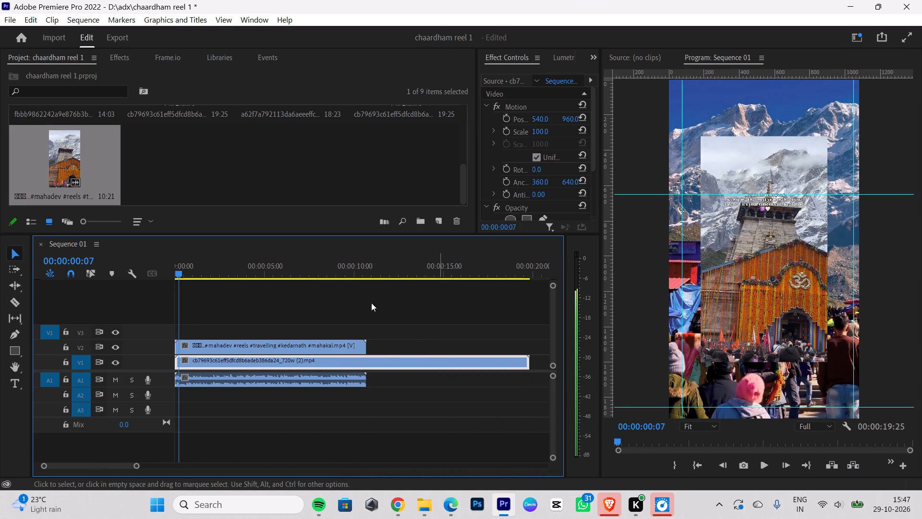
{"action": "left_click", "coordinate": [115, 346]}
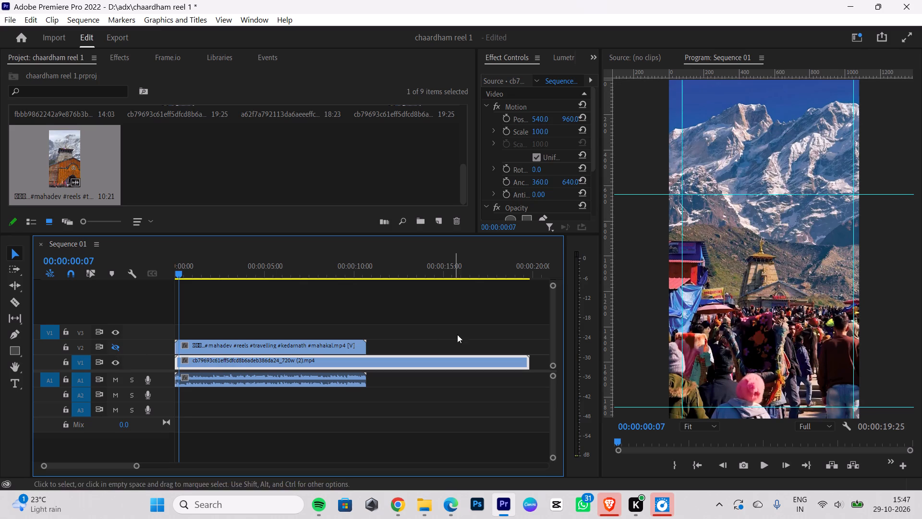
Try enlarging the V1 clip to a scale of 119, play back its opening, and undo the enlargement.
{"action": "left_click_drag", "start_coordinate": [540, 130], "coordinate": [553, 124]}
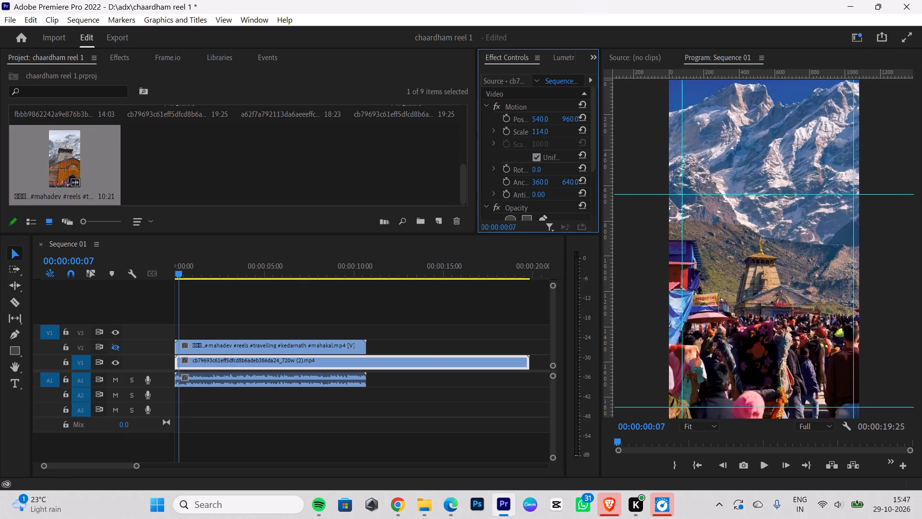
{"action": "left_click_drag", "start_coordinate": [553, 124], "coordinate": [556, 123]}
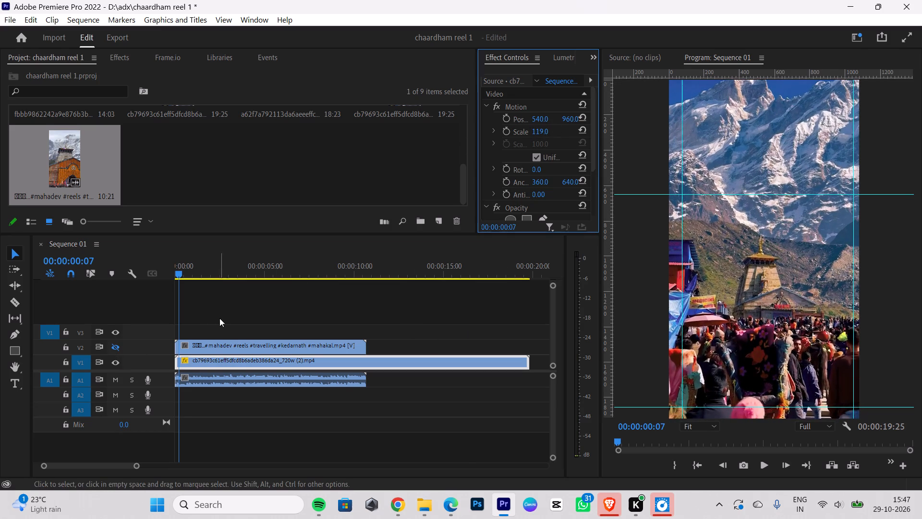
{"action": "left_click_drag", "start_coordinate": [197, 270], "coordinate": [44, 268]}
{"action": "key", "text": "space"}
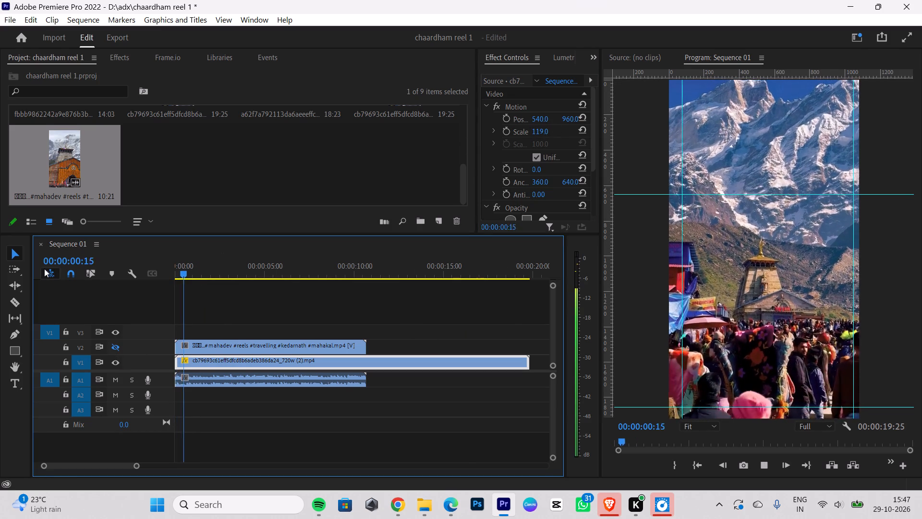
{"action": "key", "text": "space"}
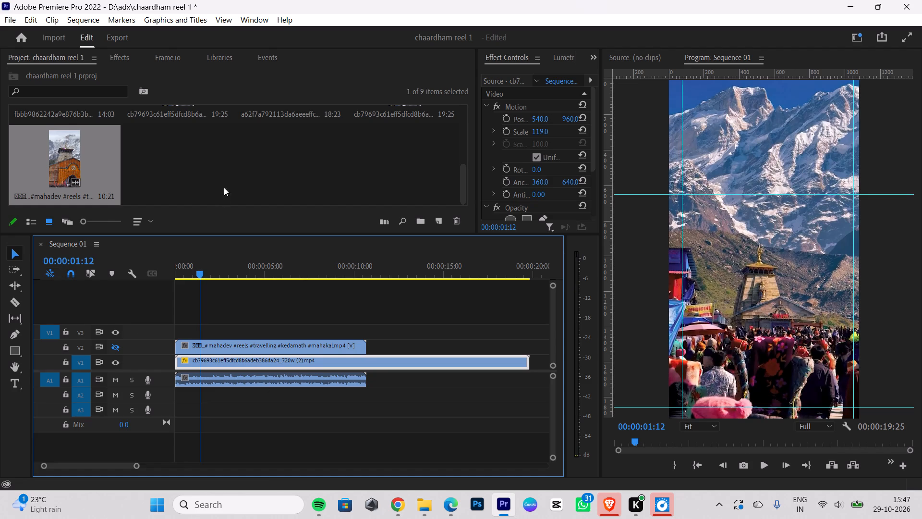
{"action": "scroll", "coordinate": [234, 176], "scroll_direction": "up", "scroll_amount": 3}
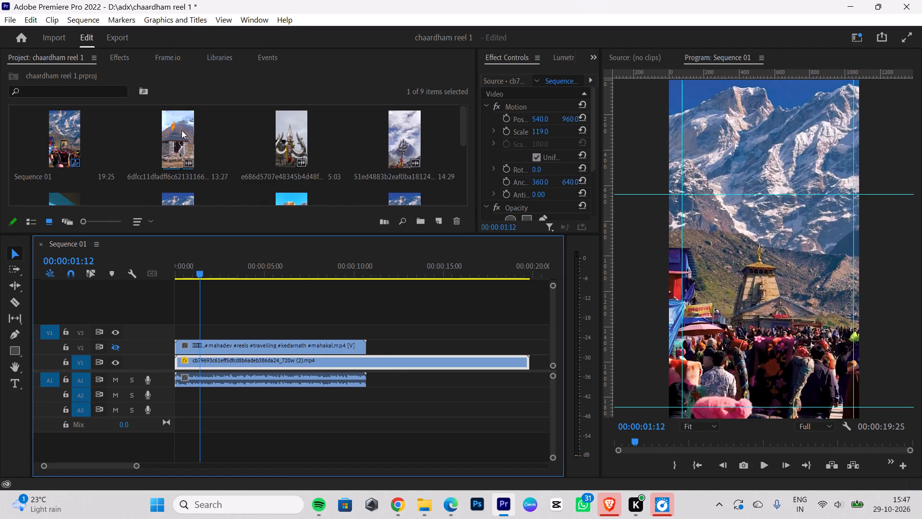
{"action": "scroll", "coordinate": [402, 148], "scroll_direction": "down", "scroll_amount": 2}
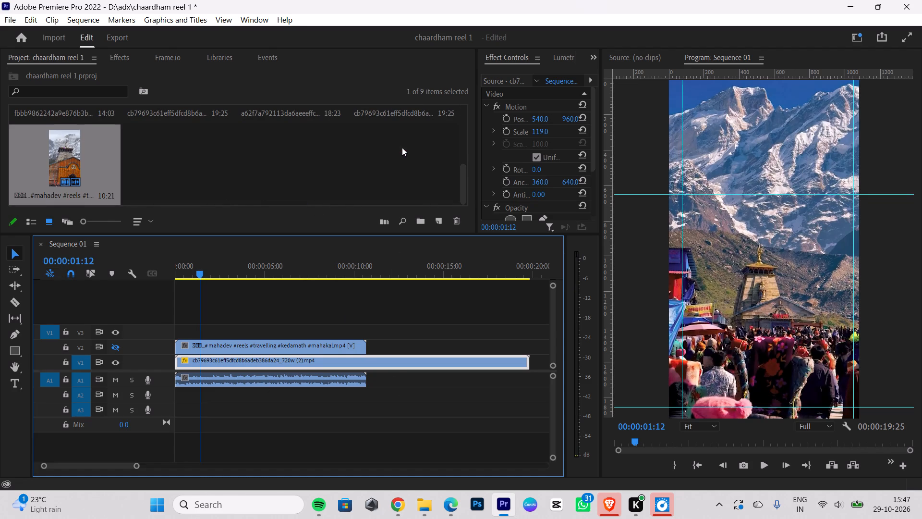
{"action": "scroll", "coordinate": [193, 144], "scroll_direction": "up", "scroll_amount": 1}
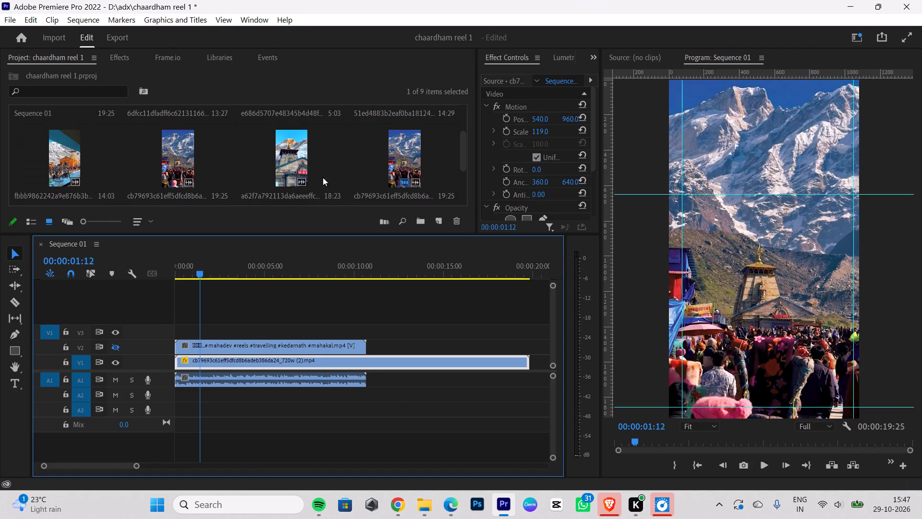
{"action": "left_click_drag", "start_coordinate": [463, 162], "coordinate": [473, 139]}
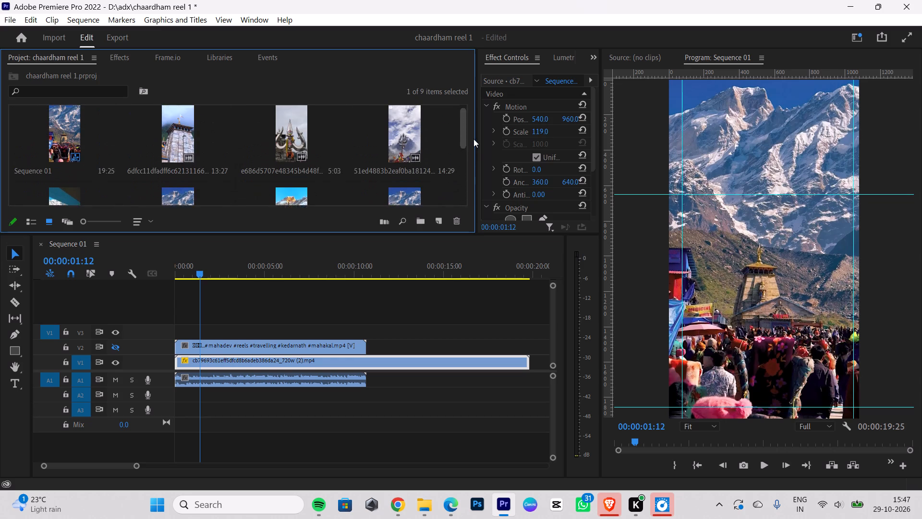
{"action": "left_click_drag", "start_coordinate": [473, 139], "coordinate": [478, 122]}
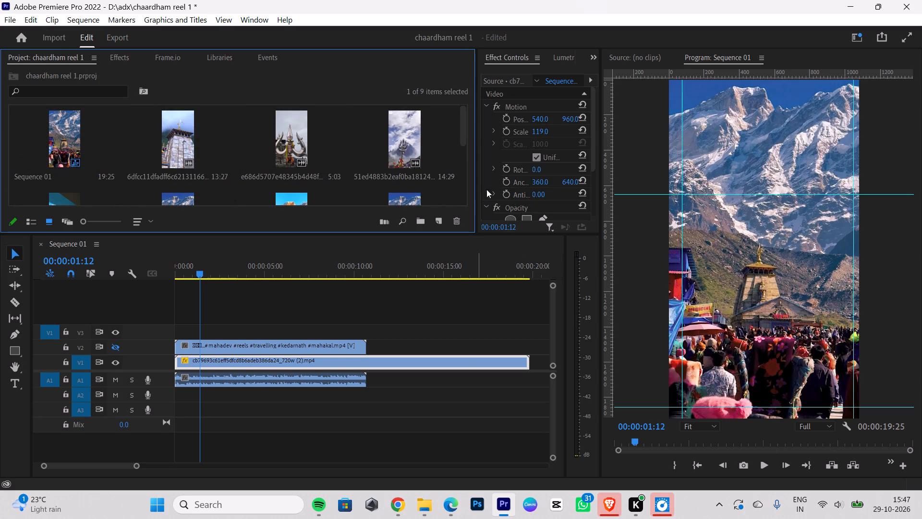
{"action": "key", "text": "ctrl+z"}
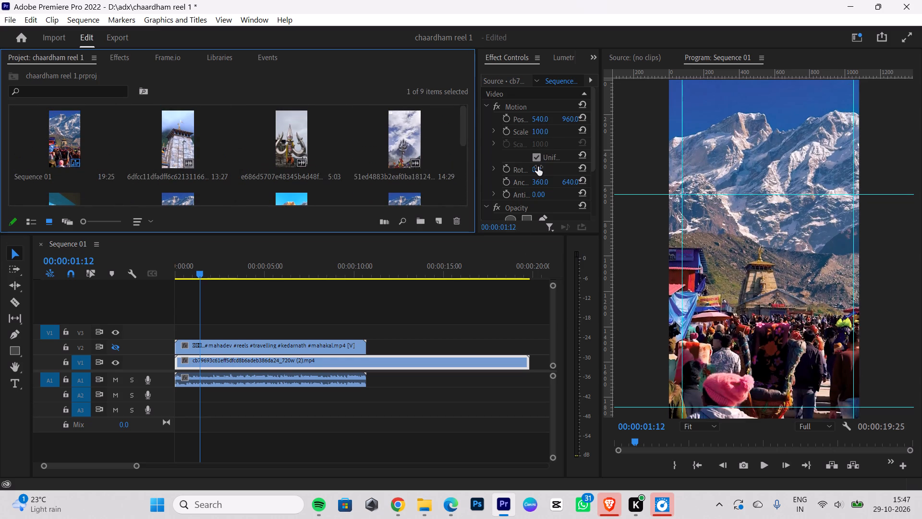
Switch to Chrome and look through Pinterest's related pins and the "kedarnath temple video" results for another temple clip.
{"action": "left_click", "coordinate": [402, 503]}
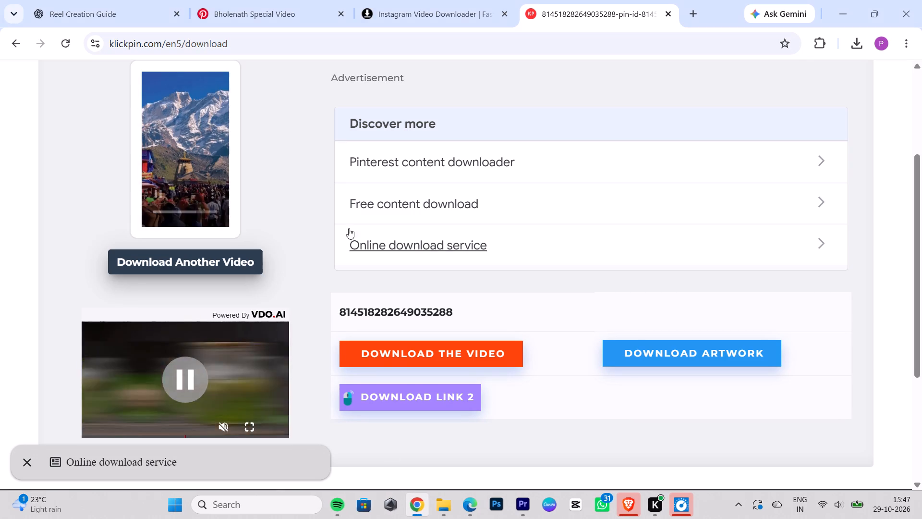
{"action": "left_click", "coordinate": [254, 10]}
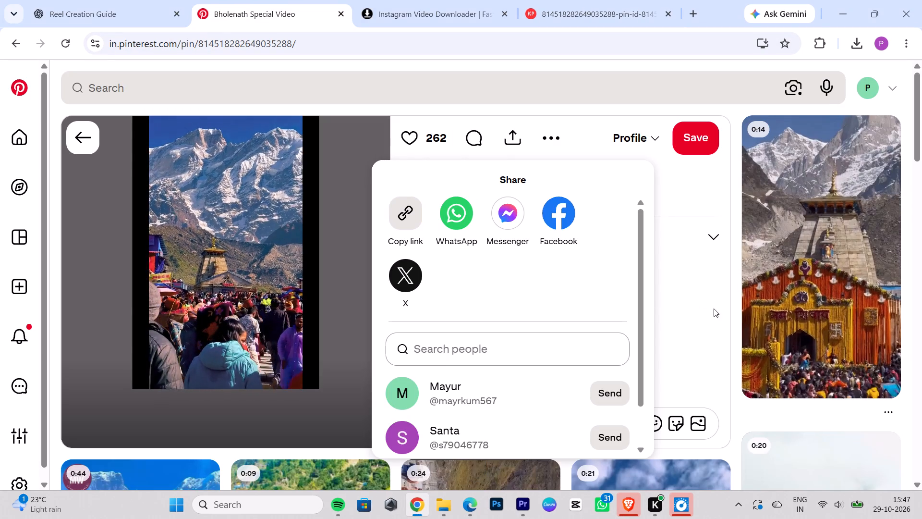
{"action": "left_click", "coordinate": [695, 317]}
{"action": "scroll", "coordinate": [717, 322], "scroll_direction": "down", "scroll_amount": 5}
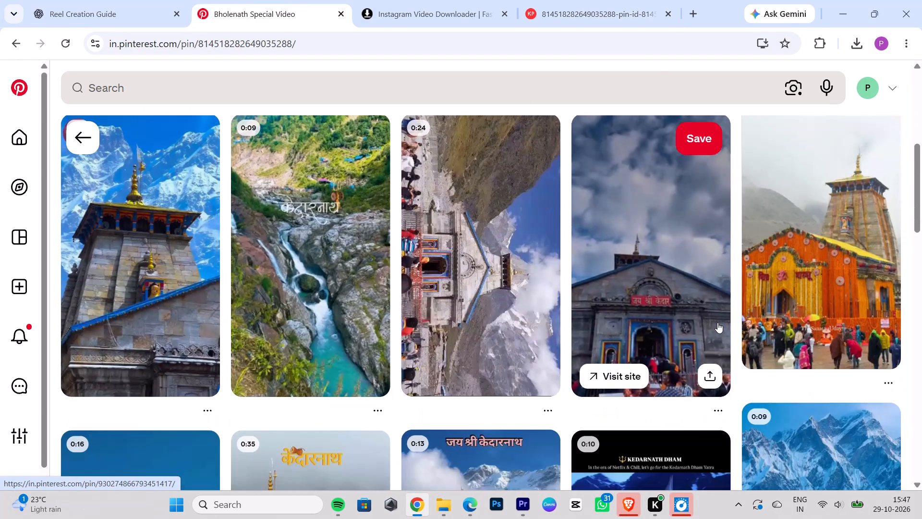
{"action": "scroll", "coordinate": [643, 268], "scroll_direction": "down", "scroll_amount": 3}
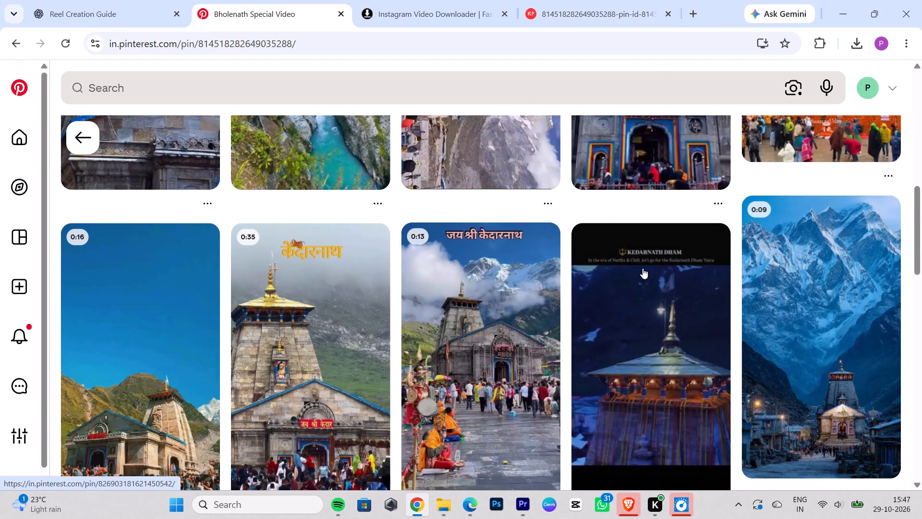
{"action": "scroll", "coordinate": [258, 331], "scroll_direction": "down", "scroll_amount": 2}
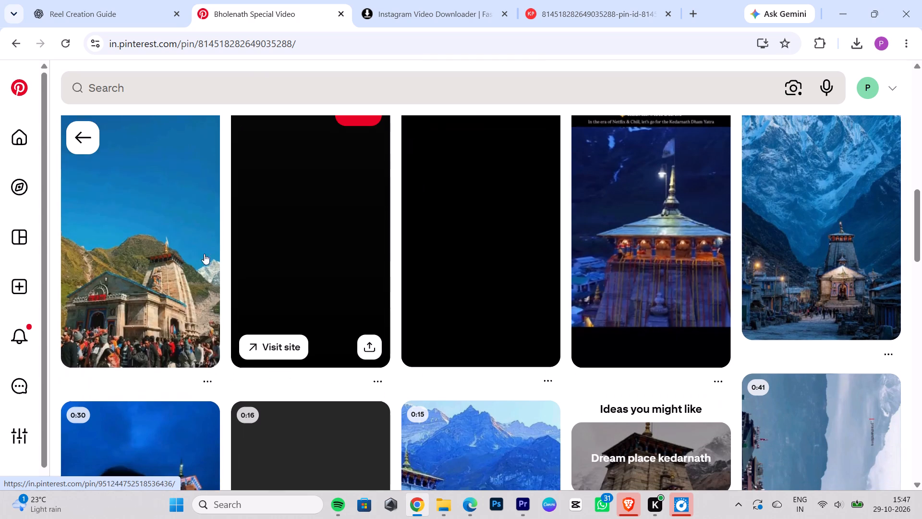
{"action": "left_click", "coordinate": [87, 144]}
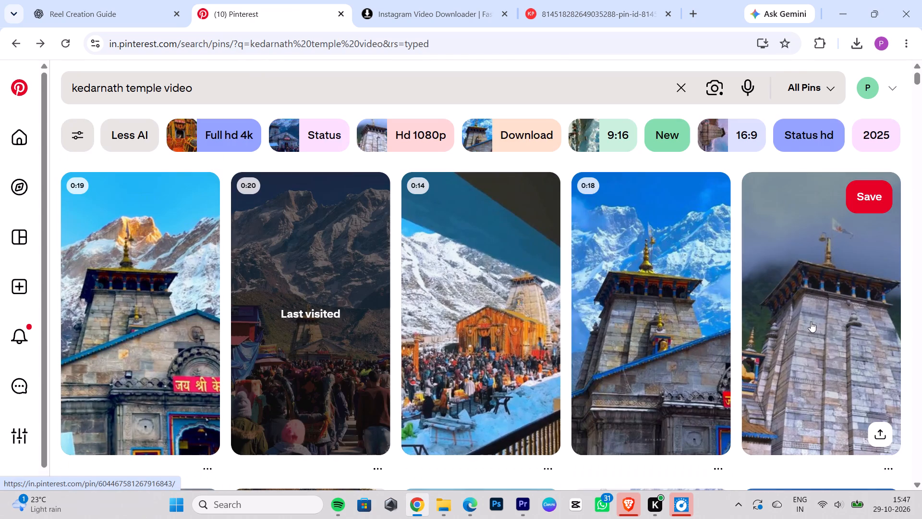
{"action": "scroll", "coordinate": [811, 321], "scroll_direction": "down", "scroll_amount": 3}
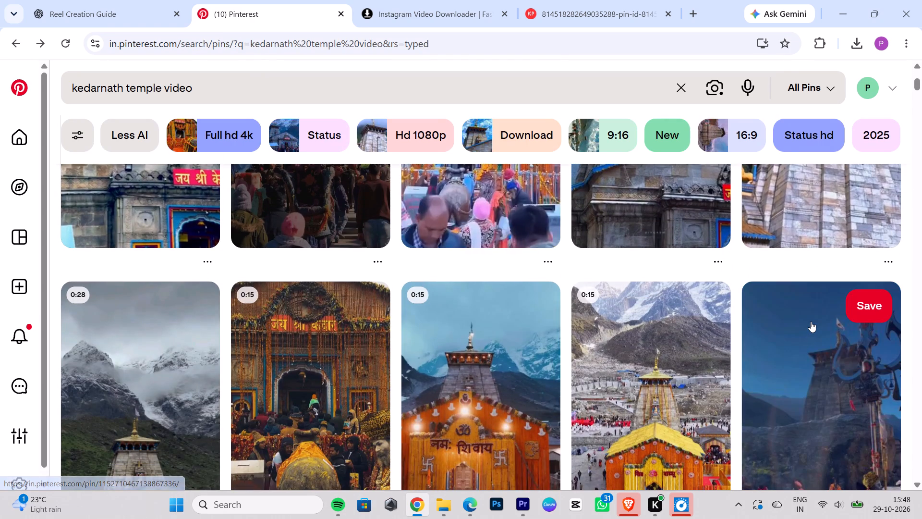
{"action": "scroll", "coordinate": [819, 323], "scroll_direction": "down", "scroll_amount": 2}
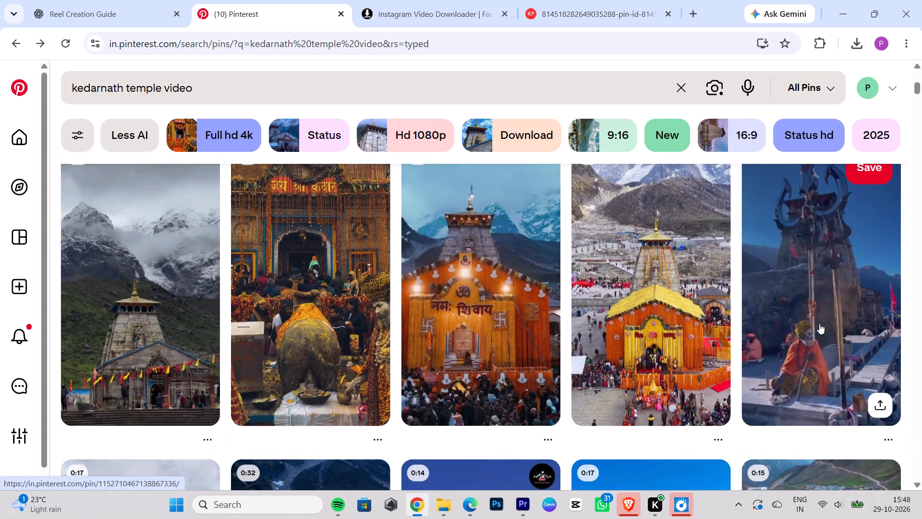
Open the 0:28 pin of the temple below cloudy mountains, examine its related videos, and return to the search results.
{"action": "left_click", "coordinate": [192, 332]}
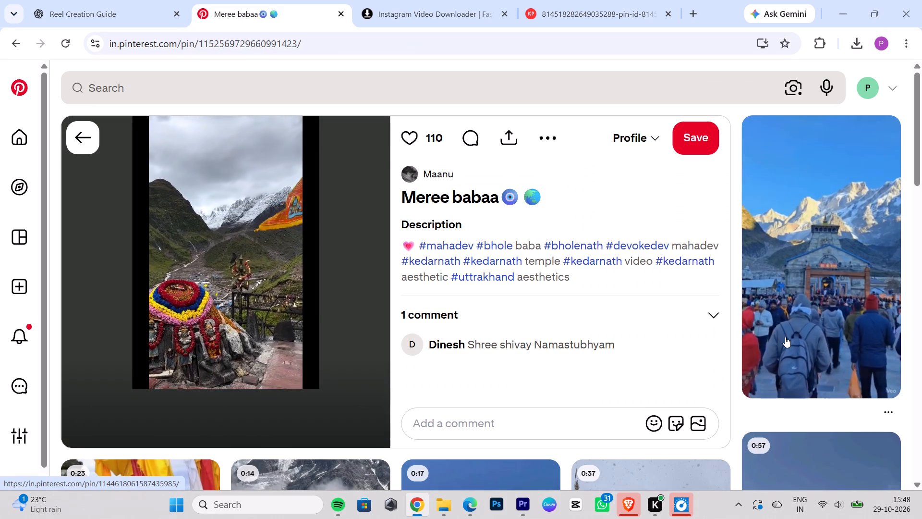
{"action": "scroll", "coordinate": [786, 337], "scroll_direction": "down", "scroll_amount": 5}
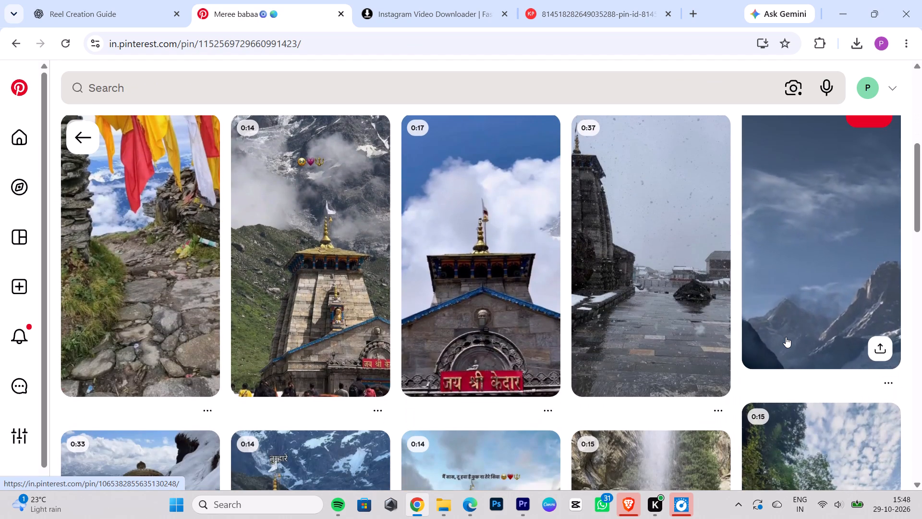
{"action": "scroll", "coordinate": [786, 337], "scroll_direction": "down", "scroll_amount": 3}
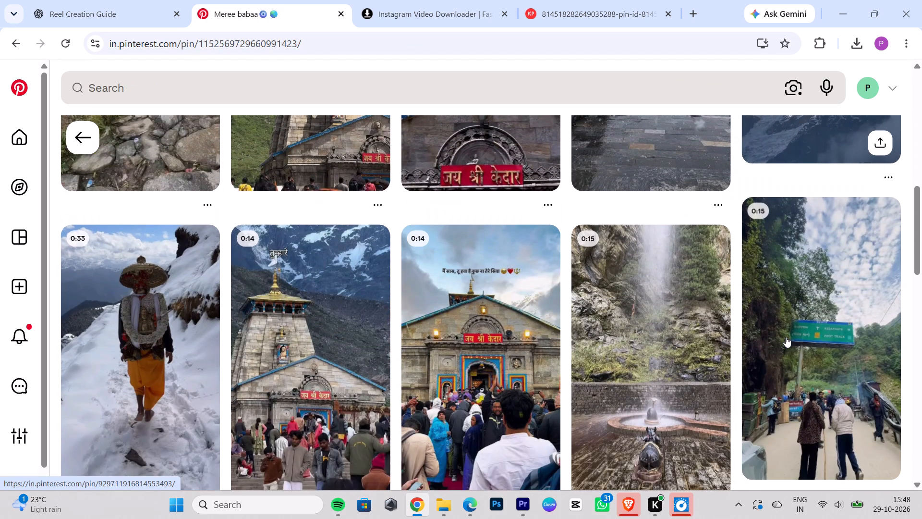
{"action": "scroll", "coordinate": [402, 281], "scroll_direction": "down", "scroll_amount": 1}
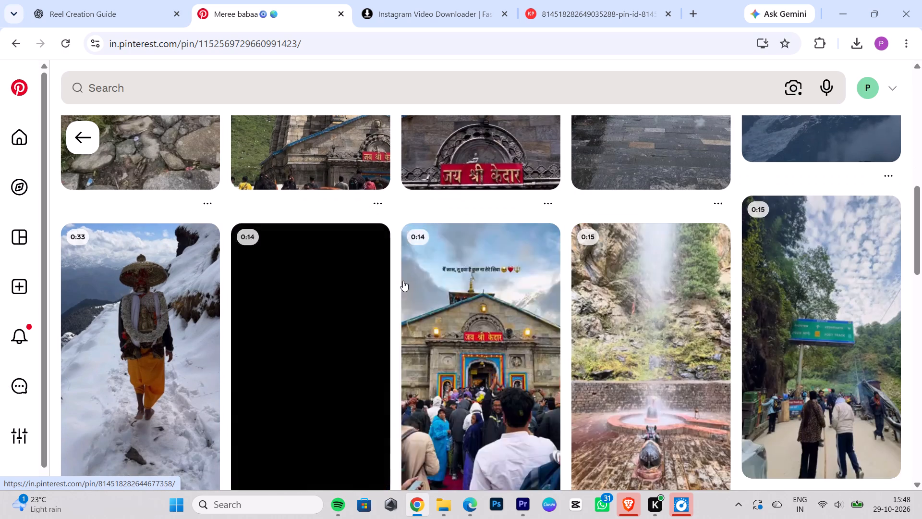
{"action": "scroll", "coordinate": [403, 281], "scroll_direction": "down", "scroll_amount": 2}
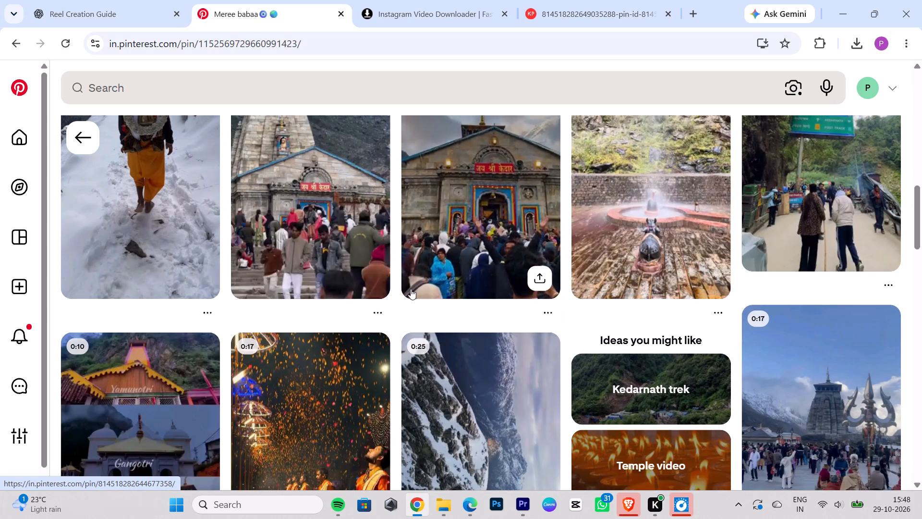
{"action": "left_click", "coordinate": [100, 136]}
{"action": "left_click", "coordinate": [87, 137]}
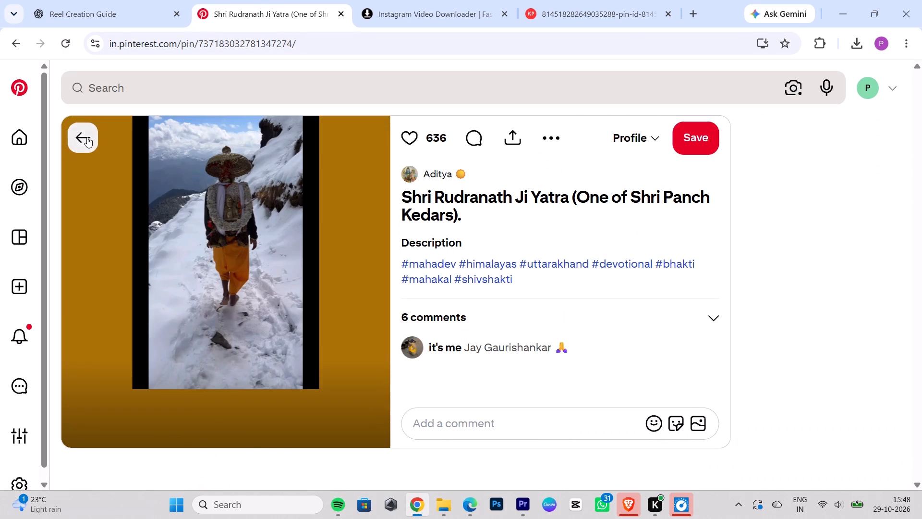
{"action": "left_click", "coordinate": [87, 137]}
Find the 0:15 "Kedarnath" pin showing the temple courtyard under snowy peaks and a blue sky, and copy its link.
{"action": "scroll", "coordinate": [789, 319], "scroll_direction": "down", "scroll_amount": 1}
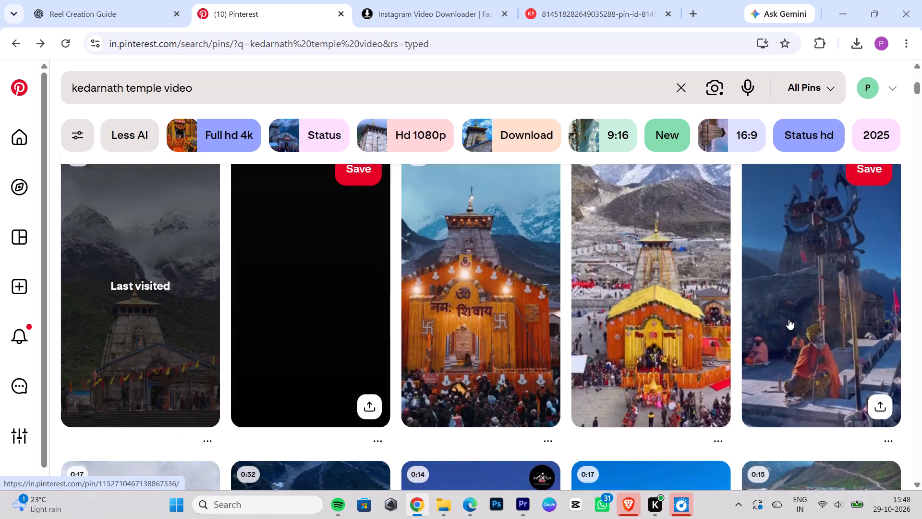
{"action": "scroll", "coordinate": [585, 309], "scroll_direction": "down", "scroll_amount": 4}
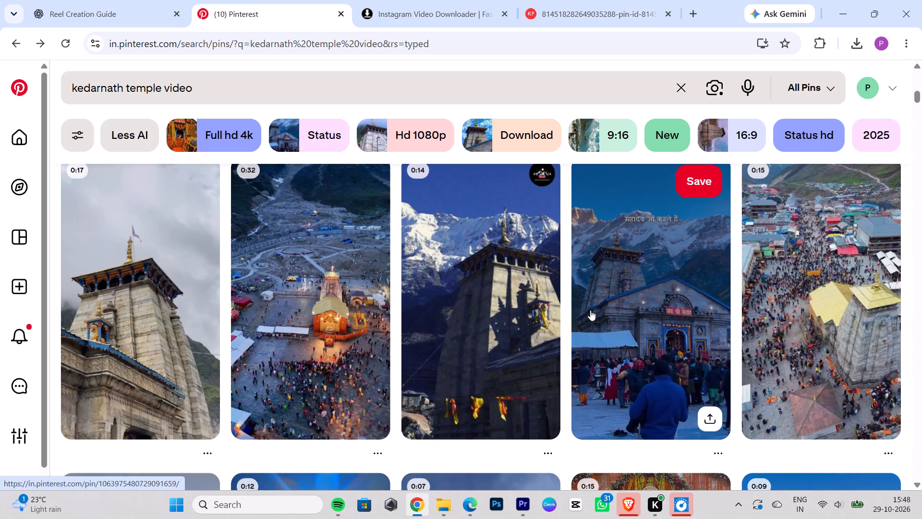
{"action": "scroll", "coordinate": [784, 343], "scroll_direction": "down", "scroll_amount": 3}
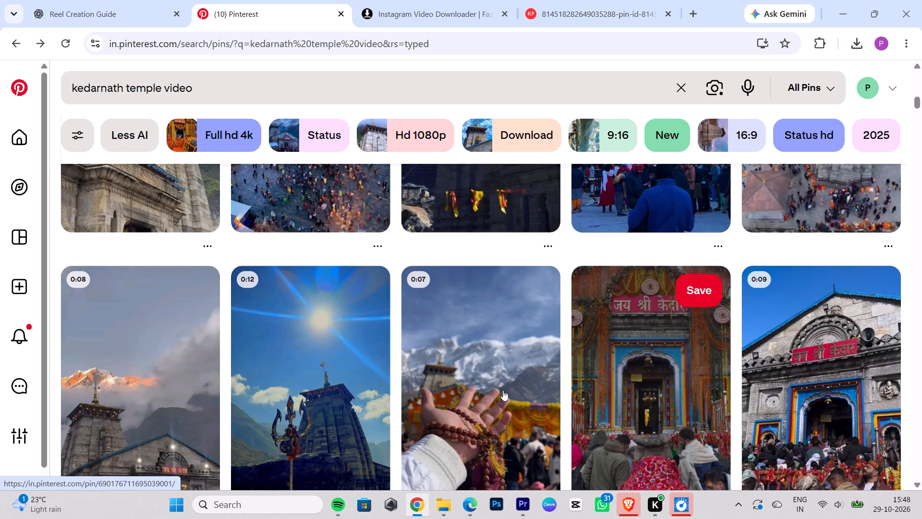
{"action": "scroll", "coordinate": [167, 347], "scroll_direction": "down", "scroll_amount": 2}
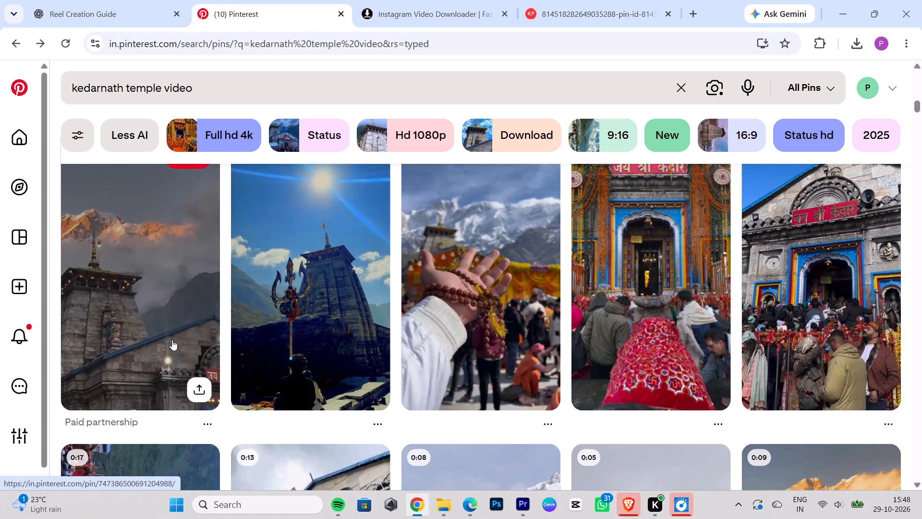
{"action": "scroll", "coordinate": [808, 329], "scroll_direction": "down", "scroll_amount": 3}
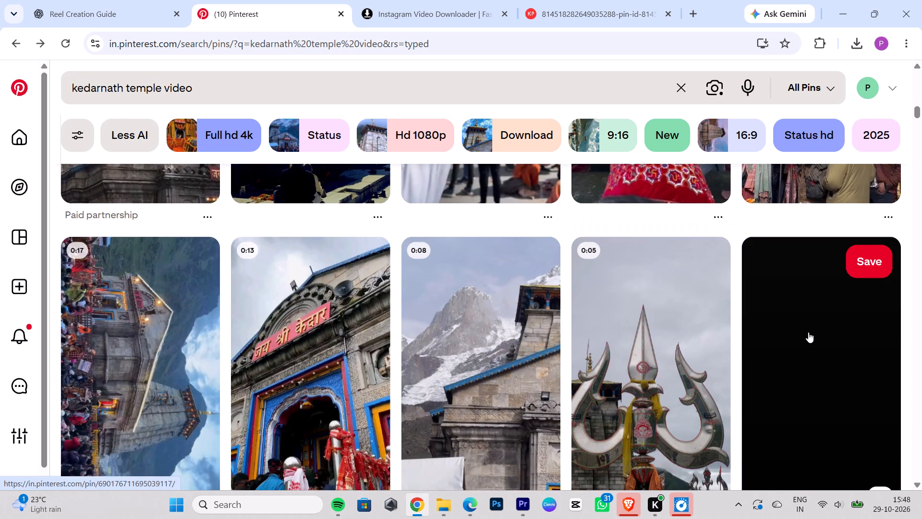
{"action": "scroll", "coordinate": [808, 332], "scroll_direction": "down", "scroll_amount": 5}
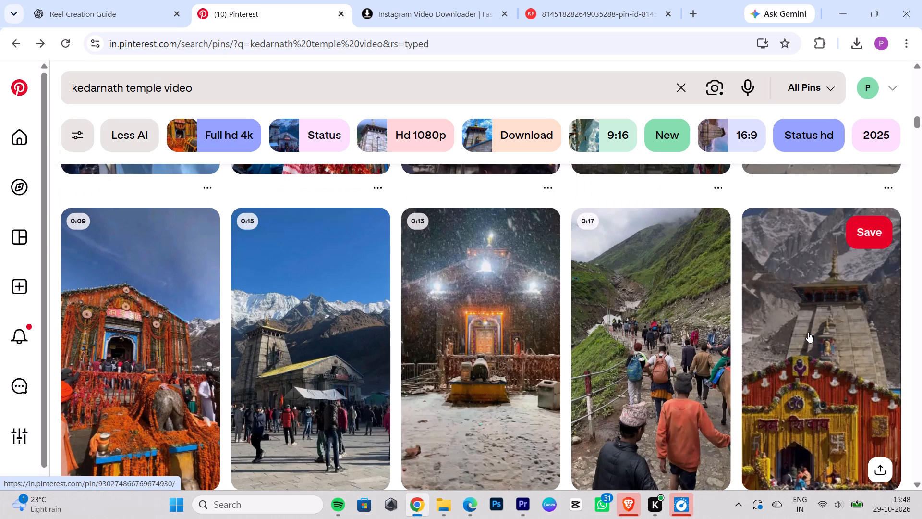
{"action": "left_click", "coordinate": [308, 374]}
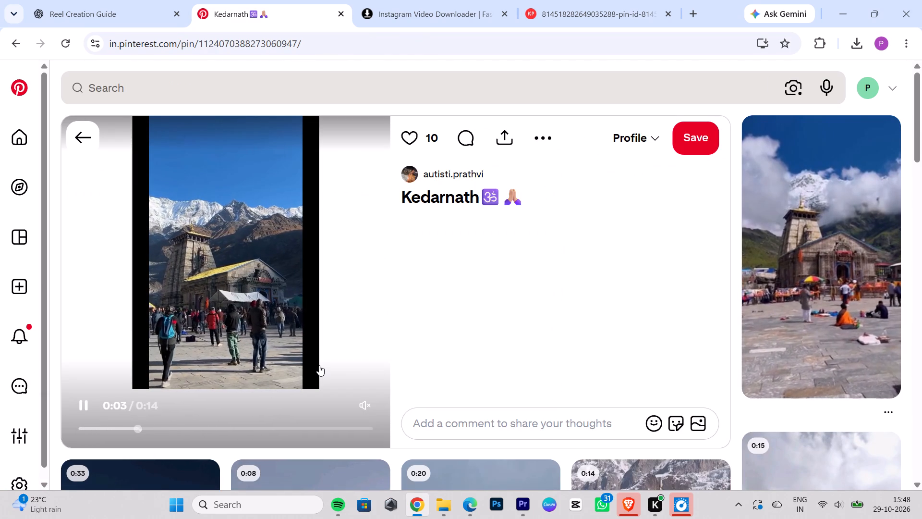
{"action": "left_click", "coordinate": [497, 141]}
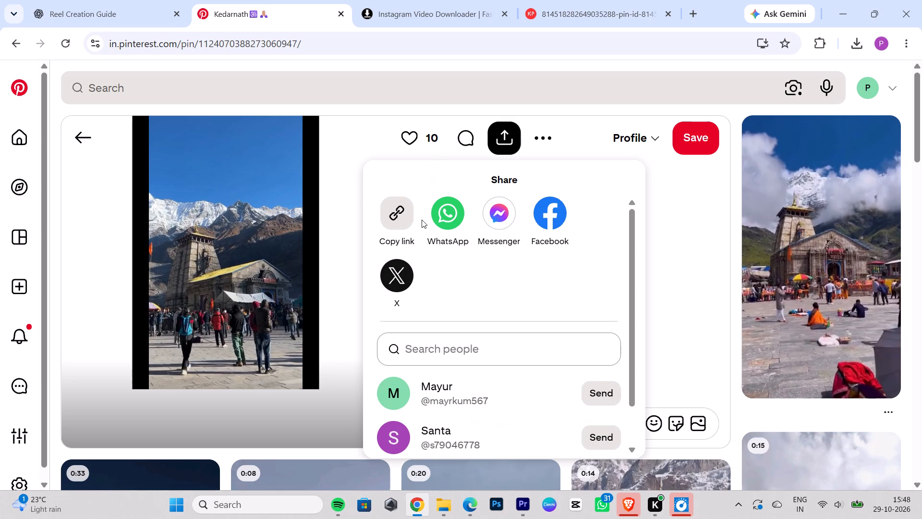
{"action": "triple_click", "coordinate": [393, 216]}
{"action": "left_click", "coordinate": [392, 216]}
{"action": "left_click_drag", "start_coordinate": [392, 216], "coordinate": [401, 204]}
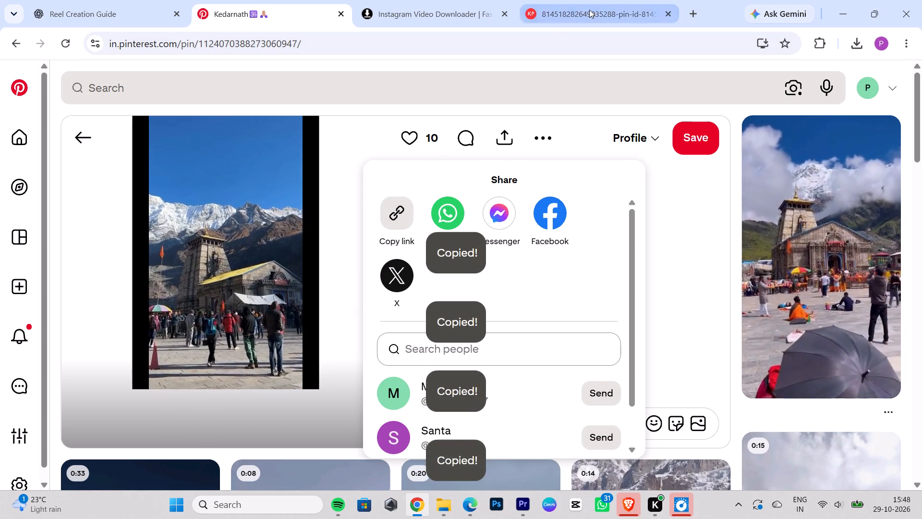
Submit the copied pin link to the KlickPin downloader and download the Kedarnath courtyard video.
{"action": "left_click", "coordinate": [590, 9]}
{"action": "left_click", "coordinate": [19, 46]}
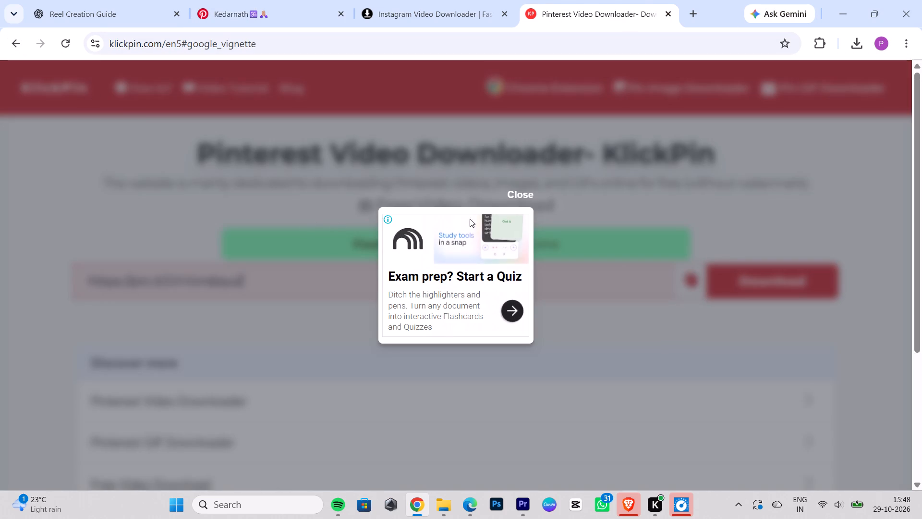
{"action": "left_click", "coordinate": [20, 31]}
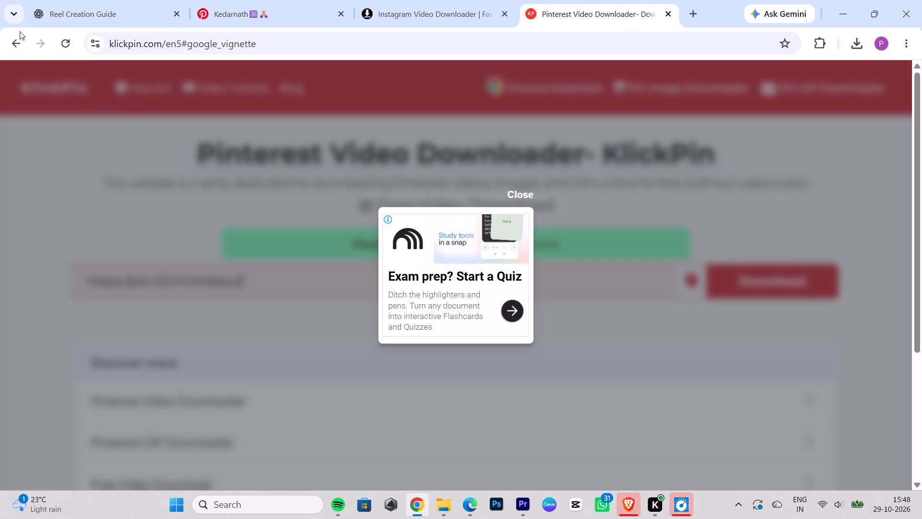
{"action": "left_click", "coordinate": [22, 42]}
{"action": "left_click", "coordinate": [277, 264]}
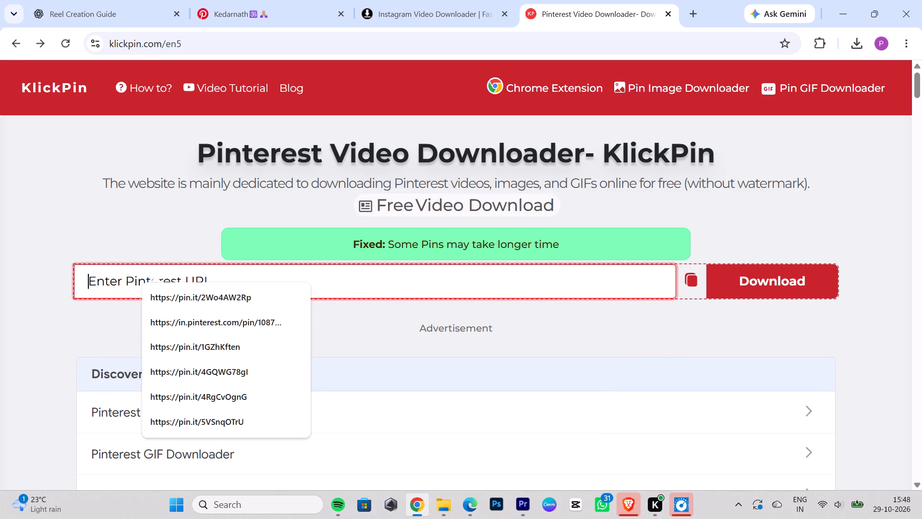
{"action": "key", "text": "ctrl+v"}
{"action": "key", "text": "Return"}
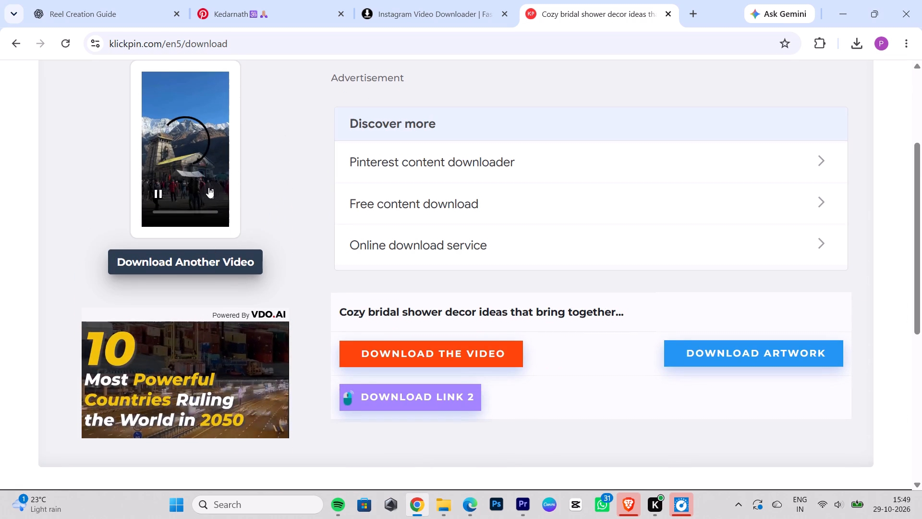
{"action": "left_click", "coordinate": [213, 196]}
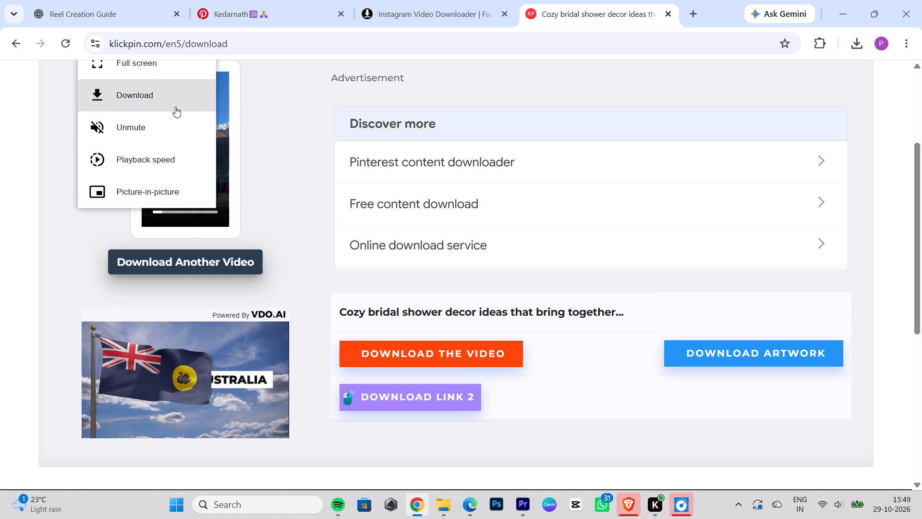
{"action": "left_click", "coordinate": [175, 107]}
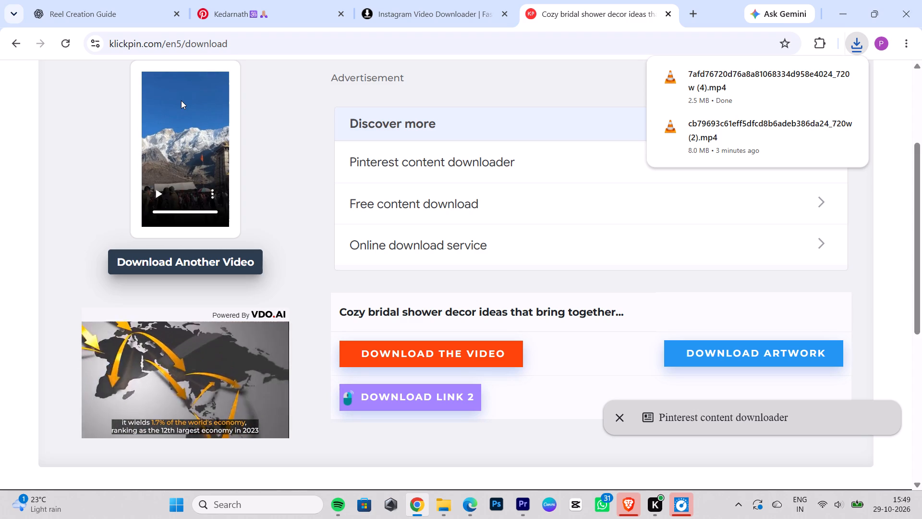
Switch to Premiere Pro and import the 7afd76720d76a8a81068334d958e4024_720w (4) clip from Downloads into the project.
{"action": "left_click", "coordinate": [526, 507]}
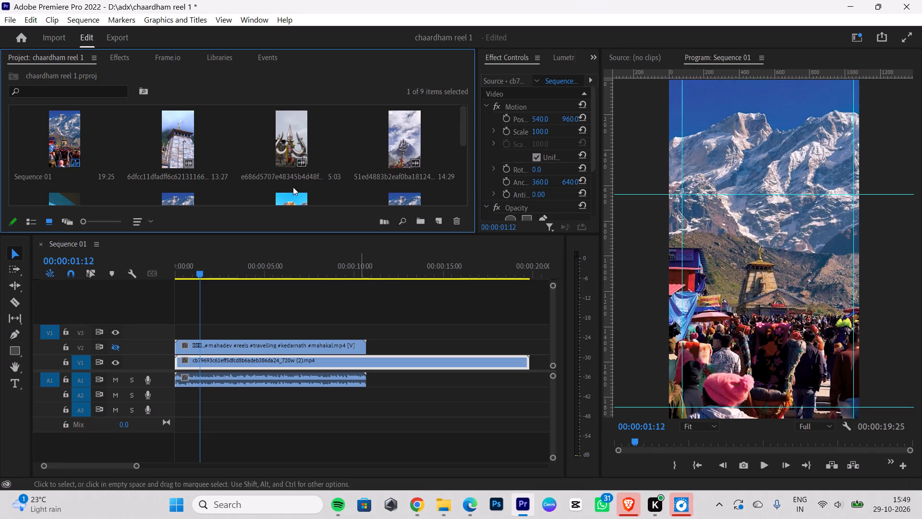
{"action": "key", "text": "ctrl+o"}
{"action": "key", "text": "ctrl+i"}
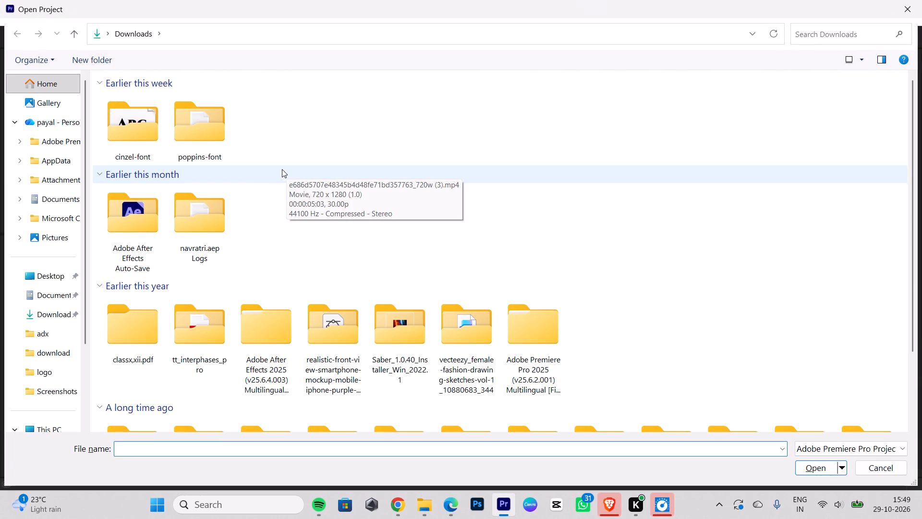
{"action": "left_click", "coordinate": [921, 0]}
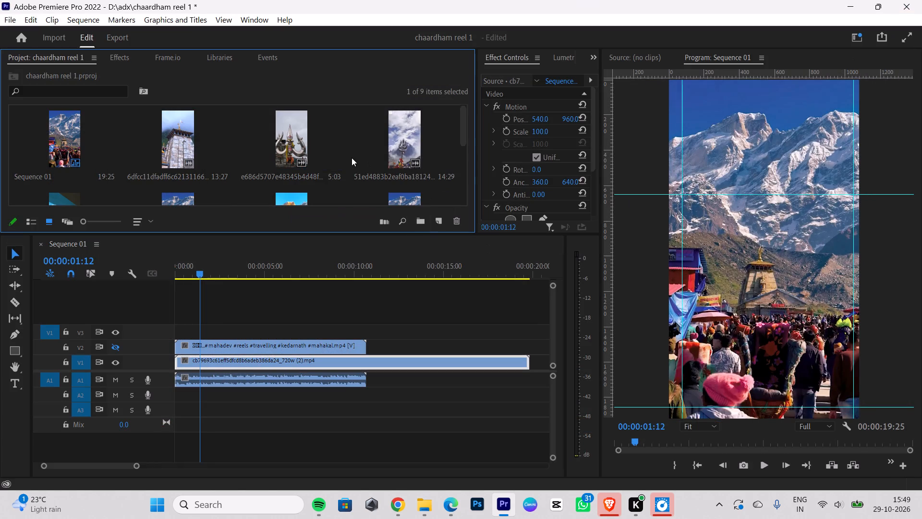
{"action": "key", "text": "ctrl+i"}
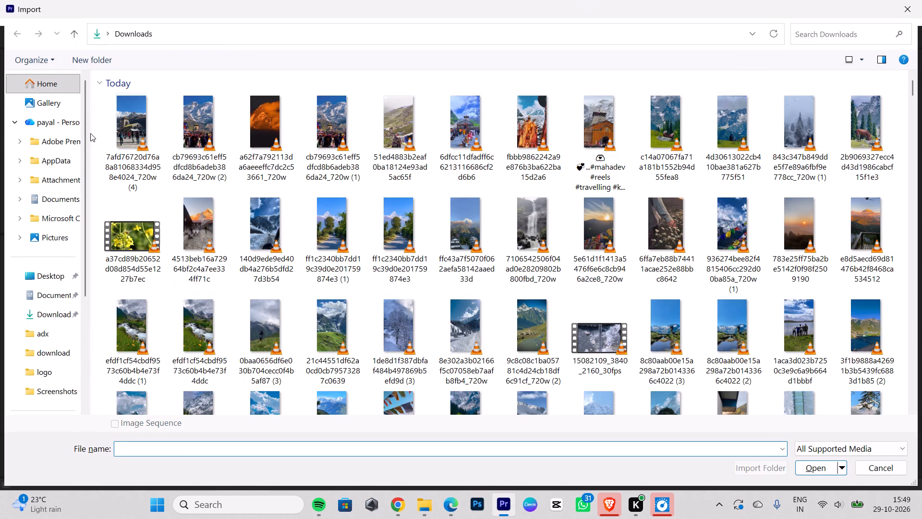
{"action": "left_click", "coordinate": [130, 128]}
{"action": "left_click", "coordinate": [822, 467]}
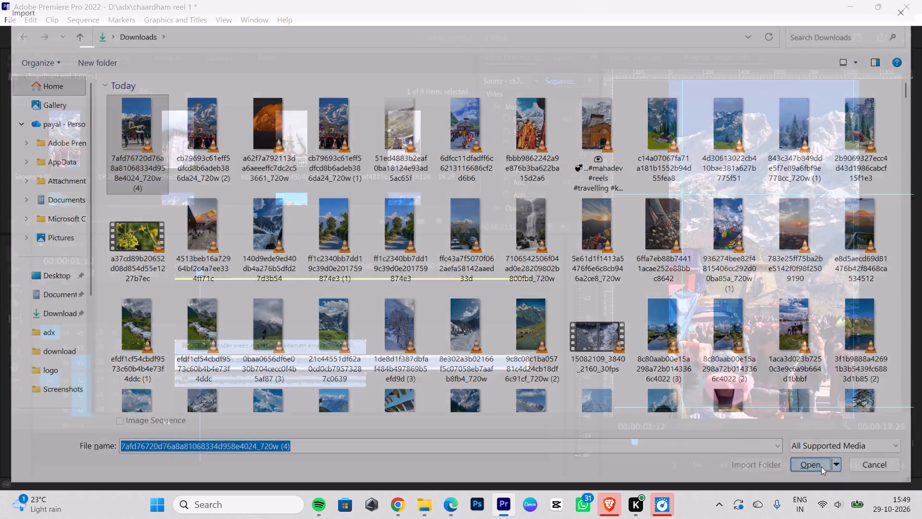
Delete the cb79693c clip from V1 in Sequence 01.
{"action": "left_click", "coordinate": [292, 361]}
{"action": "key", "text": "BackSpace"}
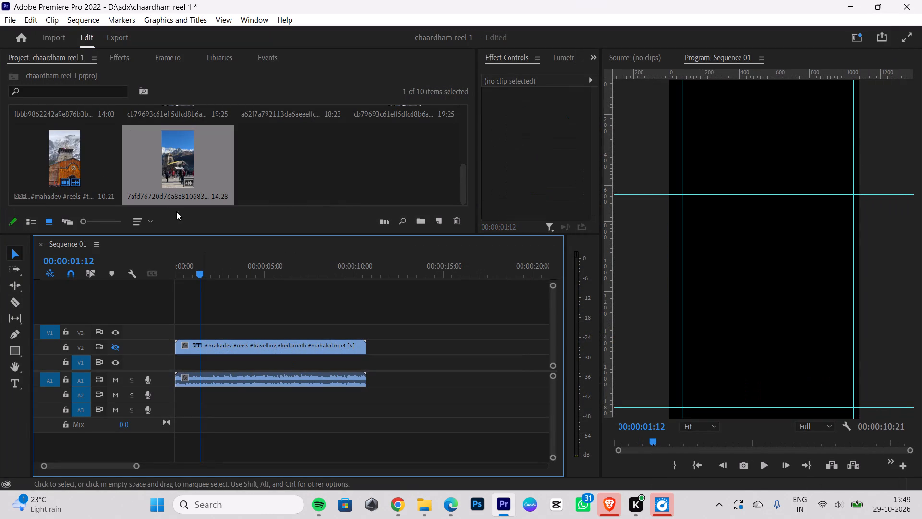
Place the 7afd76720d76a8a81068334d958e4024_720w (4) courtyard clip at the start of V1, with its audio removed.
{"action": "left_click_drag", "start_coordinate": [188, 157], "coordinate": [398, 360]}
{"action": "left_click", "coordinate": [444, 377]}
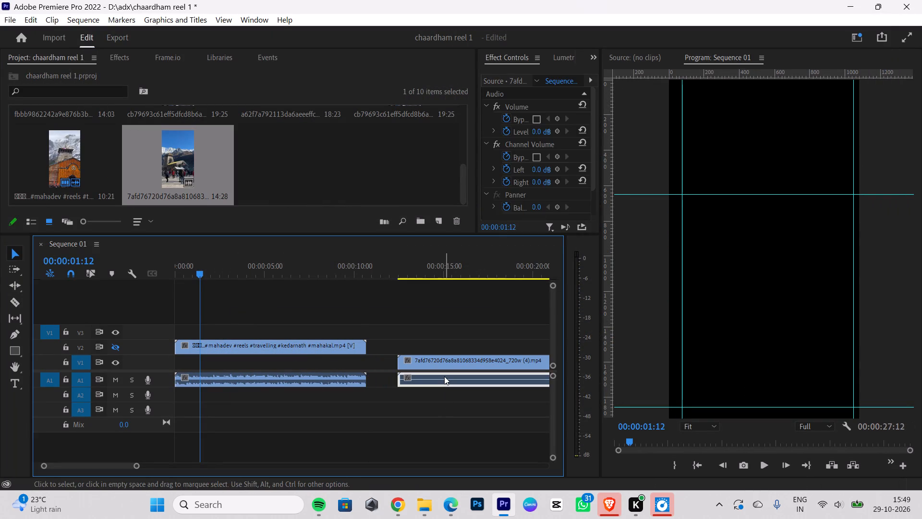
{"action": "key", "text": "BackSpace"}
{"action": "left_click_drag", "start_coordinate": [434, 363], "coordinate": [297, 358]}
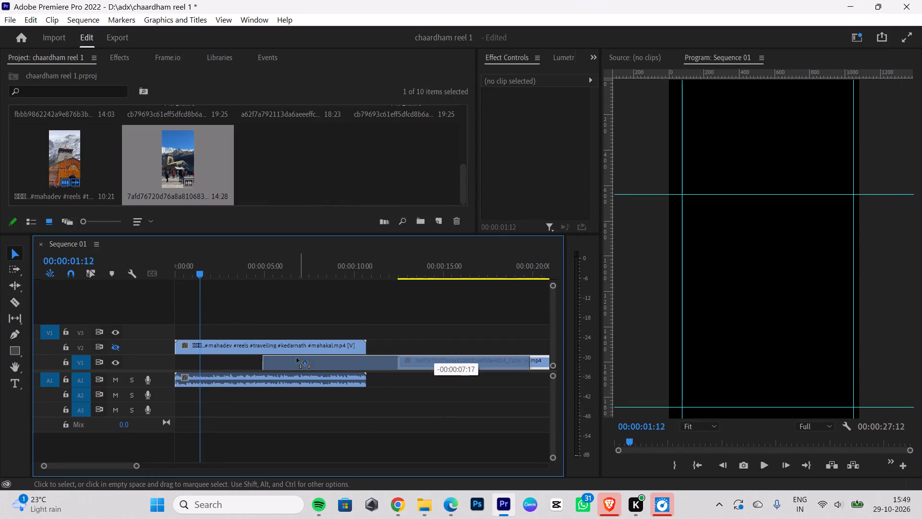
{"action": "left_click_drag", "start_coordinate": [297, 358], "coordinate": [207, 358]}
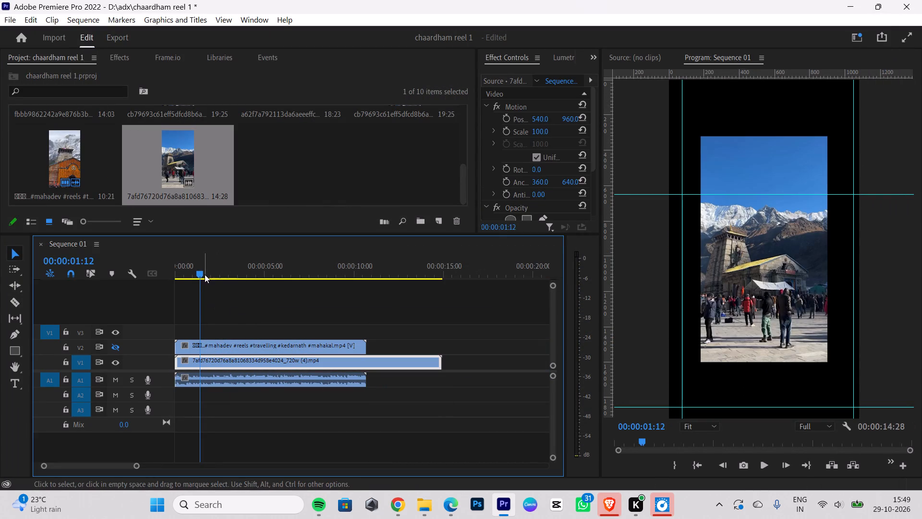
Scale the courtyard clip on V1 to the frame size and briefly play it from the sequence start.
{"action": "right_click", "coordinate": [237, 360]}
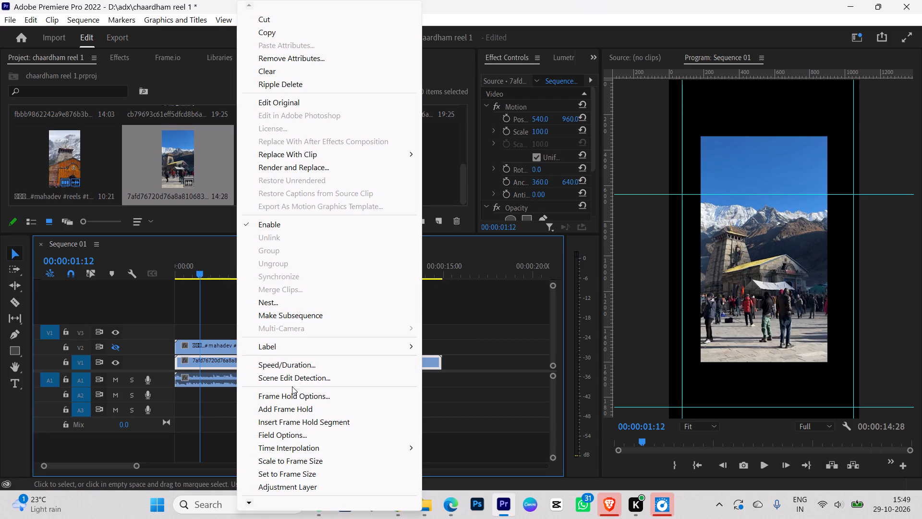
{"action": "left_click", "coordinate": [295, 459]}
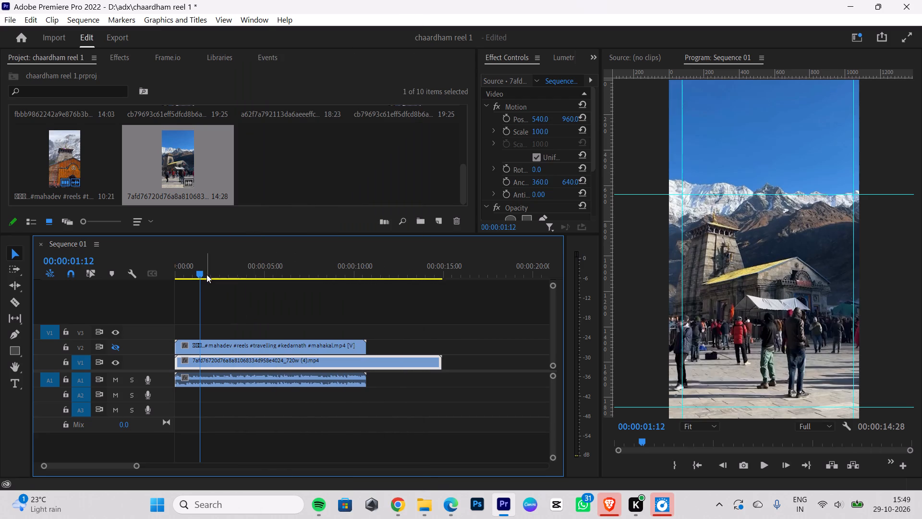
{"action": "left_click_drag", "start_coordinate": [202, 272], "coordinate": [77, 283]}
{"action": "key", "text": "space"}
{"action": "key", "text": "space"}
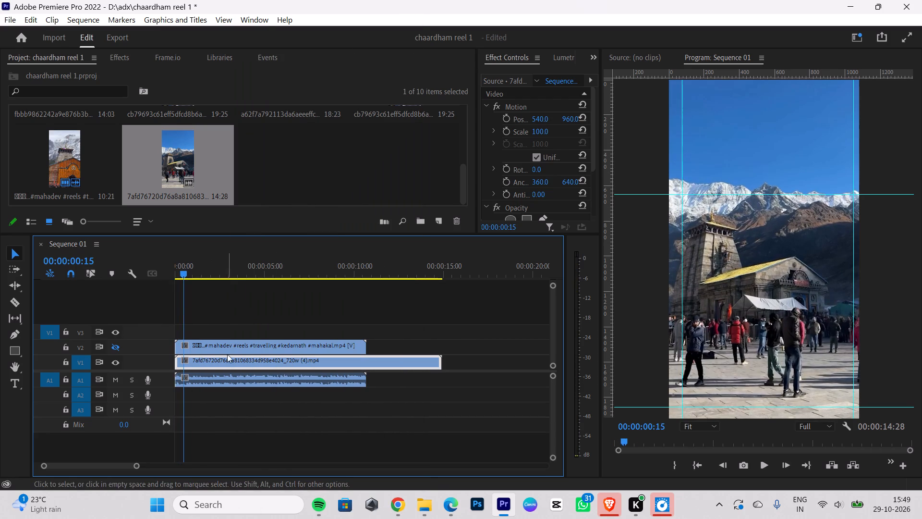
Make the V2 track holding the "#mahadev #reels" reference clip visible again.
{"action": "left_click", "coordinate": [228, 345]}
{"action": "left_click", "coordinate": [117, 345]}
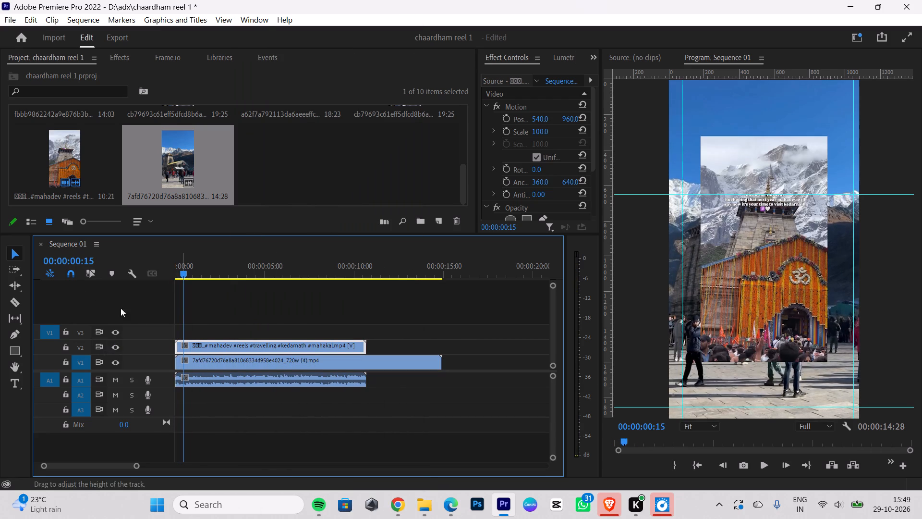
Step frame by frame from the sequence start to the V2 reference clip's first shot change at 00:00:02:03.
{"action": "left_click_drag", "start_coordinate": [185, 271], "coordinate": [85, 286]}
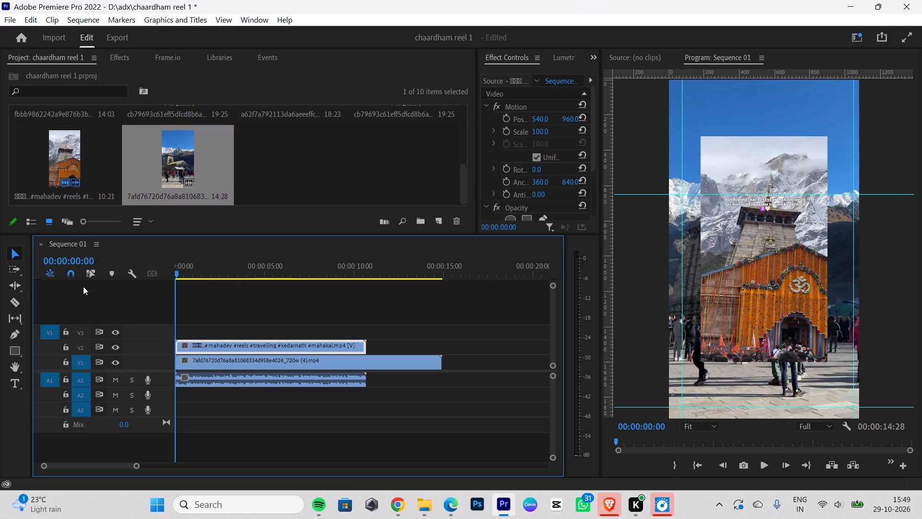
{"action": "key", "text": "Right"}
{"action": "key", "text": "Right"}
{"action": "key", "text": "Right"}
{"action": "key", "text": "Right"}
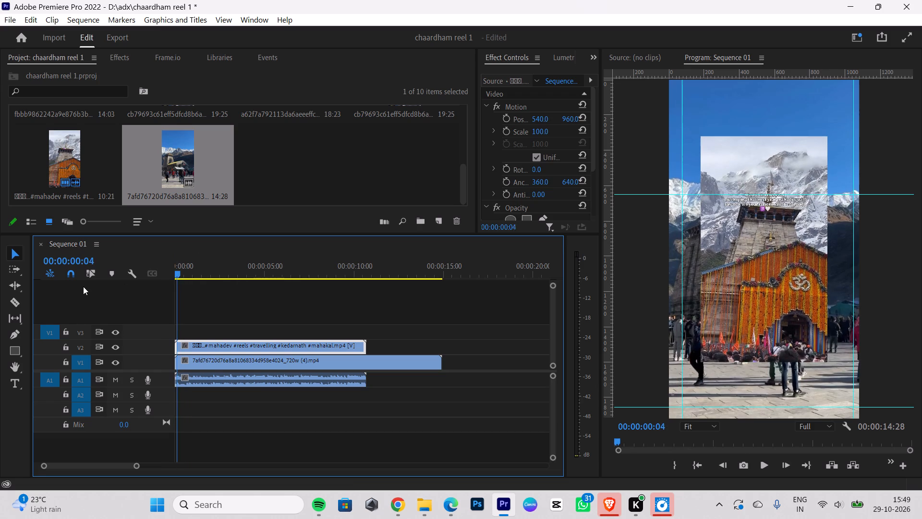
{"action": "key", "text": "Right"}
{"action": "key", "text": "Right"}
{"action": "key", "text": "Right"}
{"action": "key", "text": "Right"}
{"action": "key", "text": "Right"}
{"action": "key", "text": "Right"}
{"action": "key", "text": "Right"}
{"action": "key", "text": "Right"}
{"action": "key", "text": "Right"}
{"action": "key", "text": "Right"}
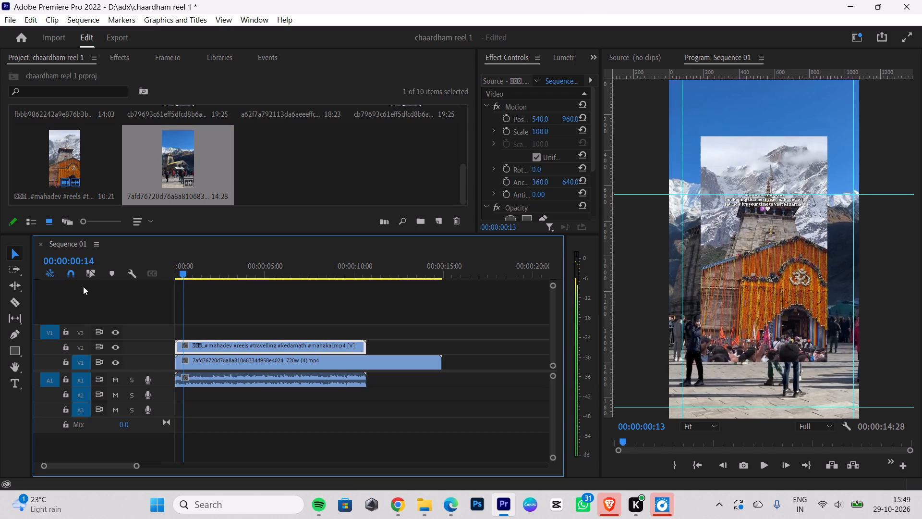
{"action": "key", "text": "Up"}
{"action": "key", "text": "Up"}
{"action": "key", "text": "Up"}
{"action": "key", "text": "Up"}
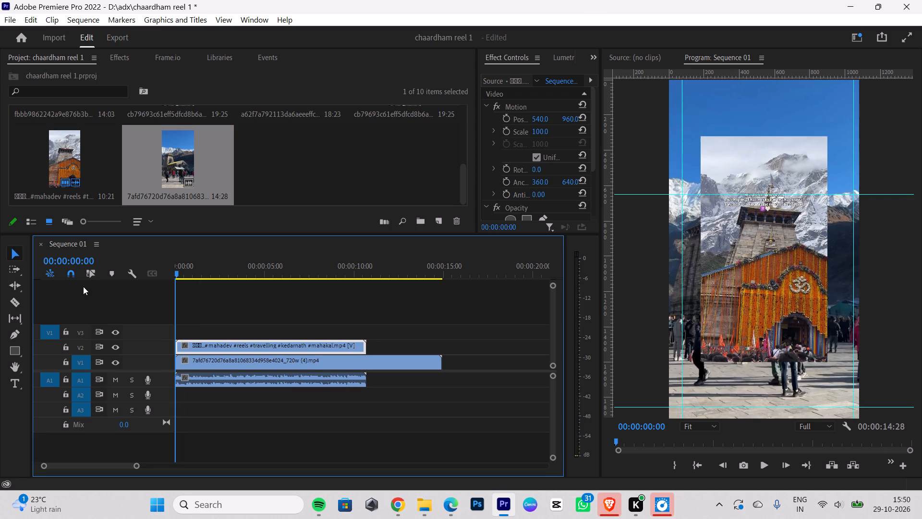
{"action": "key", "text": "Right"}
{"action": "key", "text": "Right"}
{"action": "key", "text": "Right"}
{"action": "key", "text": "Right"}
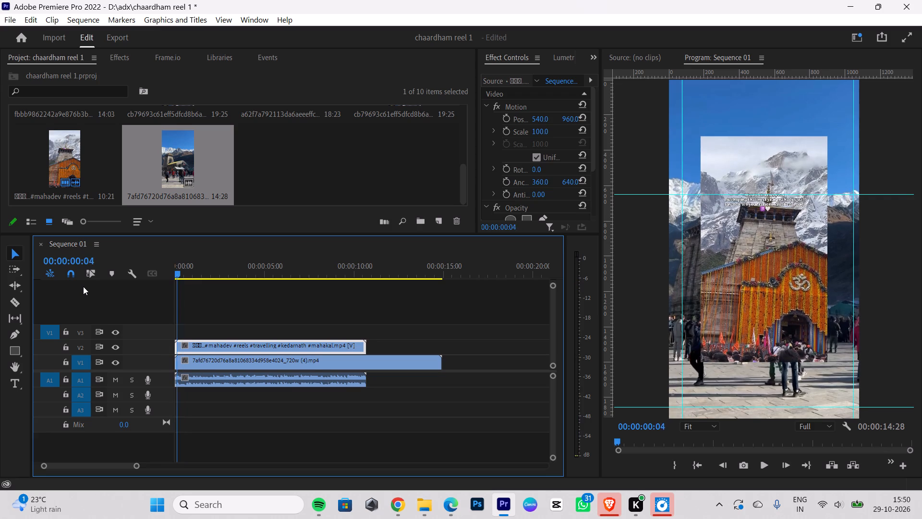
{"action": "key", "text": "Right"}
{"action": "key", "text": "Right"}
{"action": "key", "text": "Right"}
{"action": "key", "text": "Right"}
{"action": "key", "text": "Right"}
{"action": "key", "text": "Right"}
{"action": "key", "text": "Right"}
{"action": "key", "text": "Right"}
{"action": "key", "text": "Right"}
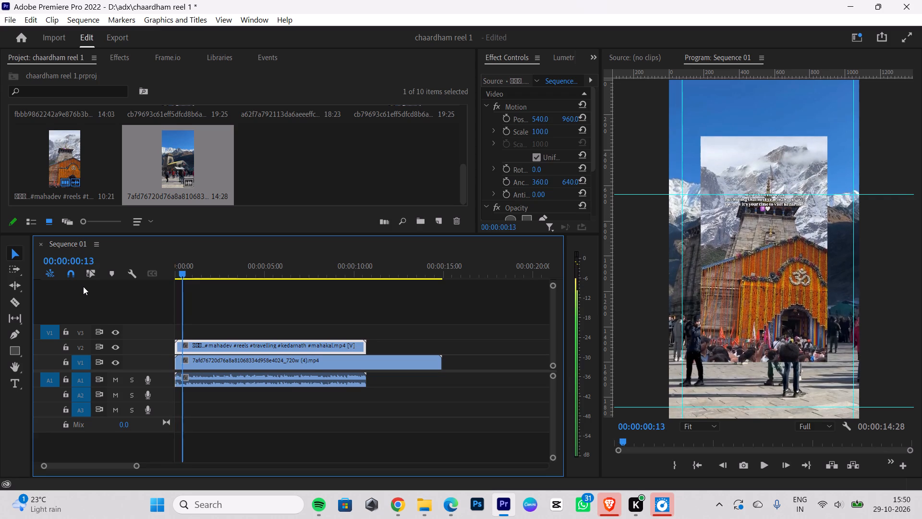
{"action": "key", "text": "Right"}
{"action": "key", "text": "Right"}
{"action": "key", "text": "Right"}
{"action": "key", "text": "Right"}
{"action": "key", "text": "Right"}
{"action": "key", "text": "Right"}
{"action": "key", "text": "Right"}
{"action": "key", "text": "Right"}
{"action": "key", "text": "Right"}
{"action": "key", "text": "Right"}
{"action": "key", "text": "Right"}
{"action": "key", "text": "Right"}
{"action": "key", "text": "Right"}
{"action": "key", "text": "Right"}
{"action": "key", "text": "Right"}
{"action": "key", "text": "Right"}
{"action": "key", "text": "Right"}
{"action": "key", "text": "Right"}
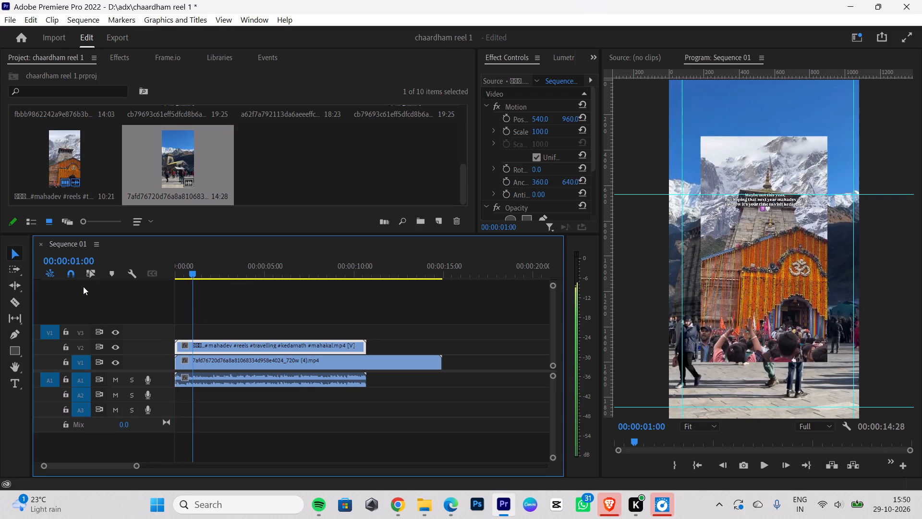
{"action": "key", "text": "Right"}
{"action": "key", "text": "Right"}
{"action": "key", "text": "Right"}
{"action": "key", "text": "Right"}
{"action": "key", "text": "Right"}
{"action": "key", "text": "Right"}
{"action": "key", "text": "Right"}
{"action": "key", "text": "Right"}
{"action": "key", "text": "Right"}
{"action": "key", "text": "Right"}
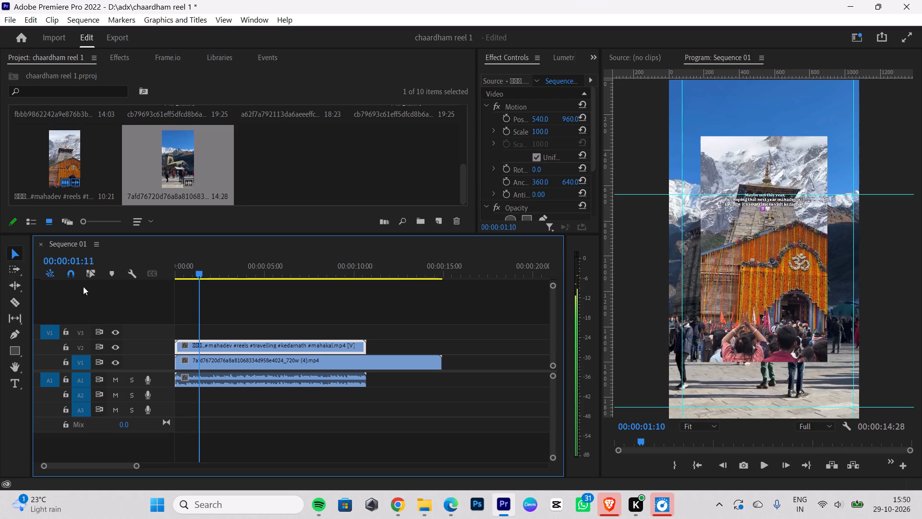
{"action": "key", "text": "Right"}
{"action": "key", "text": "Right"}
{"action": "key", "text": "Right"}
{"action": "key", "text": "Right"}
{"action": "key", "text": "Right"}
{"action": "key", "text": "Right"}
{"action": "key", "text": "Right"}
{"action": "key", "text": "Right"}
{"action": "key", "text": "Right"}
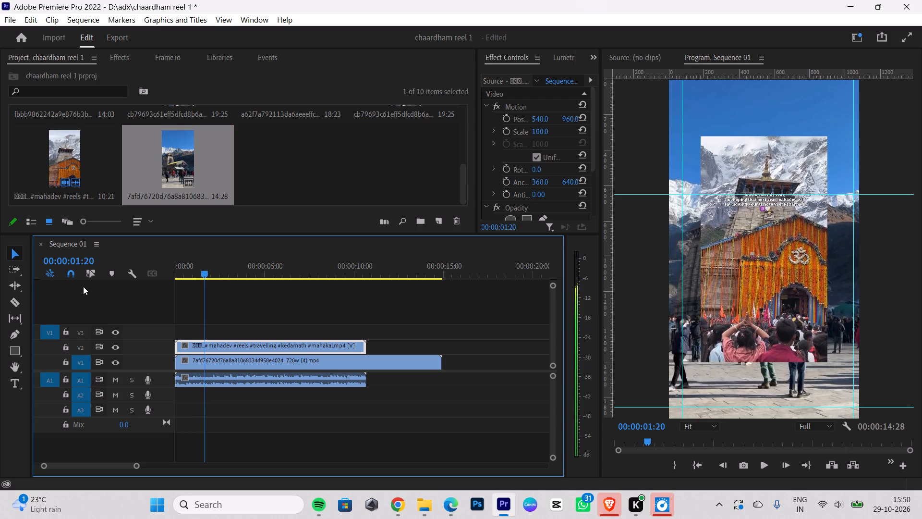
{"action": "key", "text": "Right"}
{"action": "key", "text": "Right"}
{"action": "key", "text": "Right"}
{"action": "key", "text": "Right"}
{"action": "key", "text": "Right"}
{"action": "key", "text": "Right"}
{"action": "key", "text": "Right"}
{"action": "key", "text": "Right"}
{"action": "key", "text": "Right"}
{"action": "key", "text": "Right"}
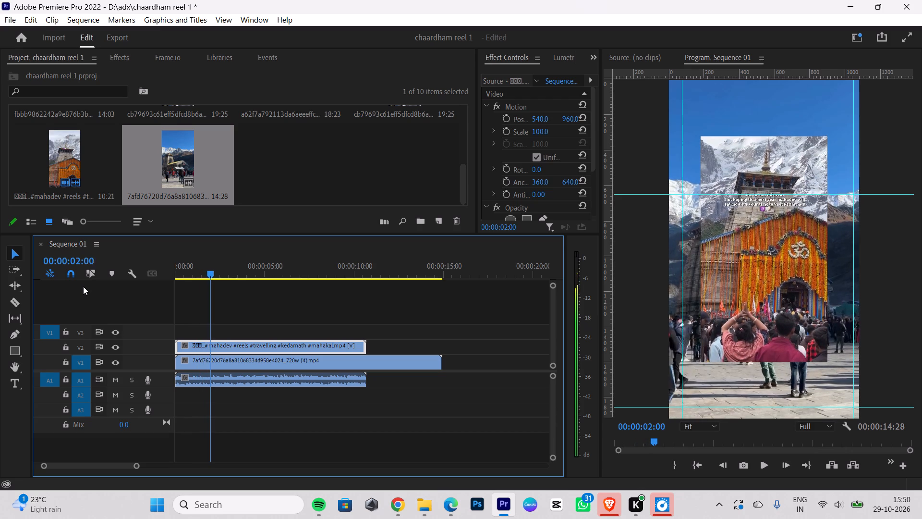
{"action": "key", "text": "Right"}
{"action": "key", "text": "Right"}
{"action": "key", "text": "Right"}
{"action": "key", "text": "Right"}
{"action": "key", "text": "Right"}
{"action": "key", "text": "Right"}
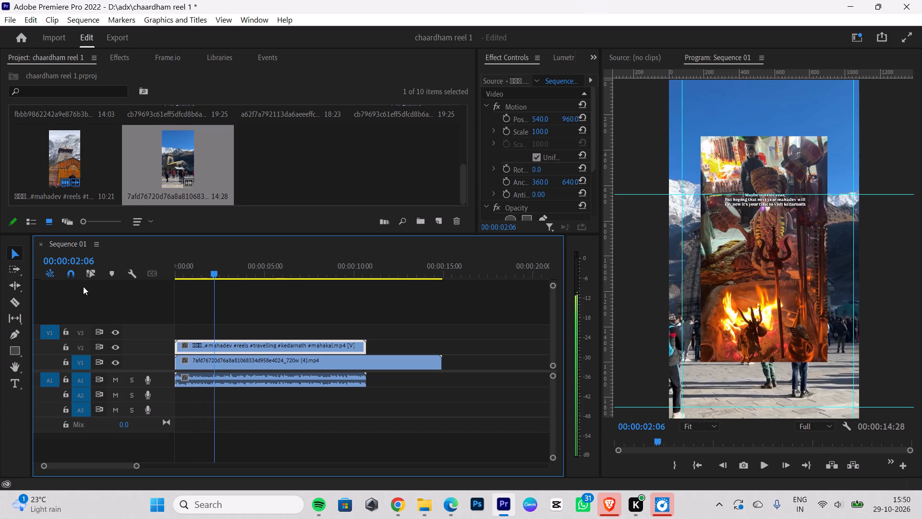
{"action": "key", "text": "Left"}
{"action": "key", "text": "Left"}
{"action": "key", "text": "Left"}
{"action": "key", "text": "Left"}
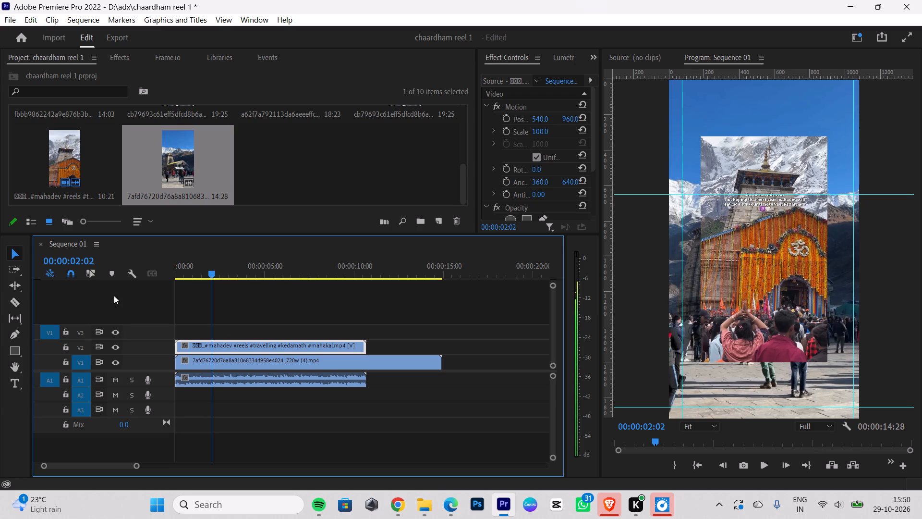
{"action": "key", "text": "Right"}
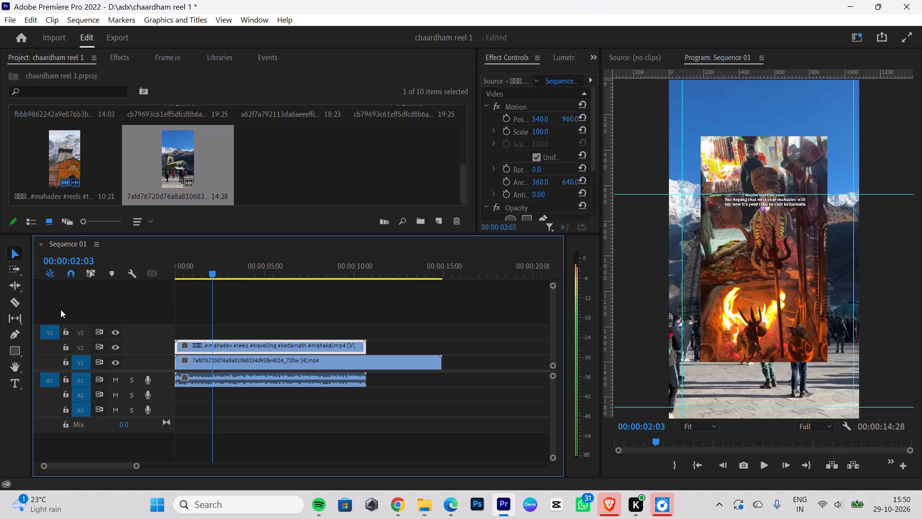
Cut the courtyard clip on V1 at 00:00:02:03 with the Razor tool and delete the part after the cut.
{"action": "left_click", "coordinate": [8, 295]}
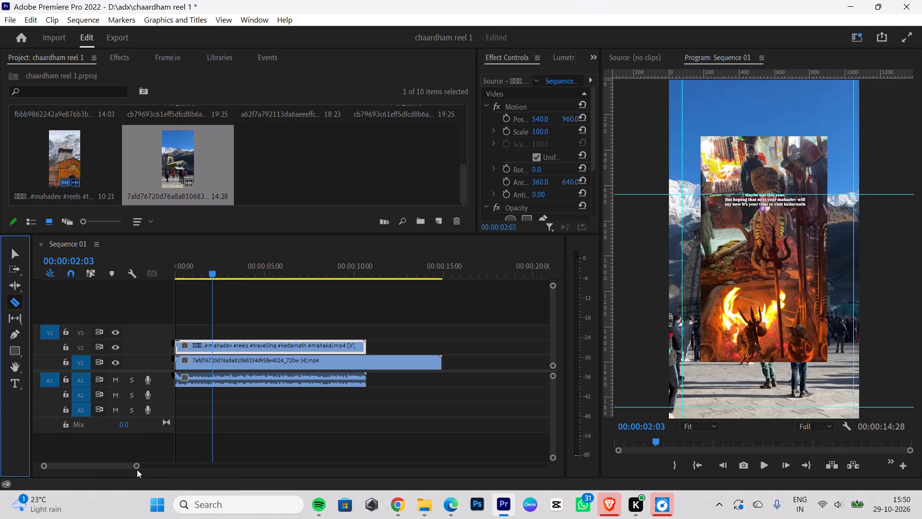
{"action": "left_click_drag", "start_coordinate": [136, 465], "coordinate": [125, 469]}
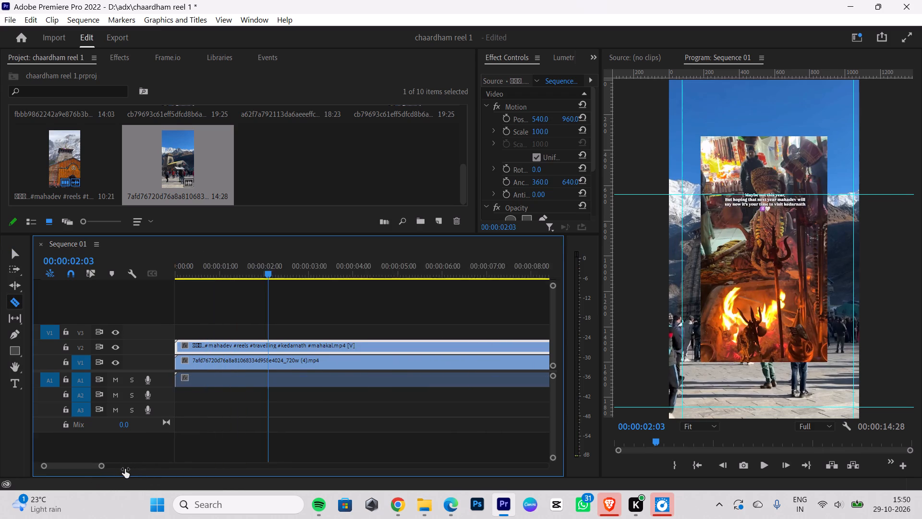
{"action": "left_click_drag", "start_coordinate": [125, 469], "coordinate": [110, 466]}
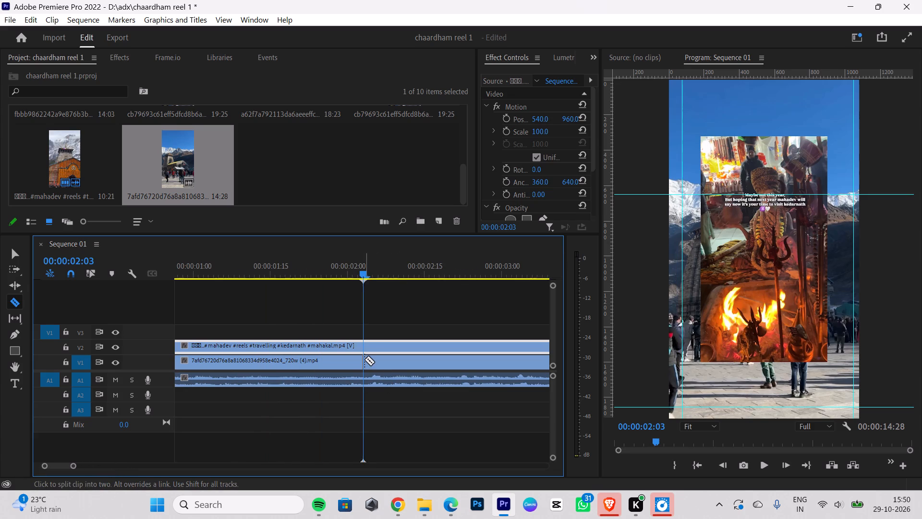
{"action": "left_click", "coordinate": [364, 359]}
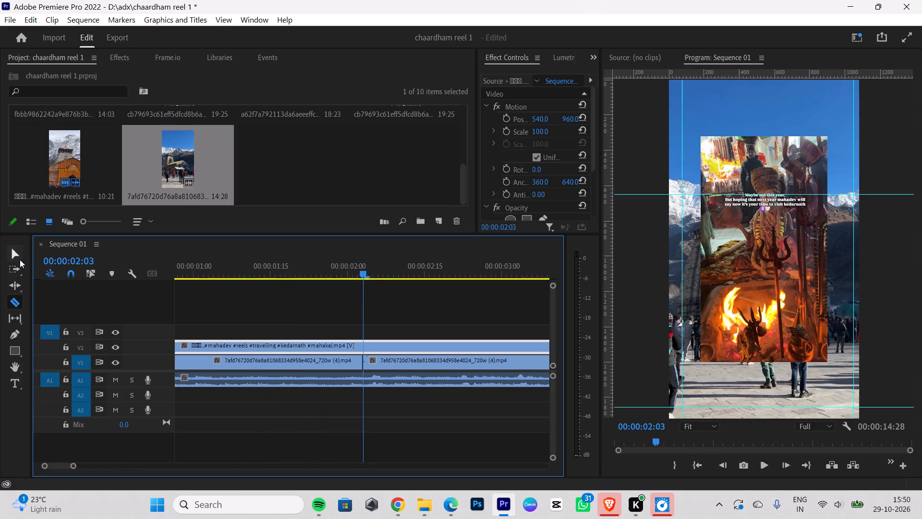
{"action": "left_click", "coordinate": [20, 259]}
{"action": "left_click", "coordinate": [433, 360]}
{"action": "key", "text": "BackSpace"}
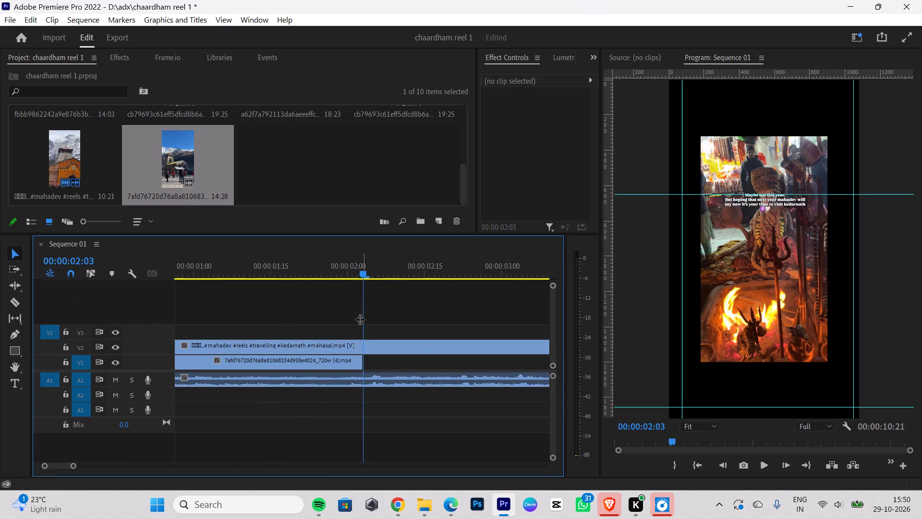
Add the e686d5707e48345b4d48fe71bd357763_720w (3) trident clip to V1 directly after the courtyard clip, with its audio removed.
{"action": "scroll", "coordinate": [284, 164], "scroll_direction": "up", "scroll_amount": 1}
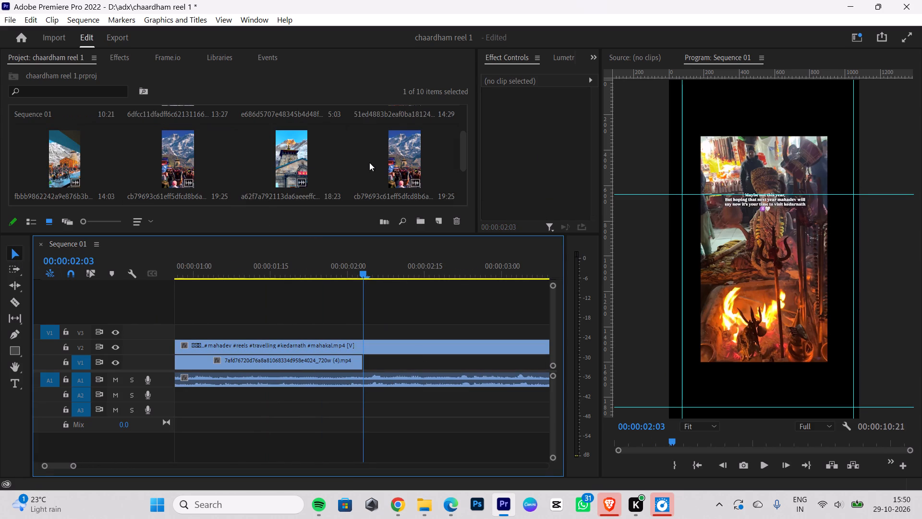
{"action": "scroll", "coordinate": [285, 173], "scroll_direction": "up", "scroll_amount": 1}
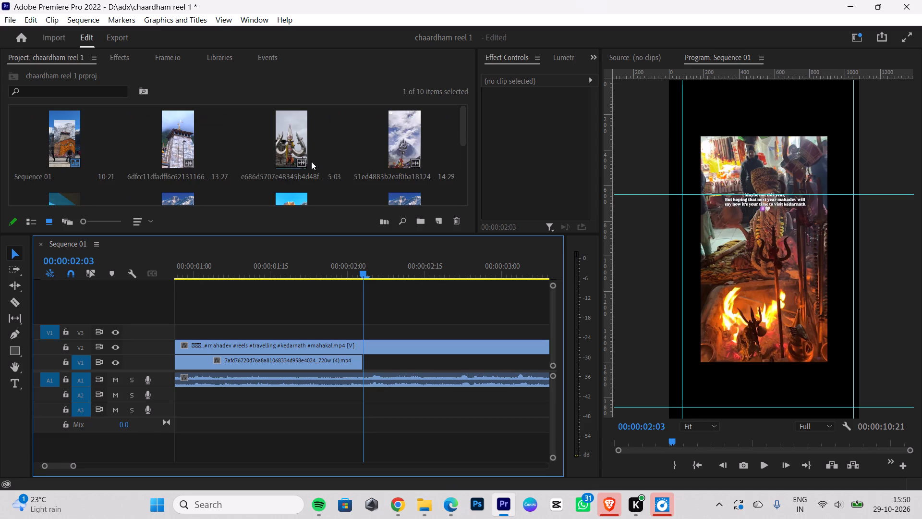
{"action": "left_click_drag", "start_coordinate": [285, 141], "coordinate": [385, 299]}
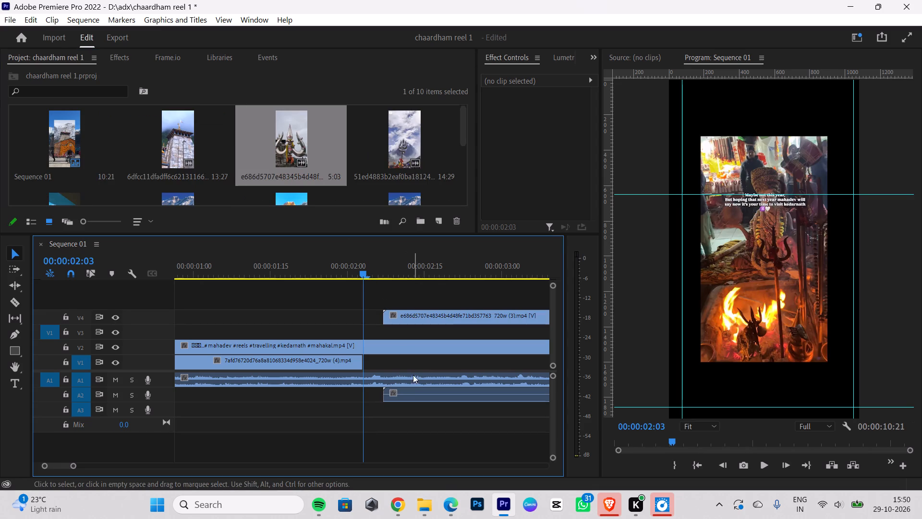
{"action": "left_click", "coordinate": [415, 397]}
{"action": "key", "text": "BackSpace"}
{"action": "left_click_drag", "start_coordinate": [408, 315], "coordinate": [383, 357]}
Scale the trident clip on V1 to the frame size.
{"action": "right_click", "coordinate": [382, 360]}
{"action": "left_click", "coordinate": [416, 458]}
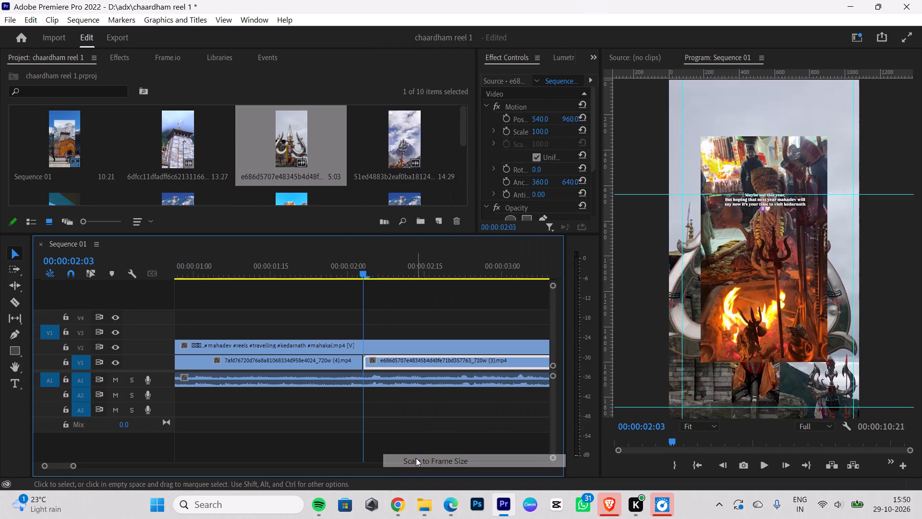
Step frame by frame from 00:00:02:03 to the V2 reference clip's next shot change at 00:00:03:09.
{"action": "key", "text": "Right"}
{"action": "key", "text": "Right"}
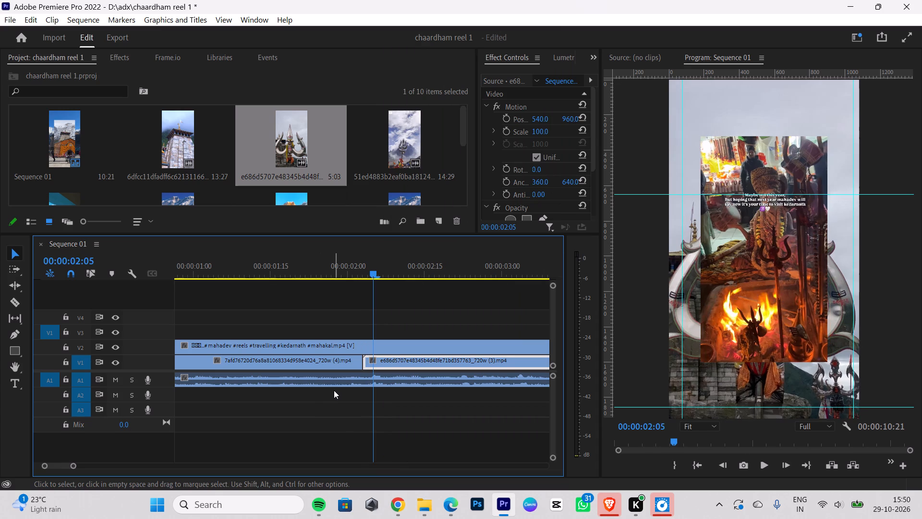
{"action": "key", "text": "Right"}
{"action": "key", "text": "Right"}
{"action": "key", "text": "Right"}
{"action": "key", "text": "Right"}
{"action": "key", "text": "Right"}
{"action": "key", "text": "Right"}
{"action": "key", "text": "Right"}
{"action": "key", "text": "Right"}
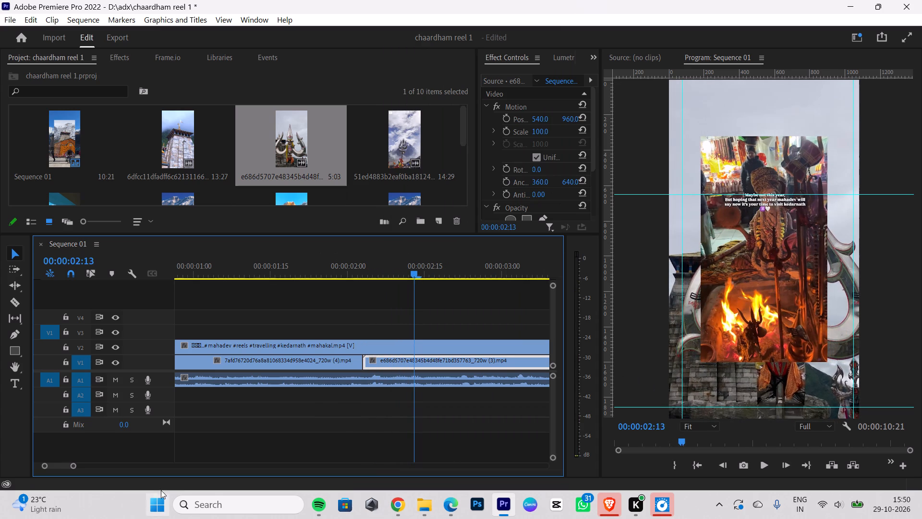
{"action": "left_click_drag", "start_coordinate": [75, 465], "coordinate": [117, 467]}
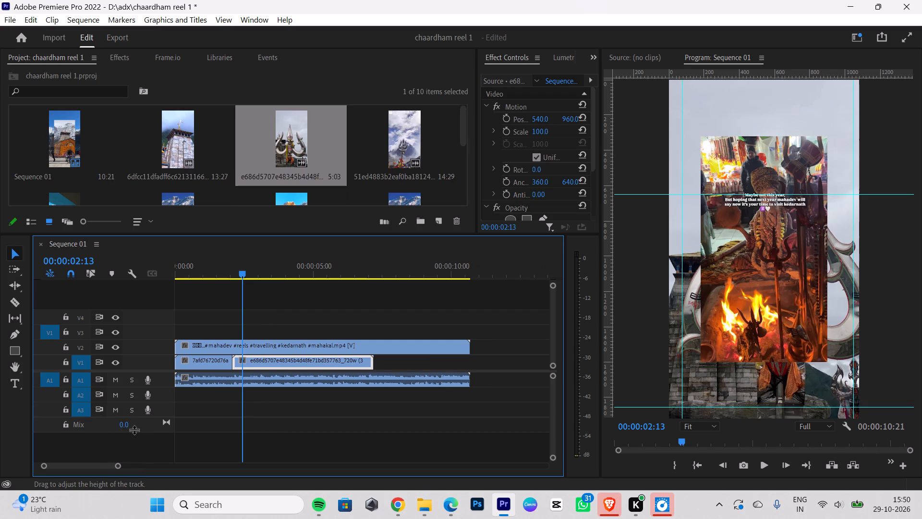
{"action": "key", "text": "Right"}
{"action": "key", "text": "Right"}
{"action": "key", "text": "Right"}
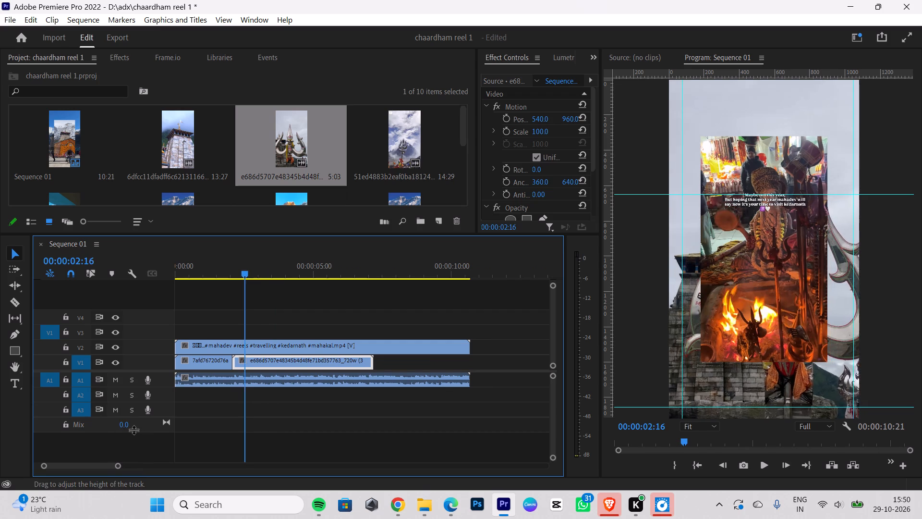
{"action": "key", "text": "Right"}
{"action": "key", "text": "Right"}
{"action": "key", "text": "Right"}
{"action": "key", "text": "Right"}
{"action": "key", "text": "Right"}
{"action": "key", "text": "Right"}
{"action": "key", "text": "Right"}
{"action": "key", "text": "Right"}
{"action": "key", "text": "Right"}
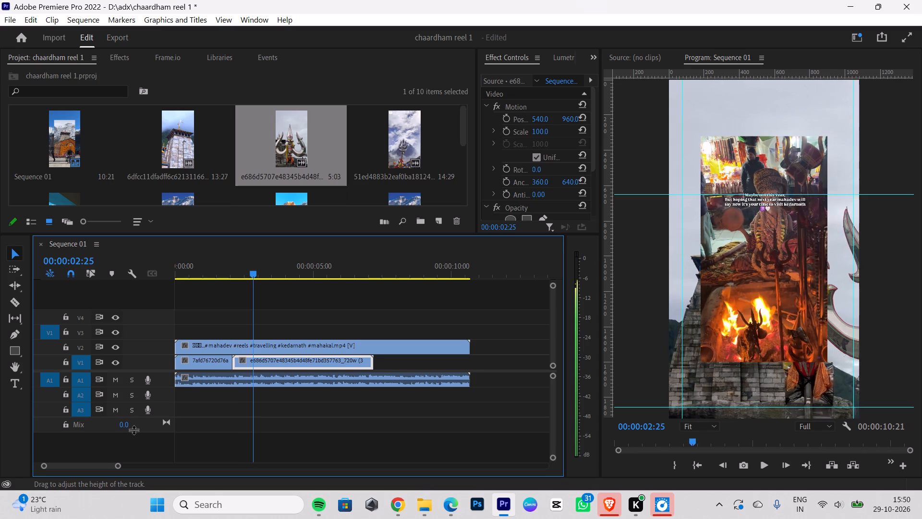
{"action": "key", "text": "Right"}
{"action": "key", "text": "Right"}
{"action": "key", "text": "Right"}
{"action": "key", "text": "Right"}
{"action": "key", "text": "Right"}
{"action": "key", "text": "Right"}
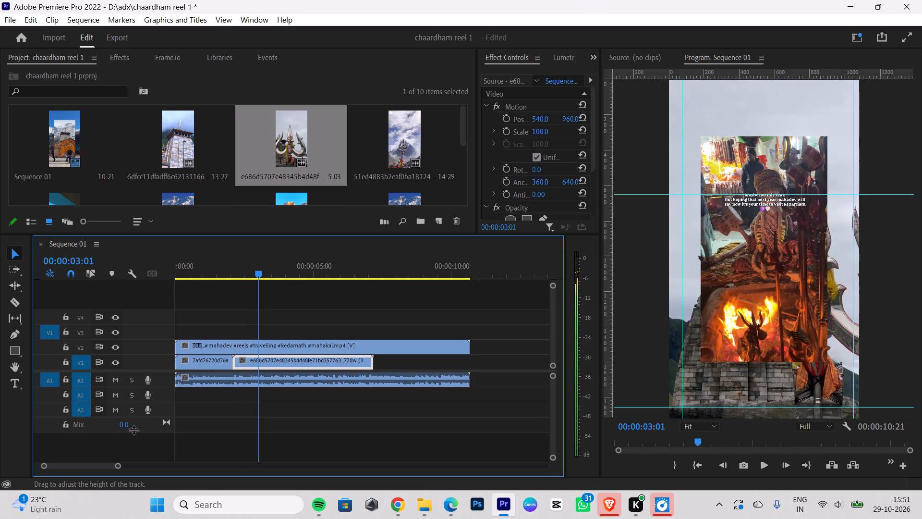
{"action": "key", "text": "Right"}
{"action": "key", "text": "Right"}
{"action": "key", "text": "Right"}
{"action": "key", "text": "Right"}
{"action": "key", "text": "Right"}
{"action": "key", "text": "Right"}
{"action": "key", "text": "Right"}
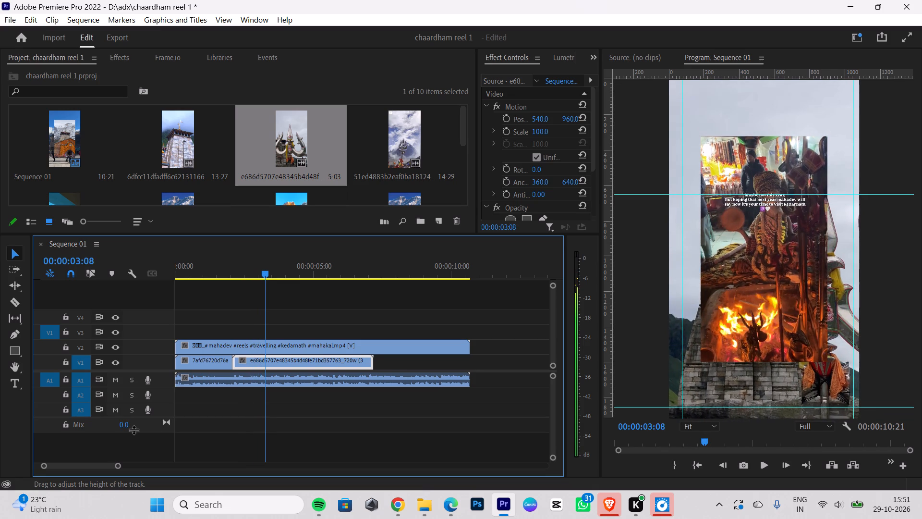
{"action": "key", "text": "Right"}
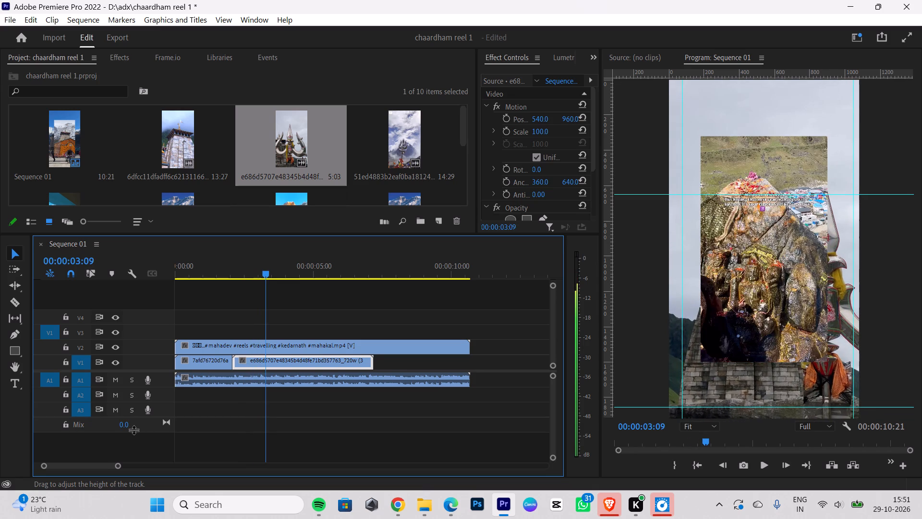
{"action": "key", "text": "Left"}
{"action": "key", "text": "Right"}
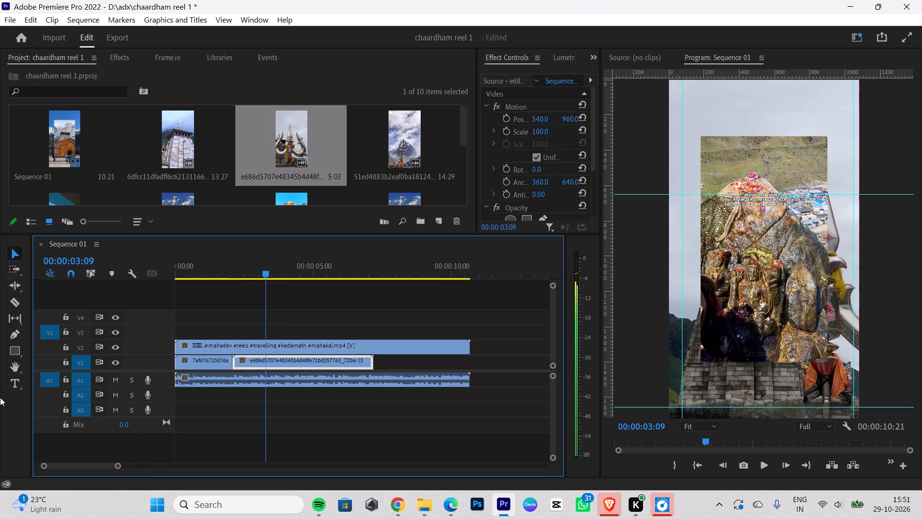
Cut the trident clip on V1 at 00:00:03:09 with the Razor tool and delete the part after the cut.
{"action": "left_click", "coordinate": [13, 305]}
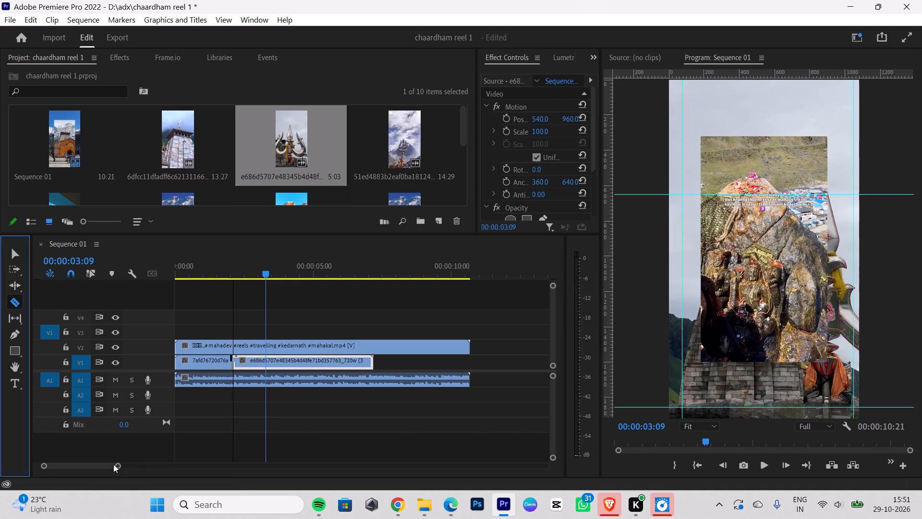
{"action": "left_click_drag", "start_coordinate": [119, 466], "coordinate": [95, 458]}
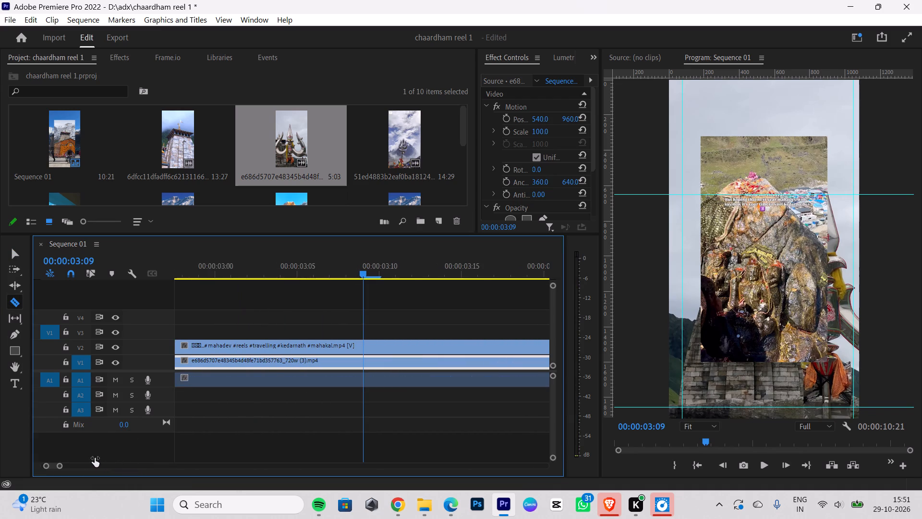
{"action": "left_click_drag", "start_coordinate": [95, 458], "coordinate": [93, 458]}
{"action": "left_click_drag", "start_coordinate": [93, 457], "coordinate": [69, 454]}
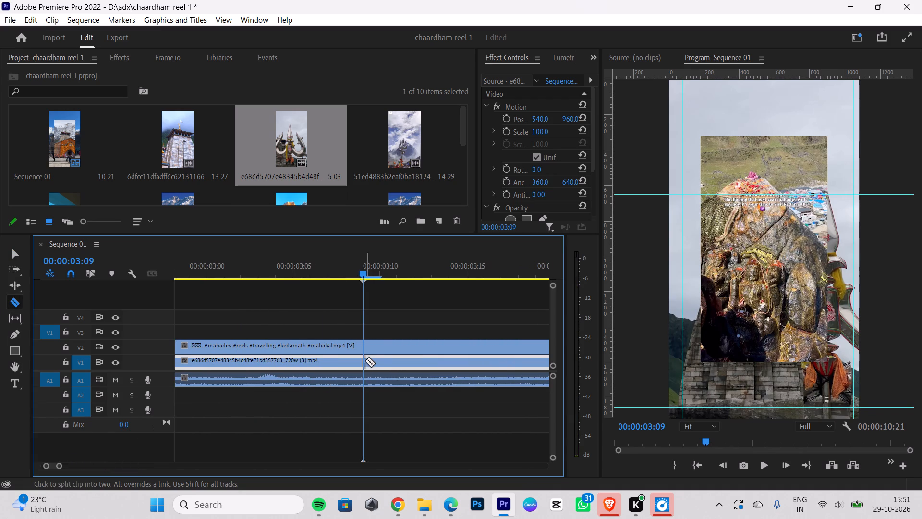
{"action": "left_click", "coordinate": [364, 361]}
{"action": "left_click", "coordinate": [12, 251]}
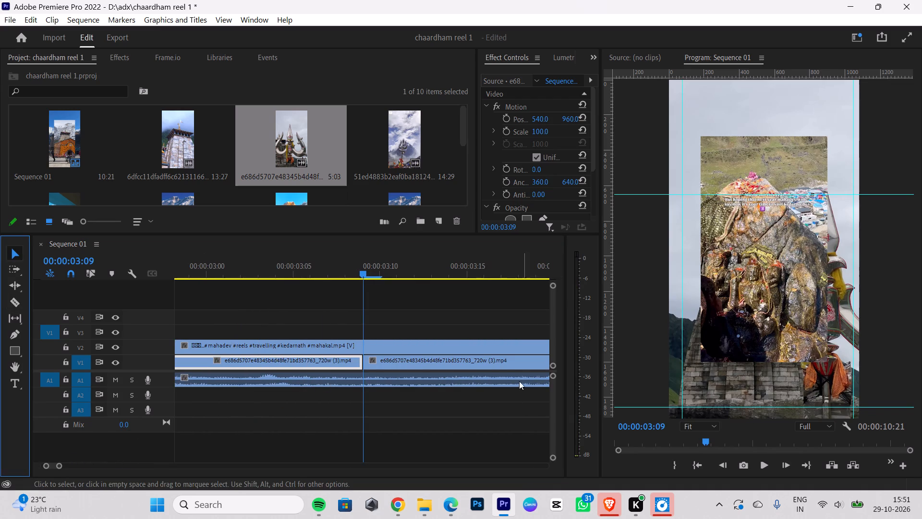
{"action": "left_click", "coordinate": [490, 363]}
{"action": "key", "text": "BackSpace"}
{"action": "scroll", "coordinate": [458, 405], "scroll_direction": "down", "scroll_amount": 2}
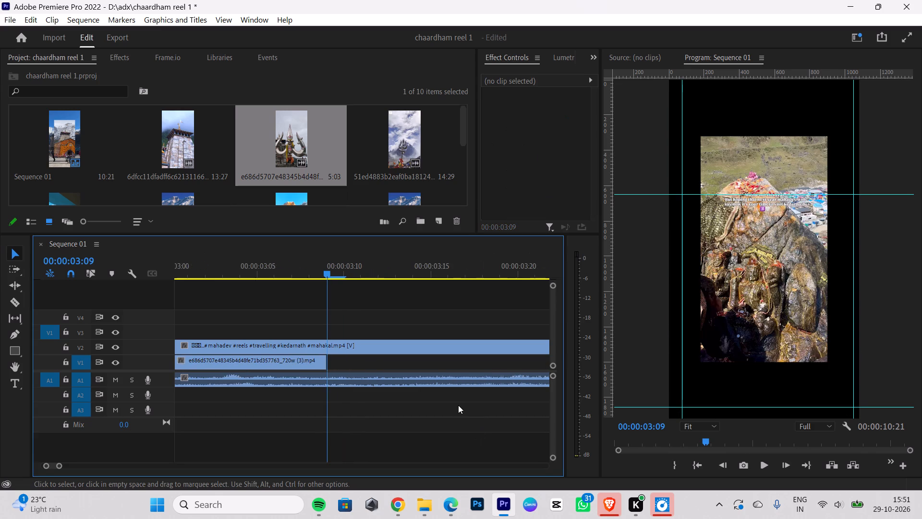
{"action": "scroll", "coordinate": [458, 405], "scroll_direction": "down", "scroll_amount": 8}
{"action": "scroll", "coordinate": [452, 406], "scroll_direction": "up", "scroll_amount": 1}
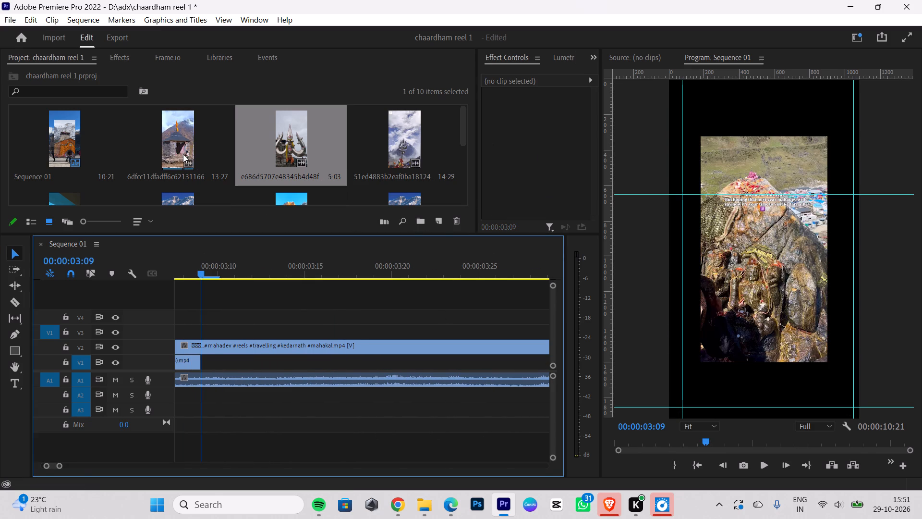
{"action": "left_click_drag", "start_coordinate": [183, 152], "coordinate": [292, 301]}
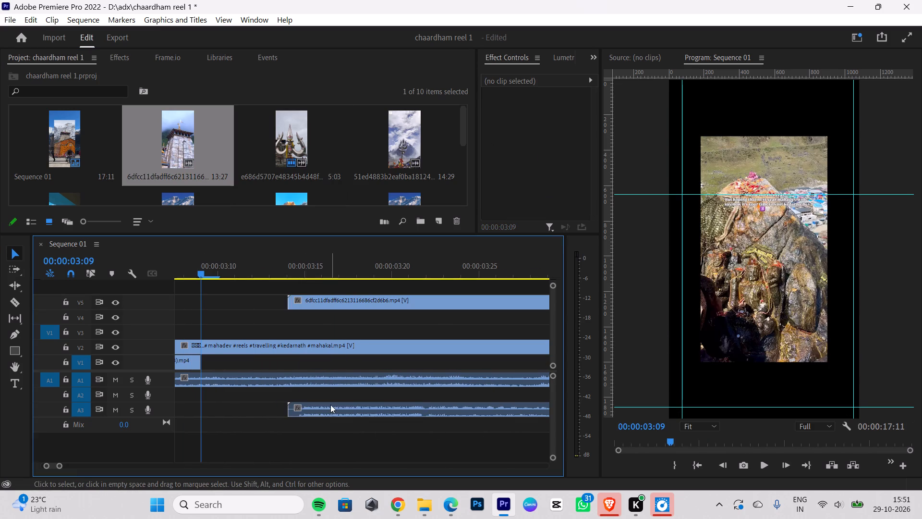
{"action": "left_click", "coordinate": [333, 410]}
{"action": "key", "text": "BackSpace"}
{"action": "left_click_drag", "start_coordinate": [313, 300], "coordinate": [305, 323]}
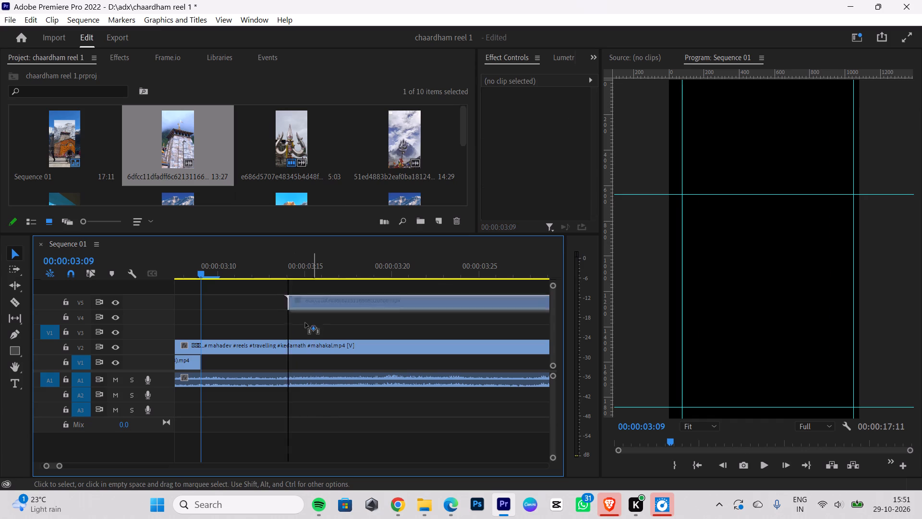
{"action": "left_click_drag", "start_coordinate": [305, 323], "coordinate": [229, 360]}
Scale the temple tower clip on V1 to the frame size.
{"action": "right_click", "coordinate": [229, 360]}
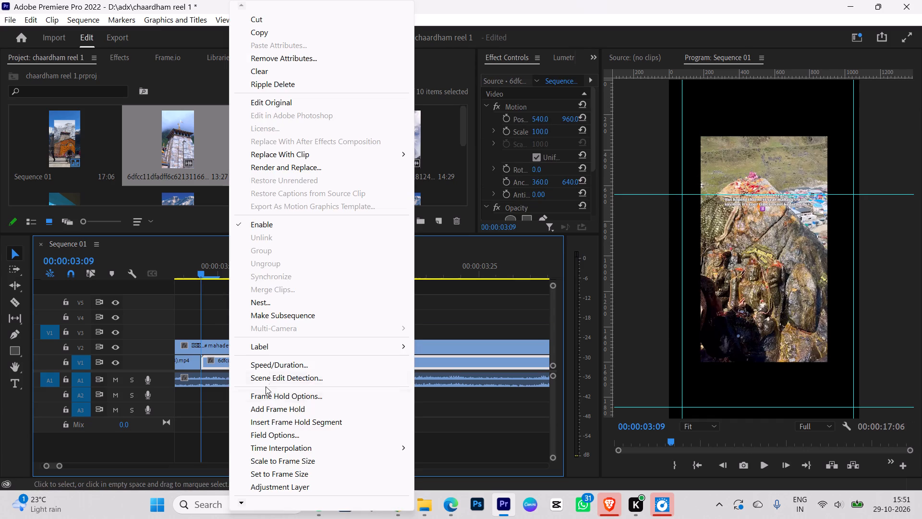
{"action": "left_click", "coordinate": [284, 457]}
Step frame by frame through the V2 reference clip's rock shrine shot to its end at 00:00:04:11.
{"action": "key", "text": "Right"}
{"action": "key", "text": "Right"}
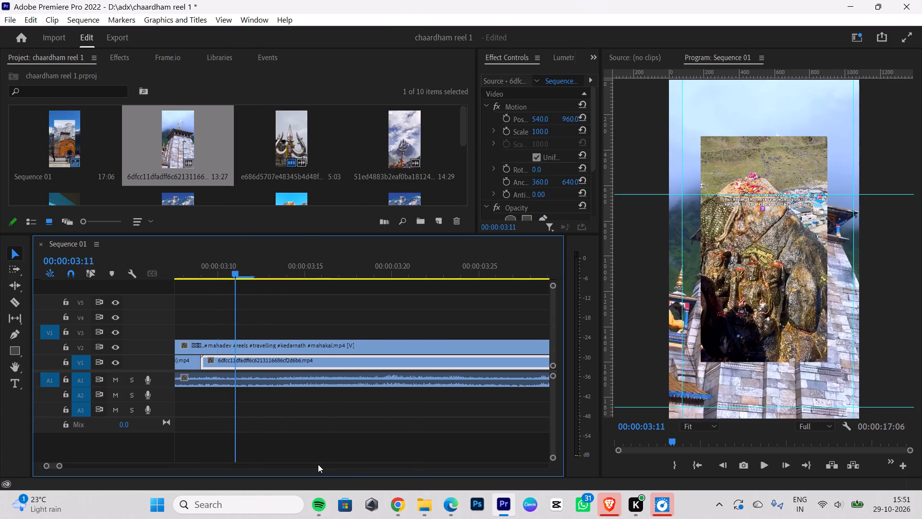
{"action": "key", "text": "Right"}
{"action": "key", "text": "Right"}
{"action": "key", "text": "Right"}
{"action": "key", "text": "Right"}
{"action": "key", "text": "Right"}
{"action": "key", "text": "Right"}
{"action": "key", "text": "Right"}
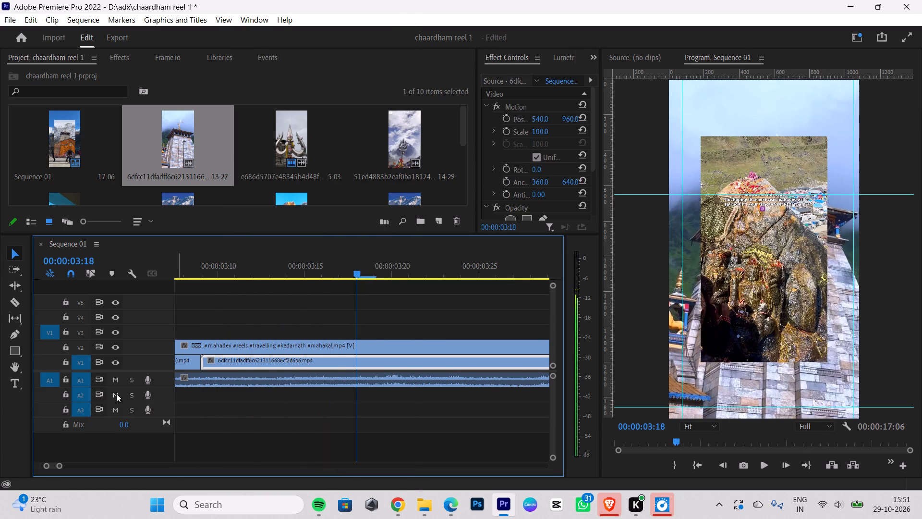
{"action": "scroll", "coordinate": [332, 360], "scroll_direction": "up", "scroll_amount": 3}
{"action": "scroll", "coordinate": [332, 360], "scroll_direction": "down", "scroll_amount": 15}
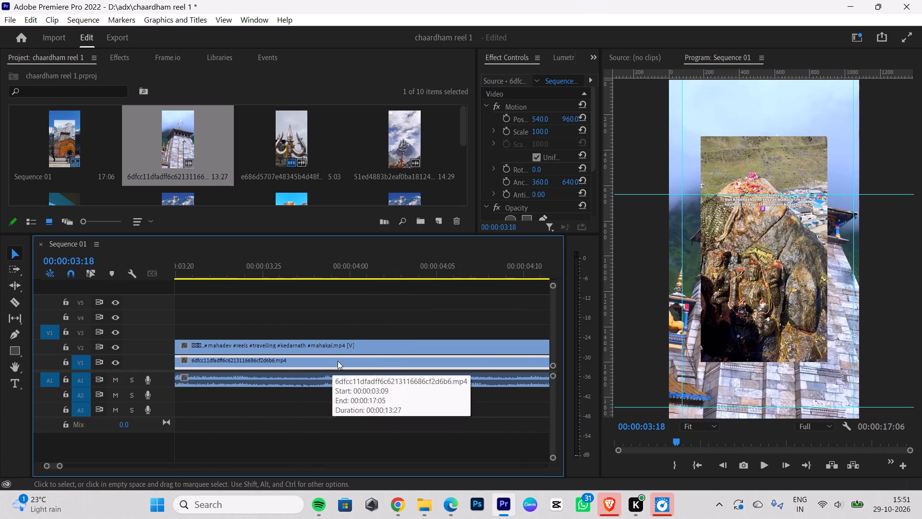
{"action": "key", "text": "Right"}
{"action": "key", "text": "Right"}
{"action": "key", "text": "Right"}
{"action": "key", "text": "Right"}
{"action": "key", "text": "Right"}
{"action": "key", "text": "Right"}
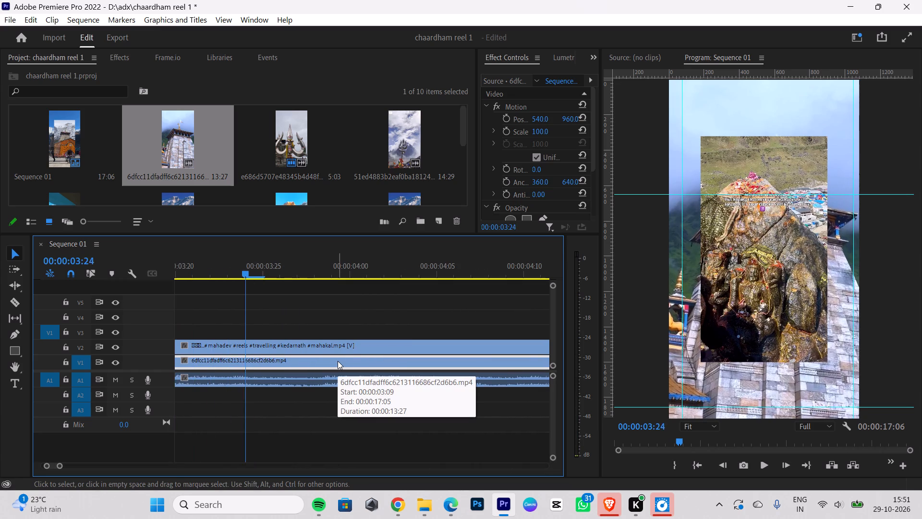
{"action": "key", "text": "Right"}
{"action": "key", "text": "Right"}
{"action": "key", "text": "Right"}
{"action": "key", "text": "Right"}
{"action": "key", "text": "Right"}
{"action": "key", "text": "Right"}
{"action": "key", "text": "Right"}
{"action": "key", "text": "Right"}
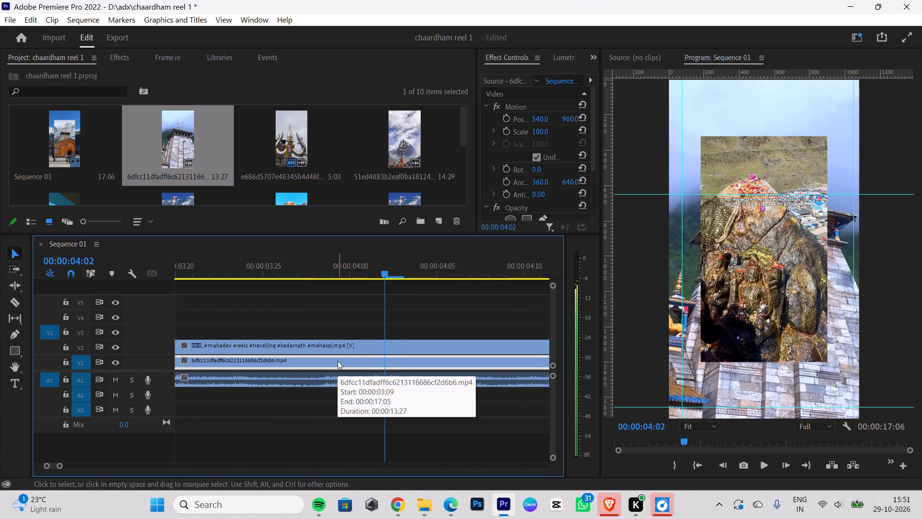
{"action": "key", "text": "Right"}
{"action": "key", "text": "Right"}
{"action": "key", "text": "Right"}
{"action": "key", "text": "Right"}
{"action": "key", "text": "Right"}
{"action": "key", "text": "Right"}
{"action": "key", "text": "Right"}
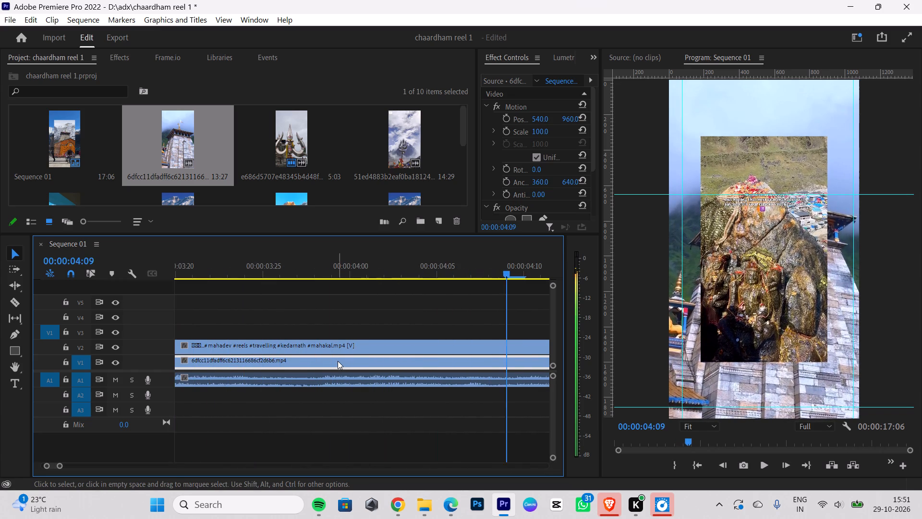
{"action": "key", "text": "Right"}
{"action": "key", "text": "Right"}
{"action": "key", "text": "Right"}
{"action": "key", "text": "Left"}
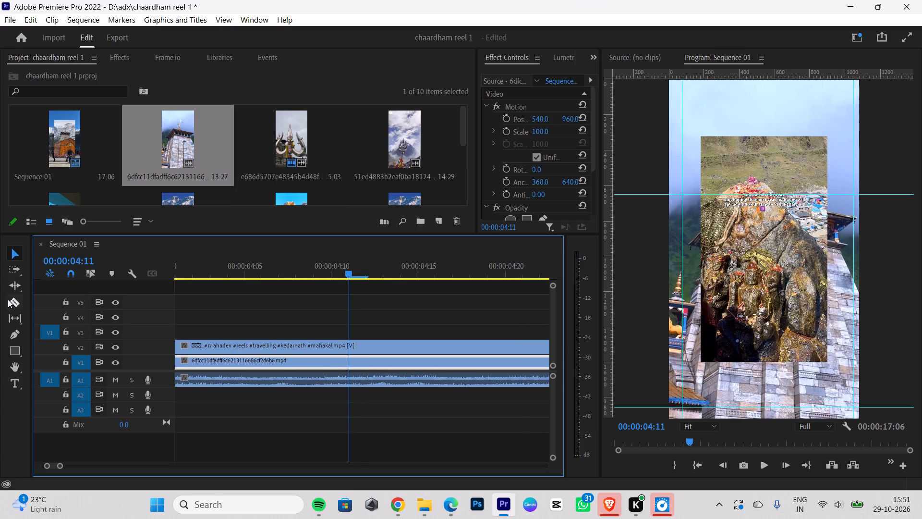
Cut the temple tower clip on V1 at 00:00:04:11 with the Razor tool and delete the part after the cut.
{"action": "left_click", "coordinate": [13, 300]}
{"action": "left_click", "coordinate": [350, 360]}
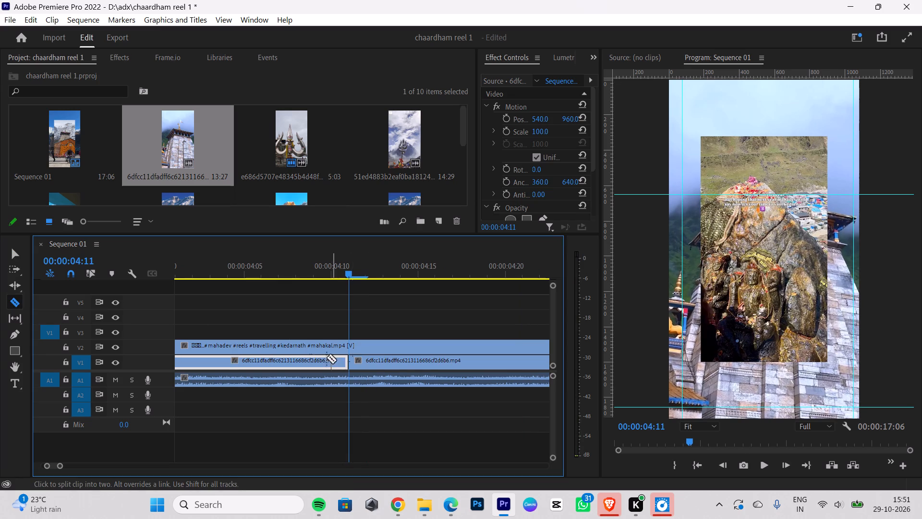
{"action": "left_click", "coordinate": [6, 257]}
{"action": "left_click", "coordinate": [10, 258]}
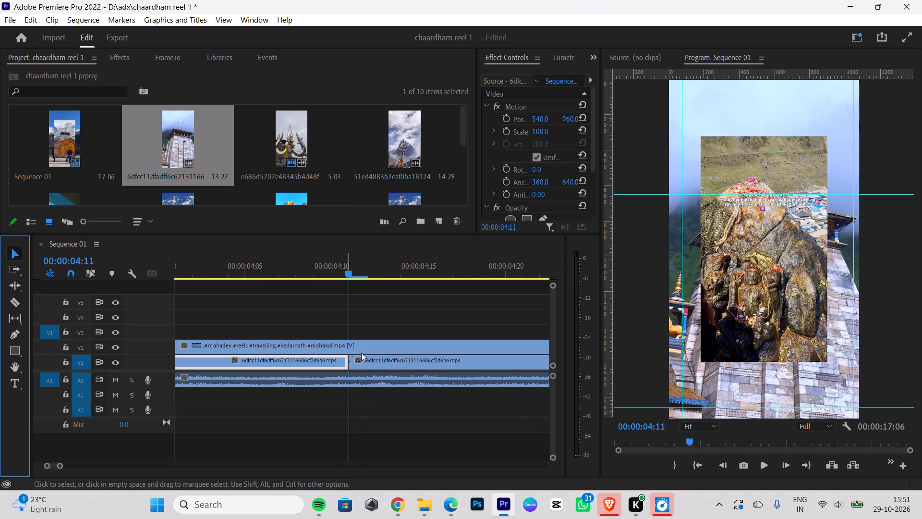
{"action": "left_click", "coordinate": [436, 371]}
{"action": "left_click", "coordinate": [432, 358]}
{"action": "key", "text": "BackSpace"}
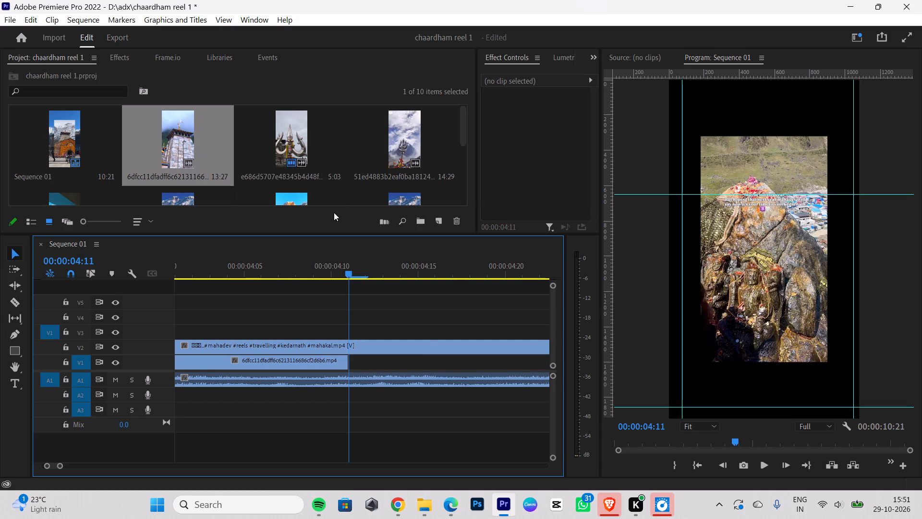
Add the 51ed4883b2eaf0ba18124e93ad5ac65f.mp4 clip to V1 directly after the temple tower clip, with its audio removed.
{"action": "left_click_drag", "start_coordinate": [404, 141], "coordinate": [405, 341]}
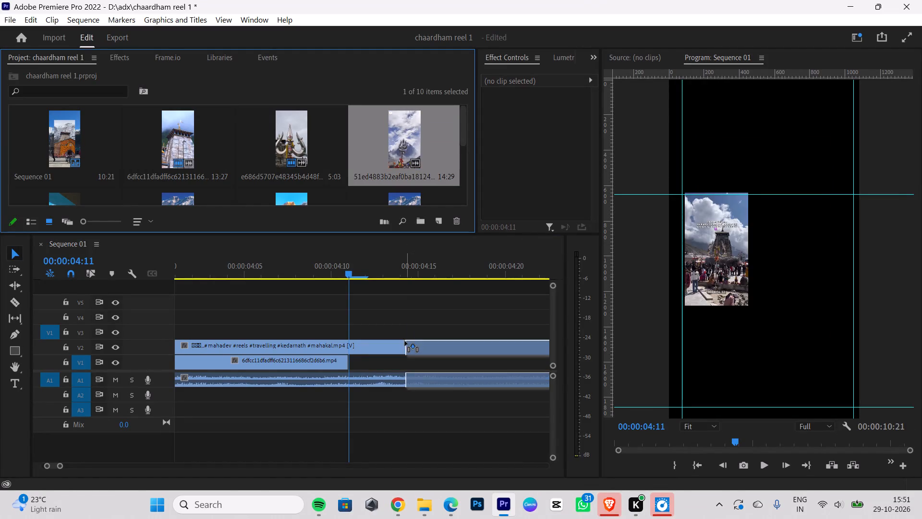
{"action": "left_click_drag", "start_coordinate": [405, 341], "coordinate": [405, 316]}
{"action": "left_click", "coordinate": [436, 398]}
{"action": "key", "text": "BackSpace"}
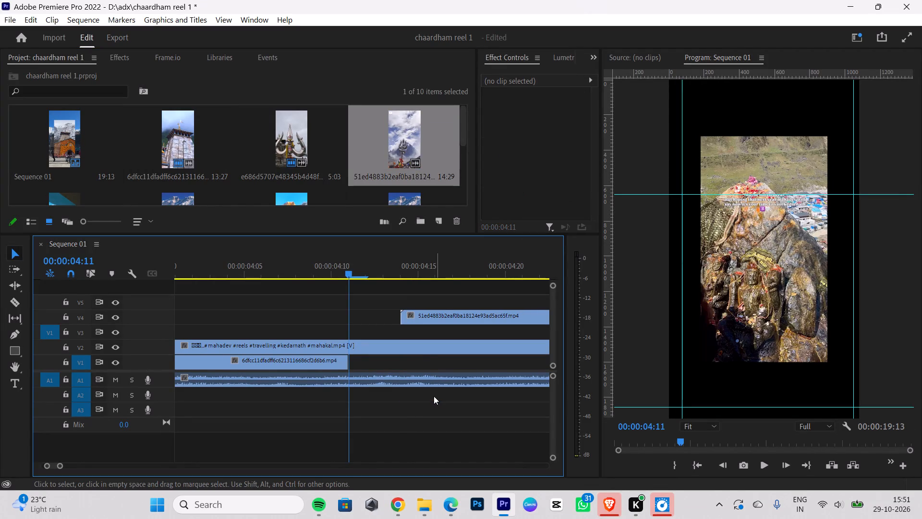
{"action": "left_click_drag", "start_coordinate": [409, 319], "coordinate": [368, 369]}
{"action": "left_click_drag", "start_coordinate": [452, 318], "coordinate": [402, 358]}
Scale the newly added 51ed4883b2eaf0ba18124e93ad5ac65f.mp4 clip on V1 to the frame size.
{"action": "right_click", "coordinate": [402, 358]}
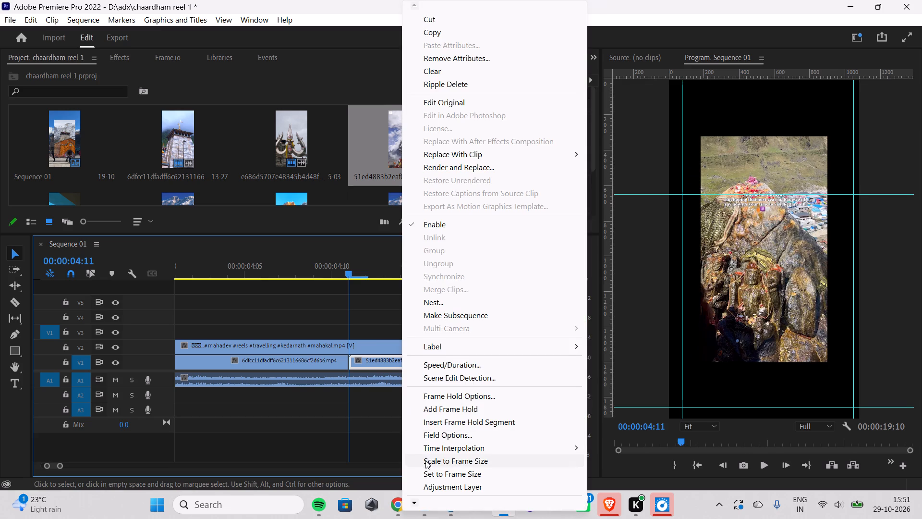
{"action": "left_click", "coordinate": [426, 461]}
Step back and forth around the 00:00:04:11 cut to compare it with the V2 reference clip's shot change.
{"action": "key", "text": "Right"}
{"action": "key", "text": "Right"}
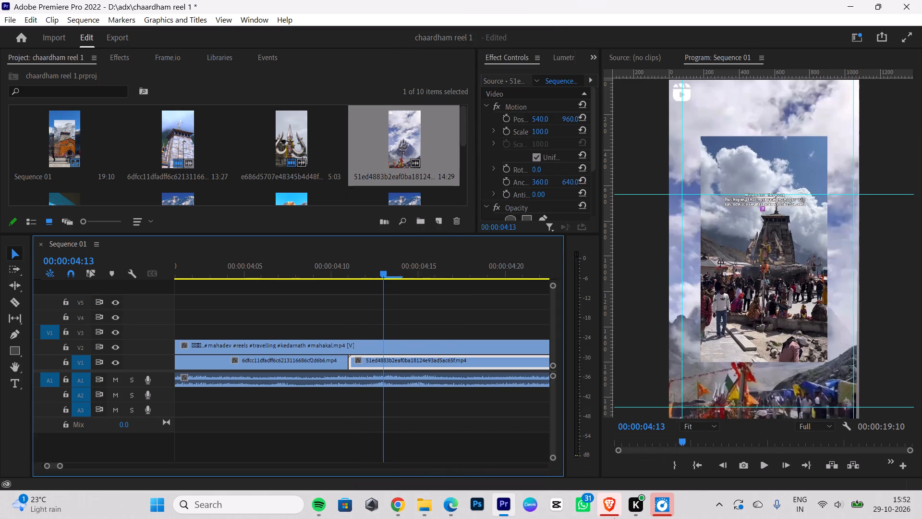
{"action": "key", "text": "Right"}
{"action": "key", "text": "Right"}
{"action": "key", "text": "Left"}
{"action": "key", "text": "Left"}
{"action": "key", "text": "Left"}
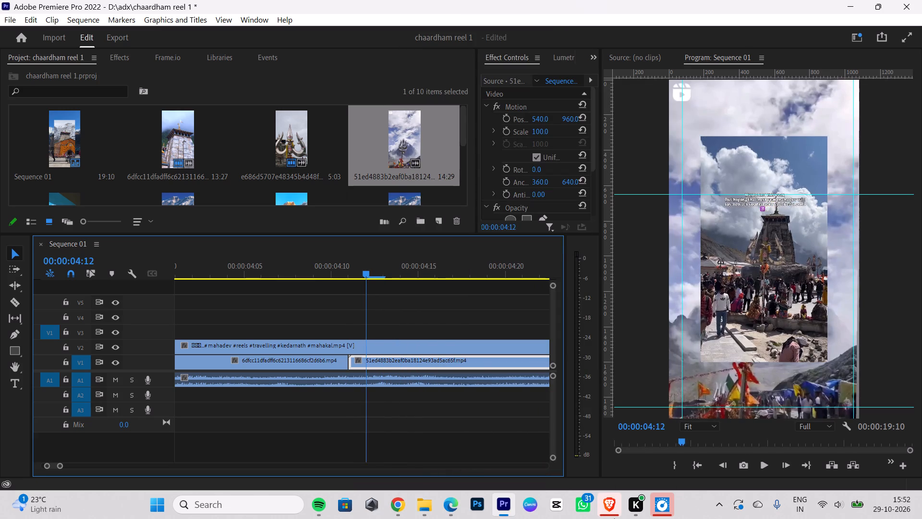
{"action": "key", "text": "Left"}
{"action": "key", "text": "Right"}
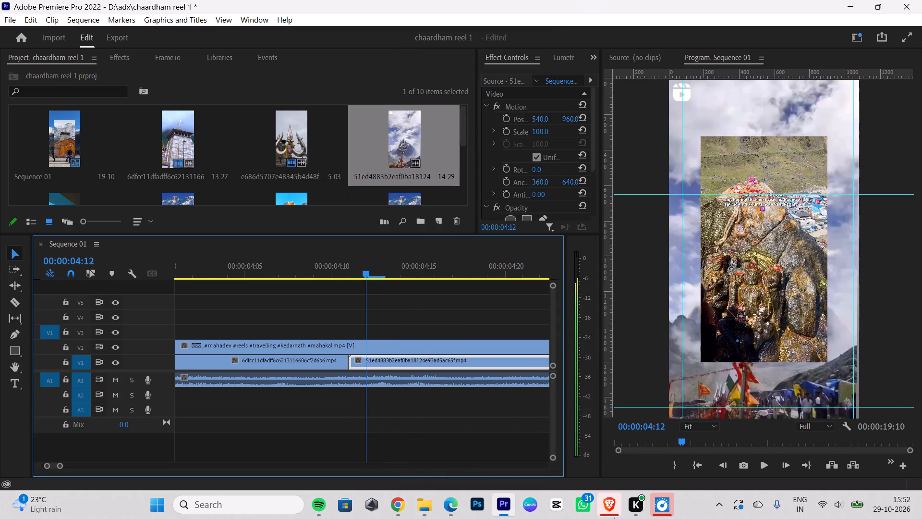
{"action": "key", "text": "Left"}
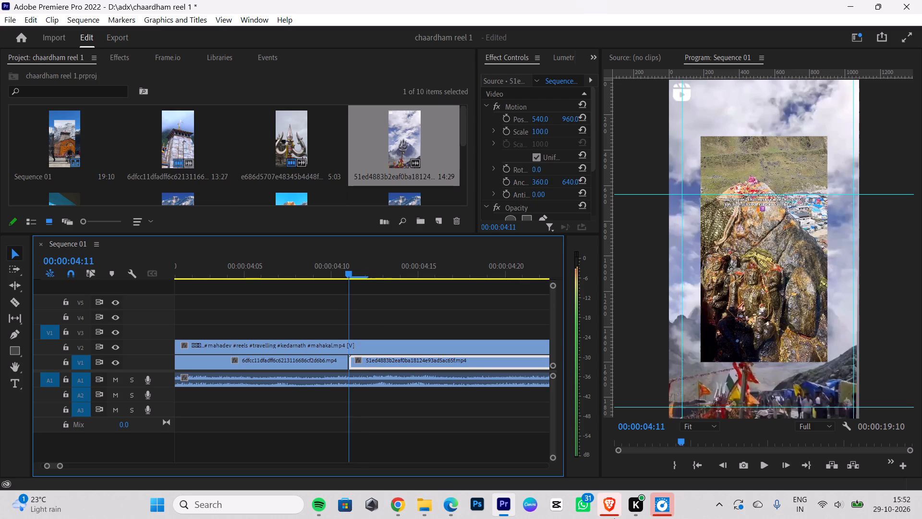
Save the project after rechecking the frames at the 00:00:04:11 cut.
{"action": "key", "text": "Left"}
{"action": "key", "text": "Right"}
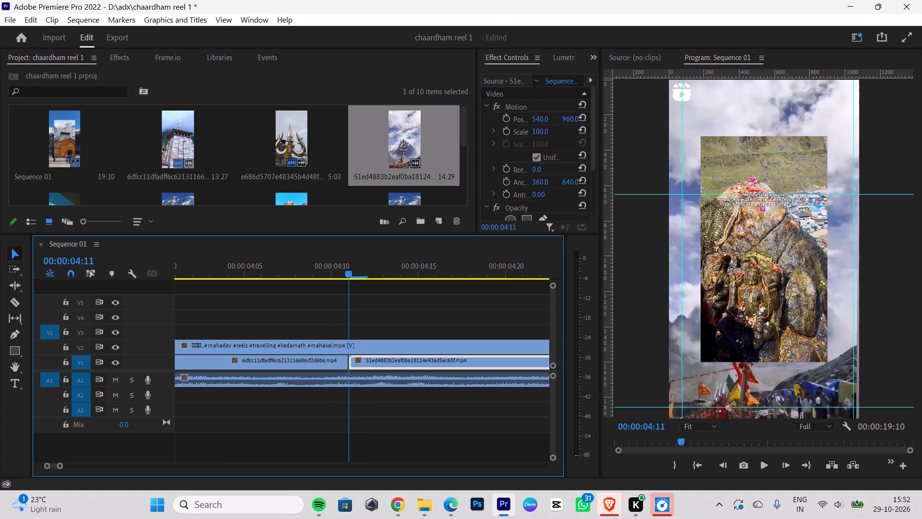
{"action": "key", "text": "Right"}
{"action": "key", "text": "Right"}
{"action": "key", "text": "ctrl+s"}
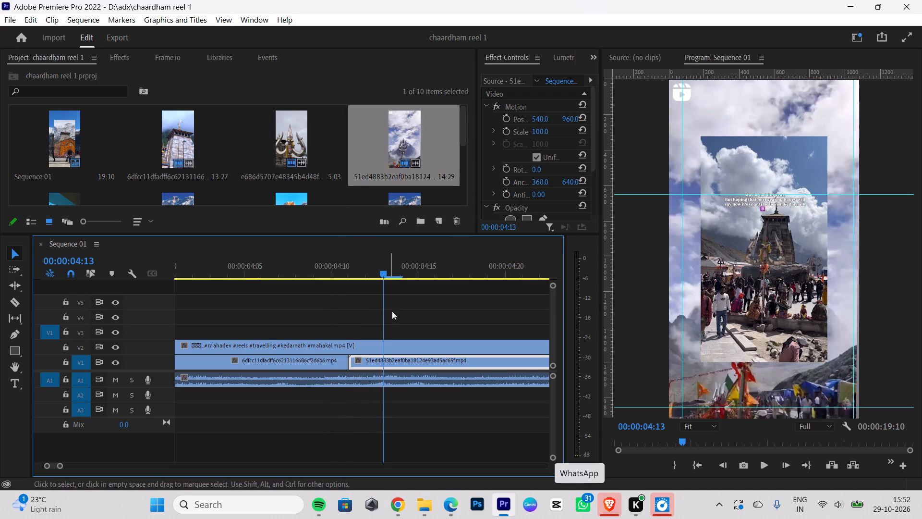
Cut the 51ed4883b2eaf0ba18124e93ad5ac65f.mp4 clip on V1 at 00:00:04:12 with the Razor tool and delete the one-frame piece before the cut.
{"action": "left_click_drag", "start_coordinate": [382, 269], "coordinate": [362, 284]}
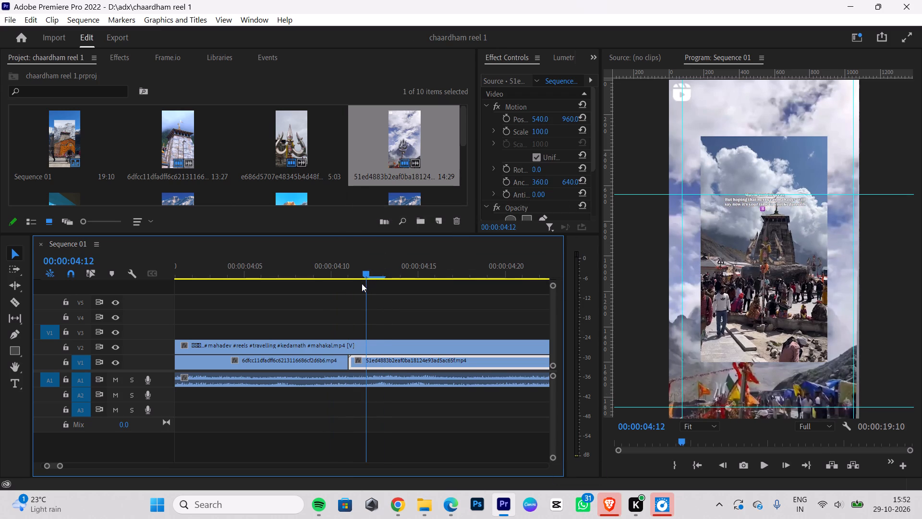
{"action": "left_click_drag", "start_coordinate": [362, 284], "coordinate": [355, 287]}
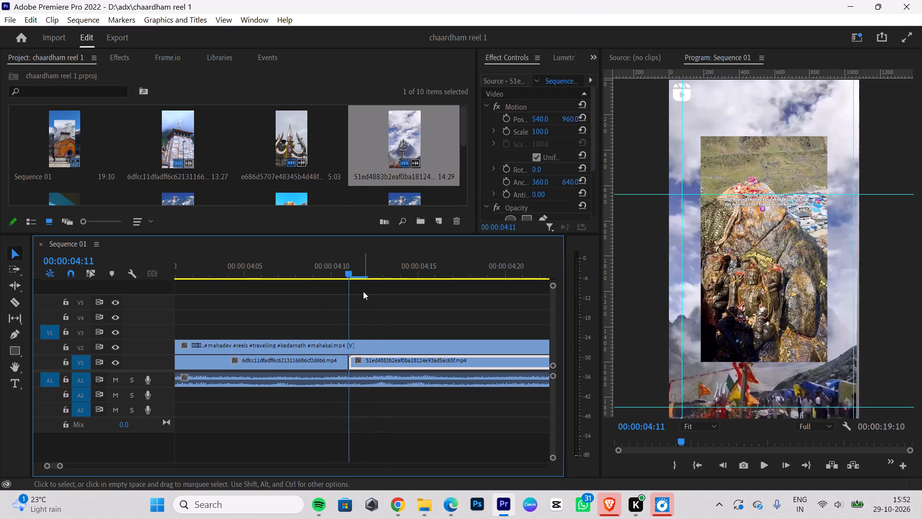
{"action": "key", "text": "Right"}
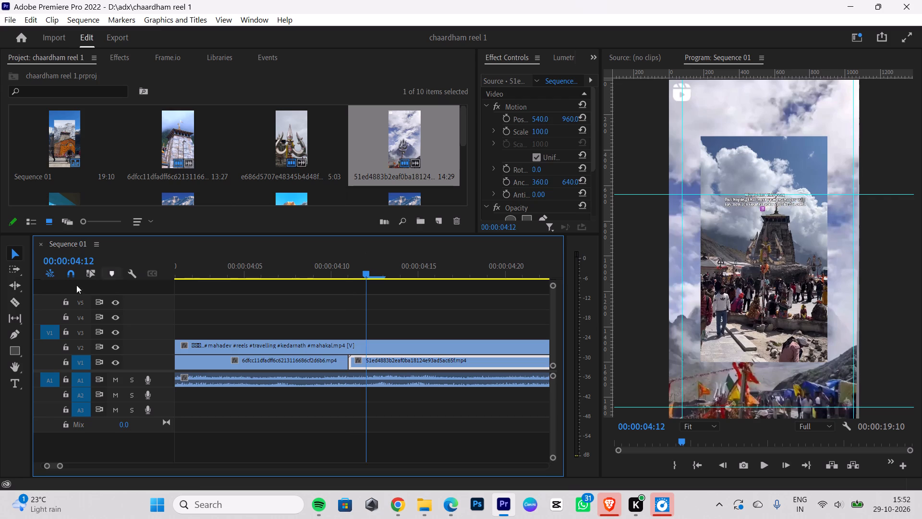
{"action": "left_click", "coordinate": [12, 301]}
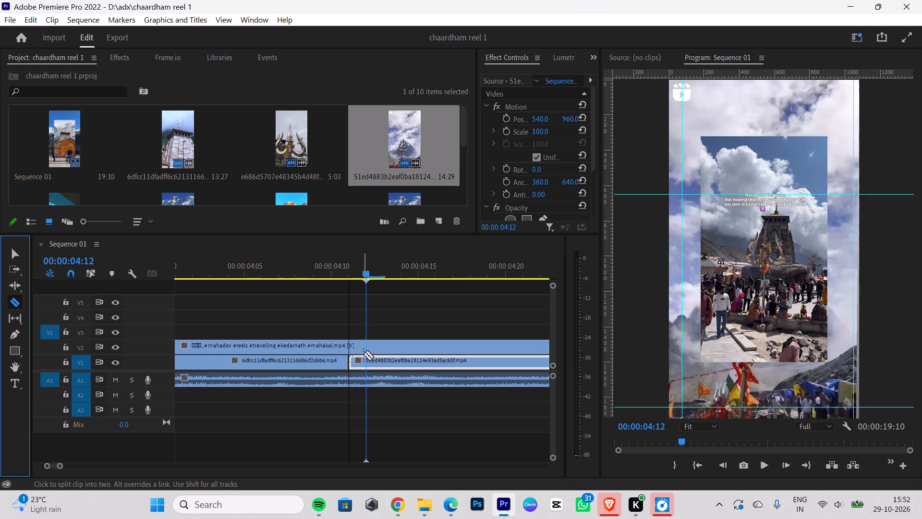
{"action": "left_click", "coordinate": [367, 361]}
{"action": "left_click", "coordinate": [11, 252]}
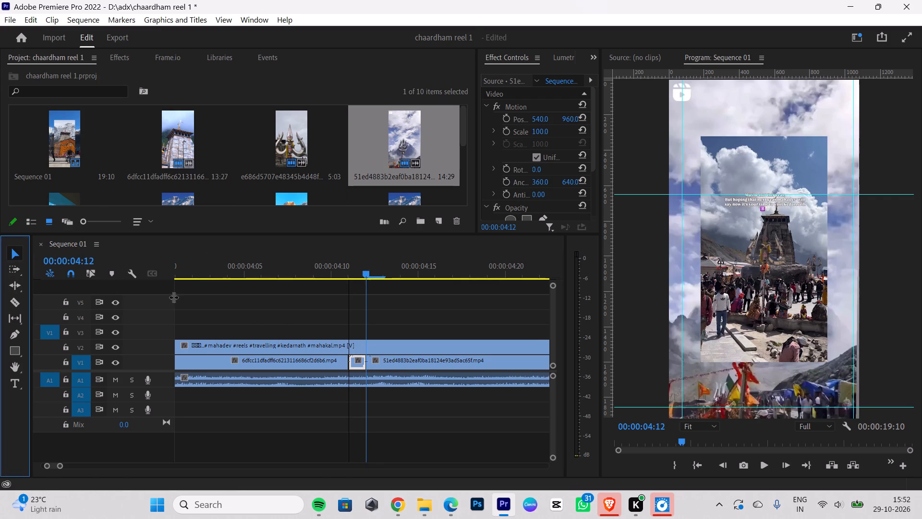
{"action": "left_click", "coordinate": [355, 360]}
{"action": "key", "text": "BackSpace"}
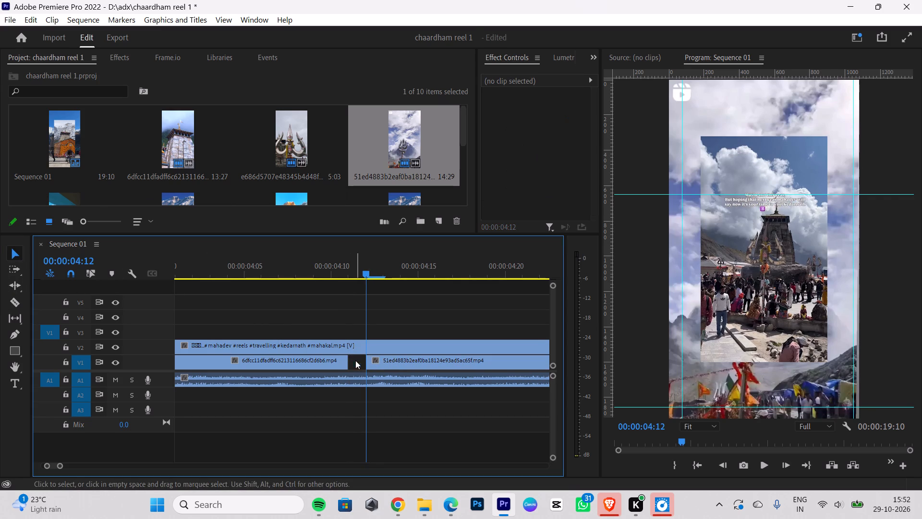
Extend the end of the temple tower clip on V1 by one frame to 00:00:04:12 to close the gap.
{"action": "left_click_drag", "start_coordinate": [347, 362], "coordinate": [364, 358]}
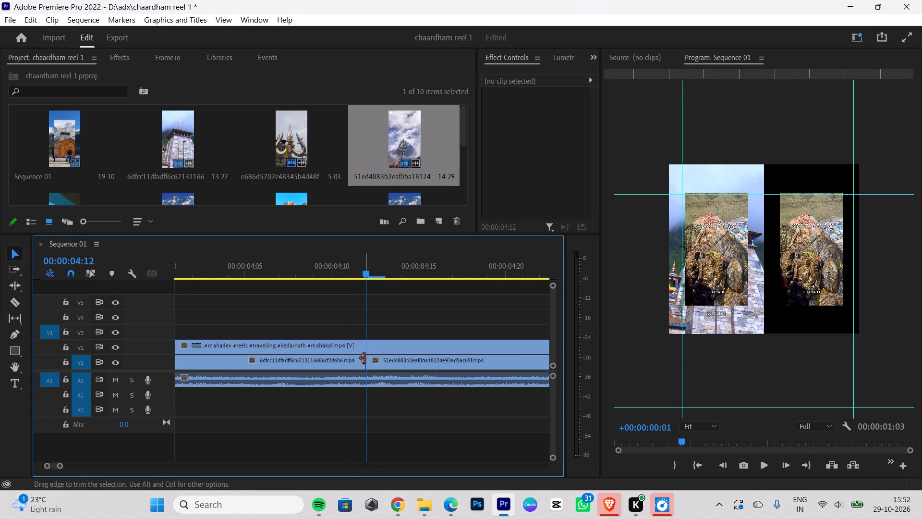
Cut the 51ed4883b2eaf0ba18124e93ad5ac65f.mp4 clip on V1 at the reference's shot change, 00:00:05:15, with the Razor tool and delete the part after the cut.
{"action": "key", "text": "Right"}
{"action": "key", "text": "Right"}
{"action": "key", "text": "Right"}
{"action": "key", "text": "Right"}
{"action": "key", "text": "Right"}
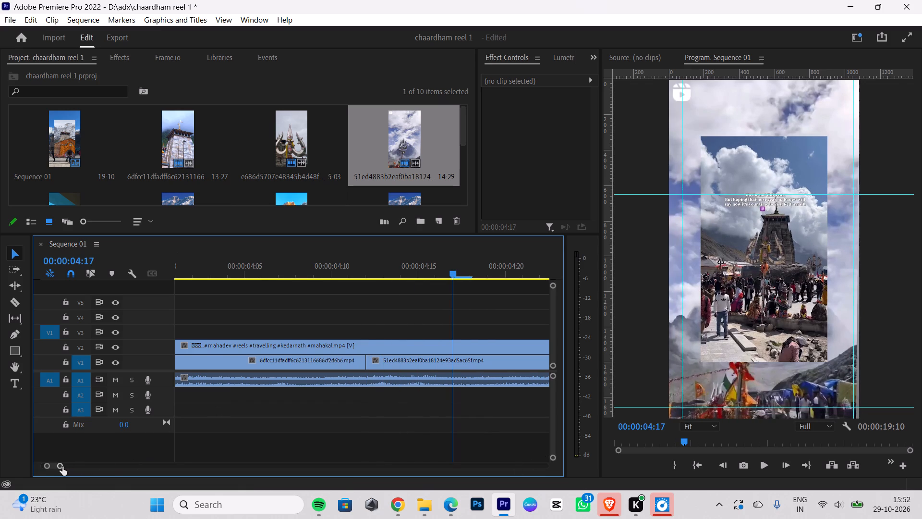
{"action": "left_click_drag", "start_coordinate": [62, 466], "coordinate": [114, 468]}
{"action": "key", "text": "Right"}
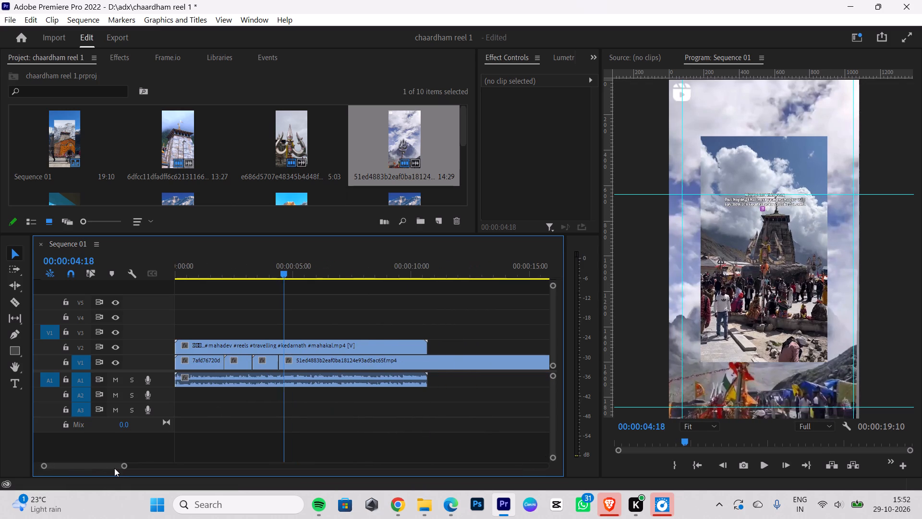
{"action": "key", "text": "Right"}
{"action": "key", "text": "Right"}
{"action": "key", "text": "Right"}
{"action": "key", "text": "Right"}
{"action": "key", "text": "Right"}
{"action": "key", "text": "Right"}
{"action": "key", "text": "Right"}
{"action": "key", "text": "Right"}
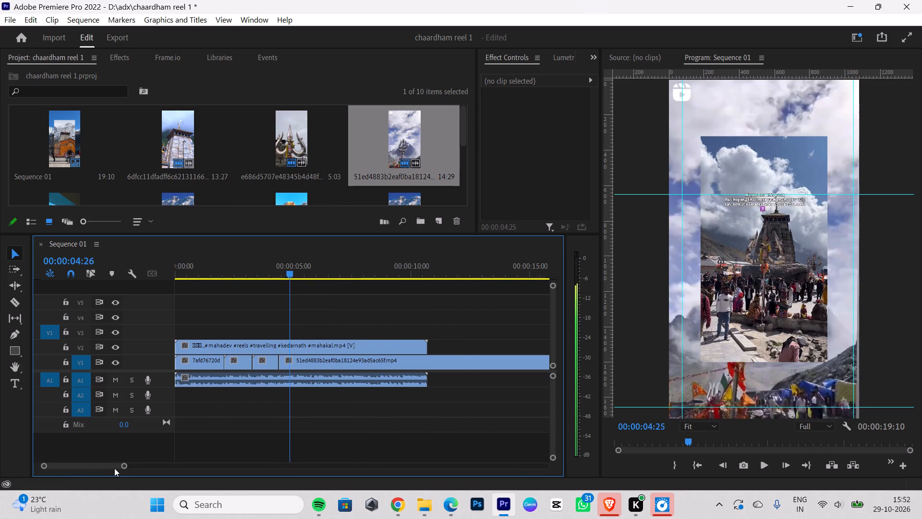
{"action": "key", "text": "Right"}
{"action": "key", "text": "Right"}
{"action": "key", "text": "Right"}
{"action": "key", "text": "Right"}
{"action": "key", "text": "Right"}
{"action": "key", "text": "Right"}
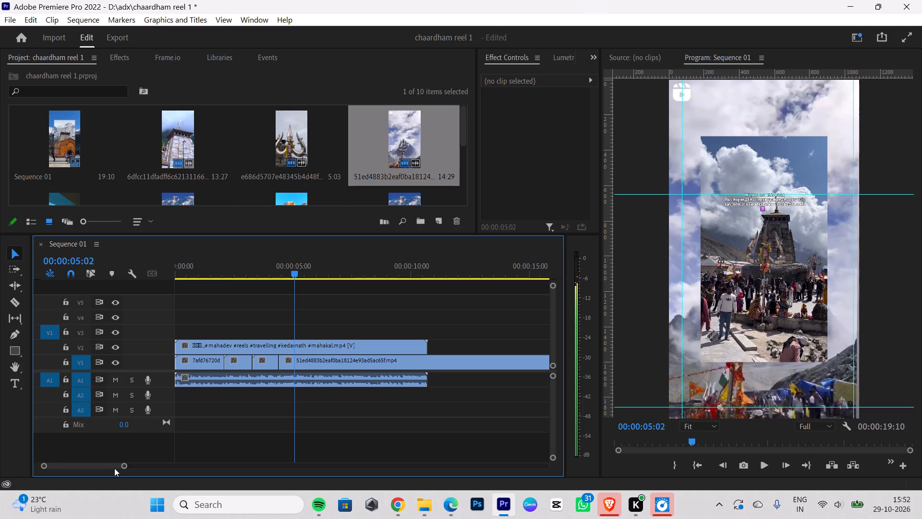
{"action": "key", "text": "Right"}
{"action": "key", "text": "Right"}
{"action": "key", "text": "Right"}
{"action": "key", "text": "Right"}
{"action": "key", "text": "Right"}
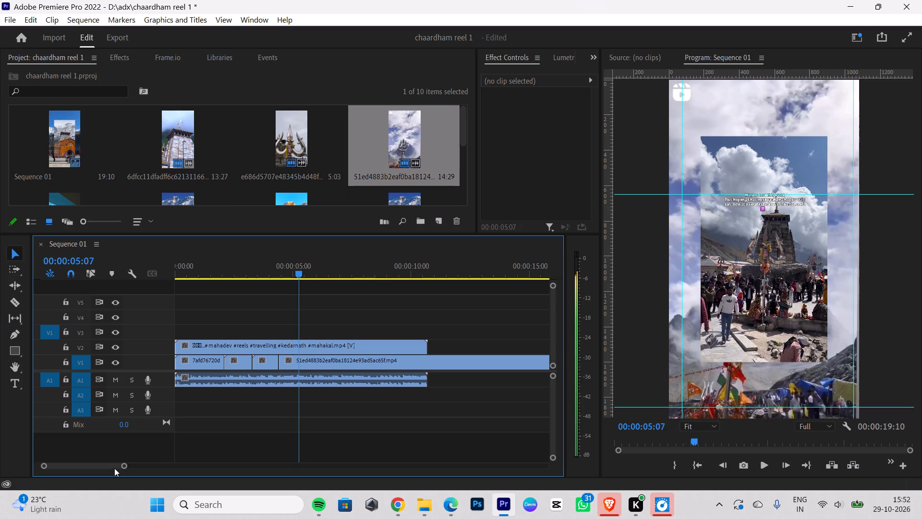
{"action": "key", "text": "Right"}
{"action": "key", "text": "Right"}
{"action": "key", "text": "Right"}
{"action": "key", "text": "Right"}
{"action": "key", "text": "Right"}
{"action": "key", "text": "Right"}
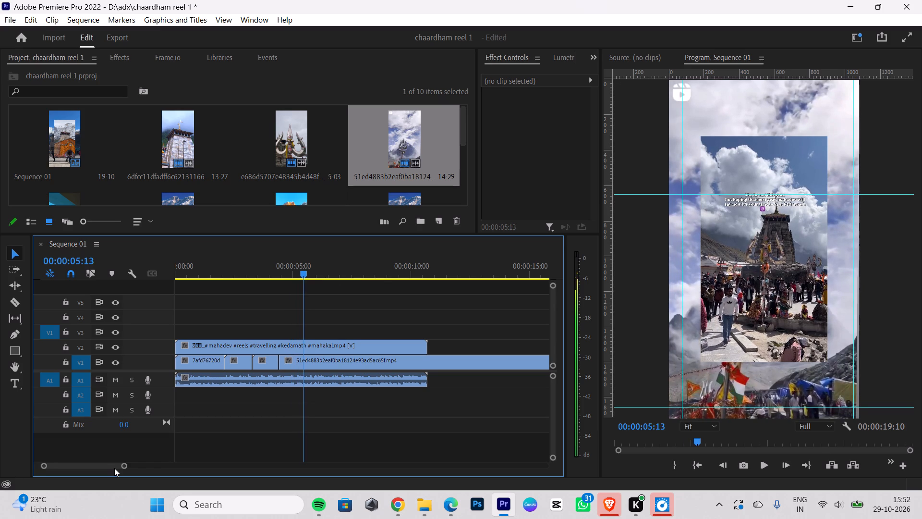
{"action": "key", "text": "Right"}
{"action": "key", "text": "Right"}
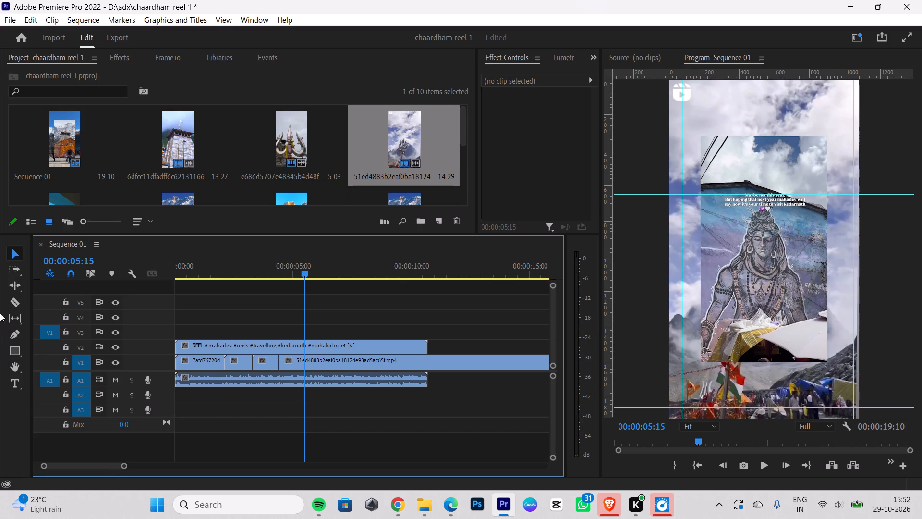
{"action": "left_click", "coordinate": [13, 300]}
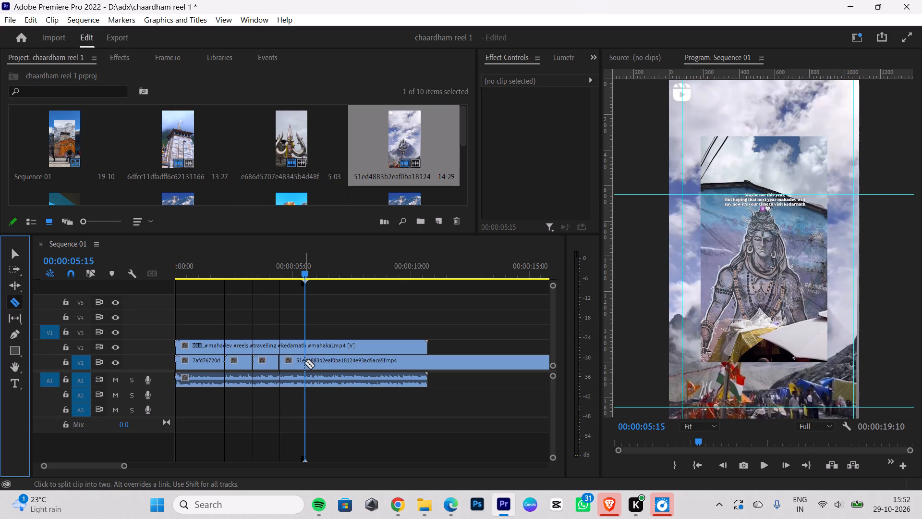
{"action": "left_click", "coordinate": [306, 360]}
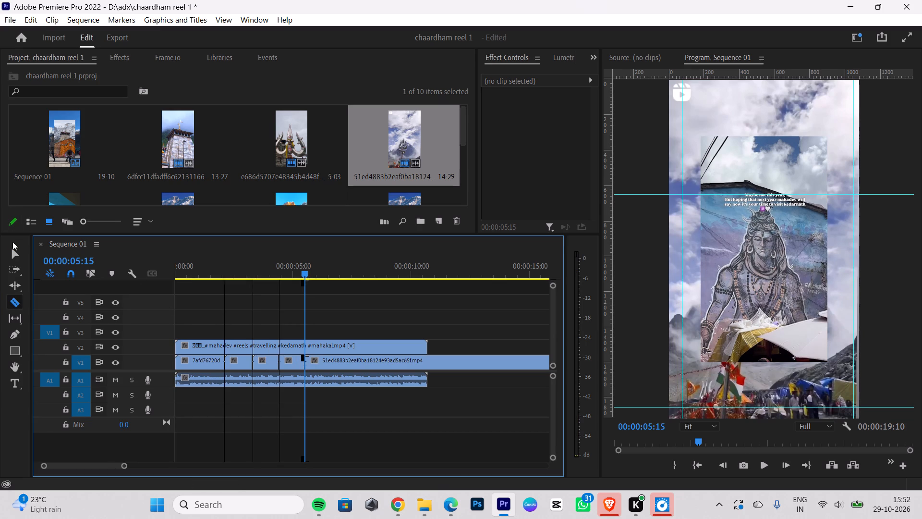
{"action": "left_click", "coordinate": [13, 254]}
{"action": "left_click", "coordinate": [458, 364]}
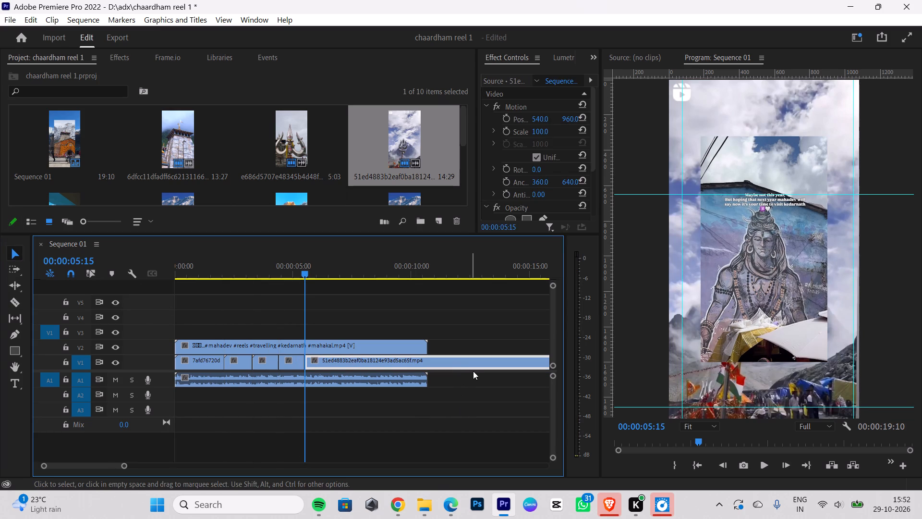
{"action": "key", "text": "BackSpace"}
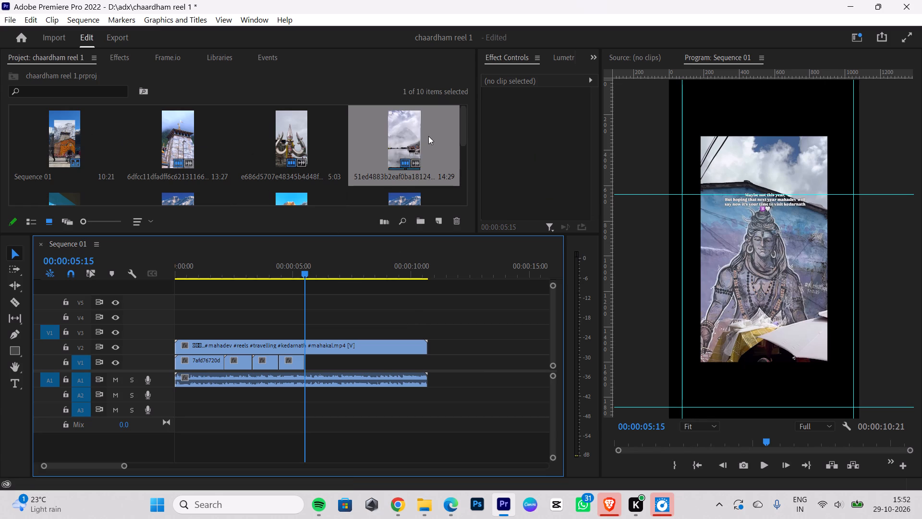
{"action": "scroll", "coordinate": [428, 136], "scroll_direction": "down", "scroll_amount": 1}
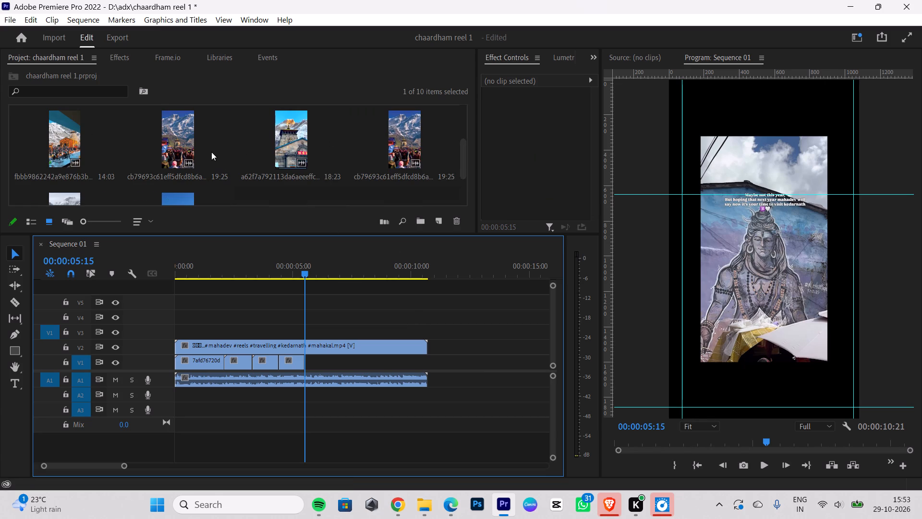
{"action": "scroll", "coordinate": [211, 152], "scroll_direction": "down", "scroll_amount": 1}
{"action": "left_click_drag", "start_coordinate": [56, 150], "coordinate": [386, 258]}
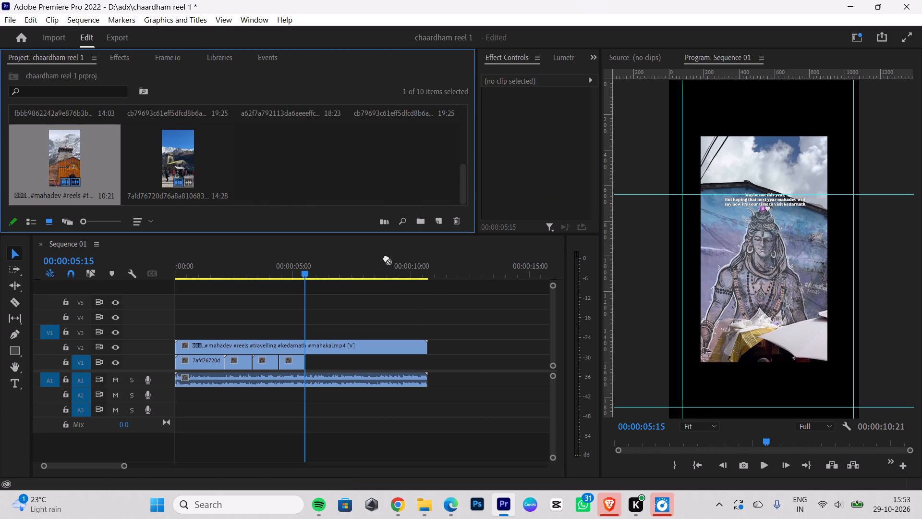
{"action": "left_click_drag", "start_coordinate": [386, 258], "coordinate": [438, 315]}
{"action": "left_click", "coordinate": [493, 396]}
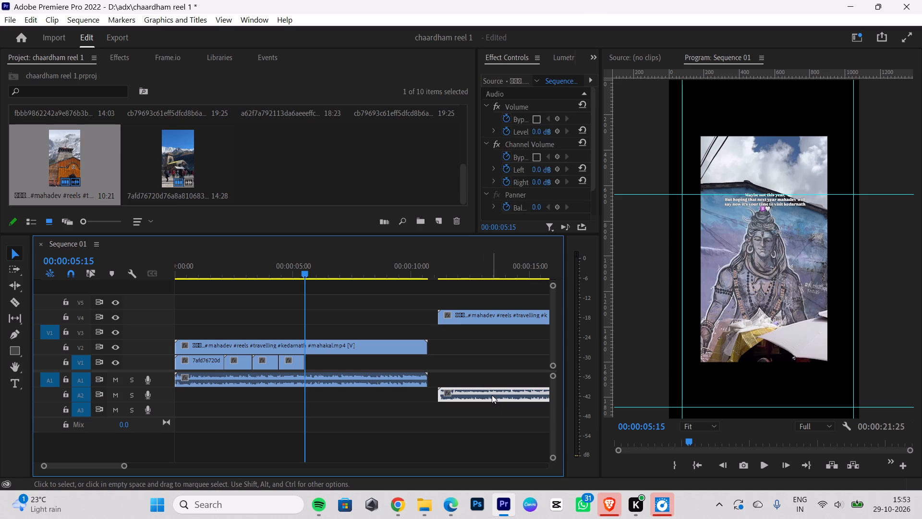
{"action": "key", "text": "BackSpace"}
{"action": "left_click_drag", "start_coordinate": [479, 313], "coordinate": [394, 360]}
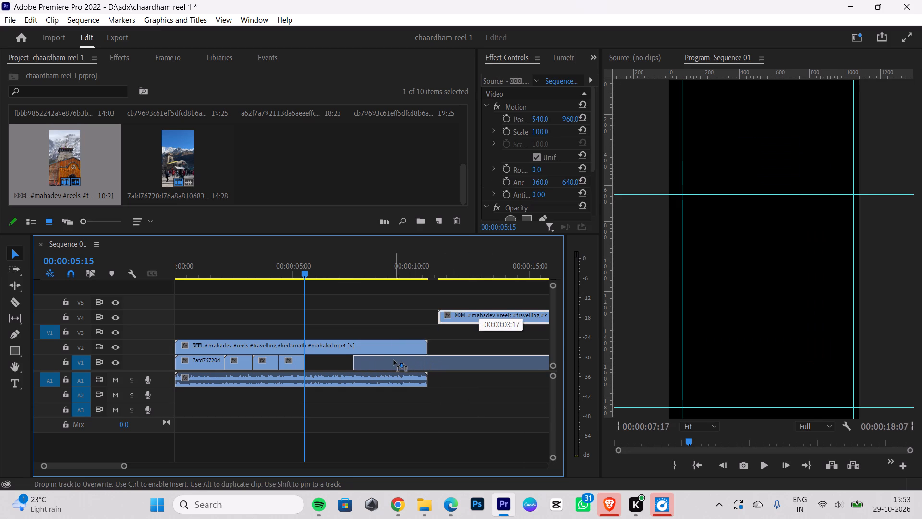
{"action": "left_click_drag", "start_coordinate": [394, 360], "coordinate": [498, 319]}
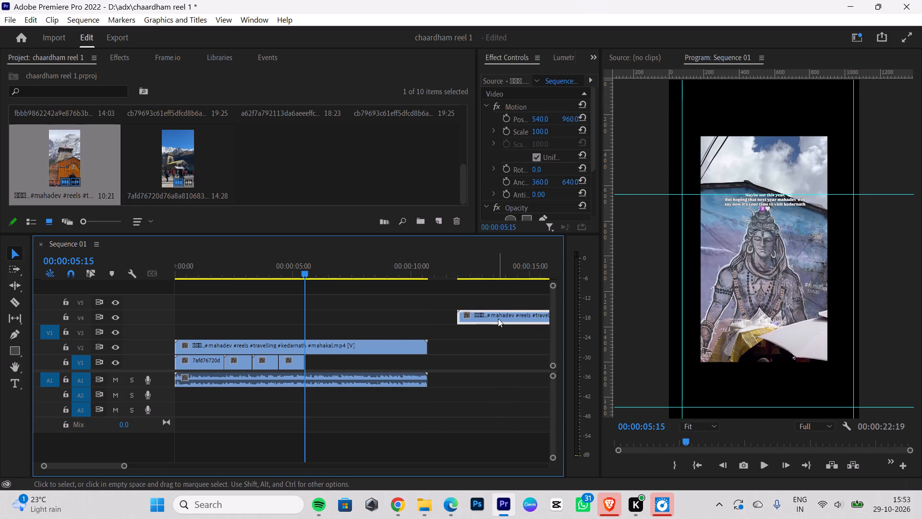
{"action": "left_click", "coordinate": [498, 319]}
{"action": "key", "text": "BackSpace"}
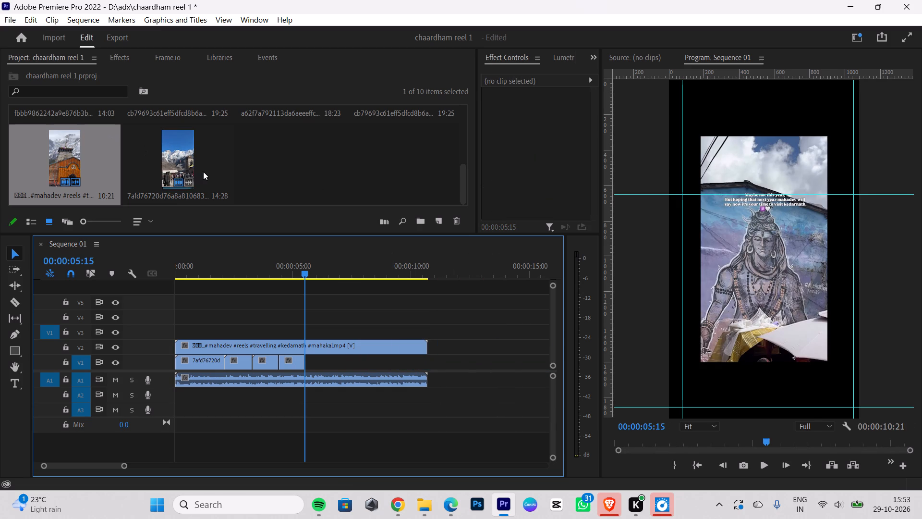
Add the first cb79693c61eff5dfcd8b6adeb386da24_720w (1).mp4 clip to V1 from 00:00:05:15, directly after the previous clip, with its audio removed.
{"action": "scroll", "coordinate": [203, 172], "scroll_direction": "up", "scroll_amount": 1}
{"action": "left_click_drag", "start_coordinate": [174, 149], "coordinate": [389, 302]}
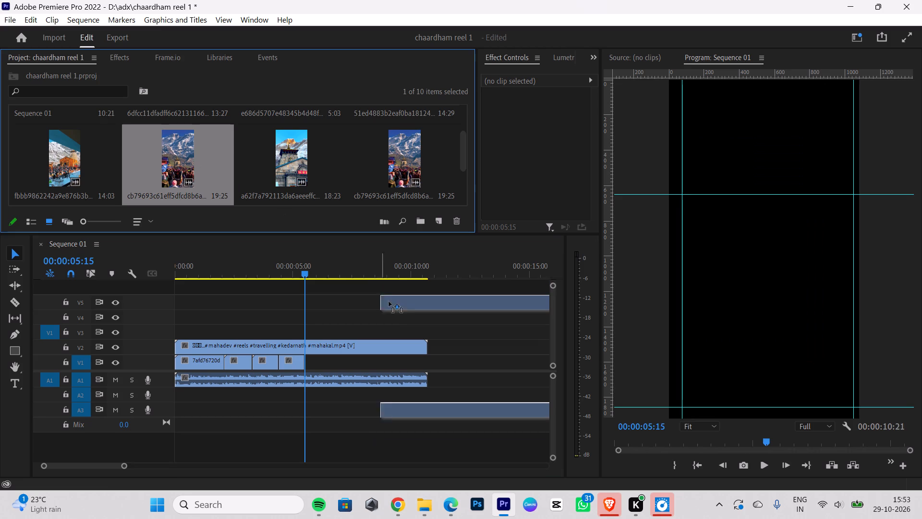
{"action": "left_click_drag", "start_coordinate": [389, 302], "coordinate": [392, 305]}
{"action": "left_click", "coordinate": [431, 415]}
{"action": "key", "text": "BackSpace"}
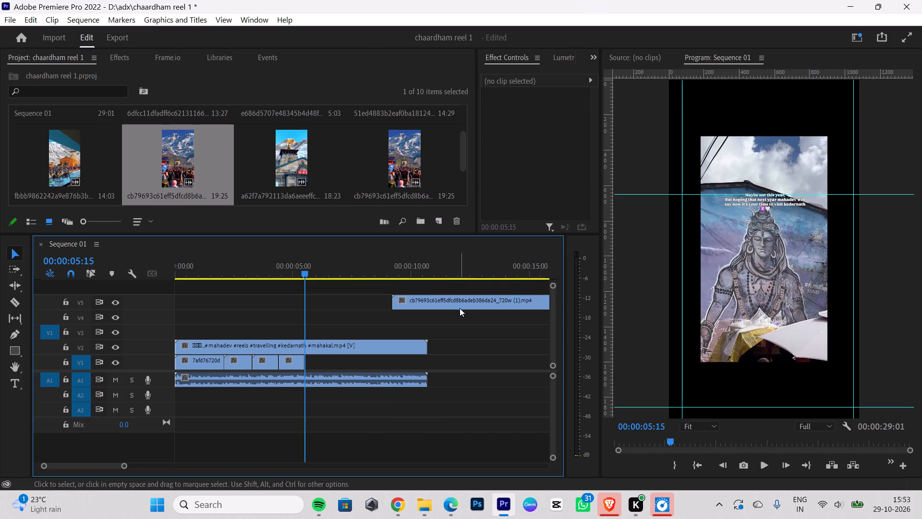
{"action": "left_click_drag", "start_coordinate": [462, 298], "coordinate": [372, 363]}
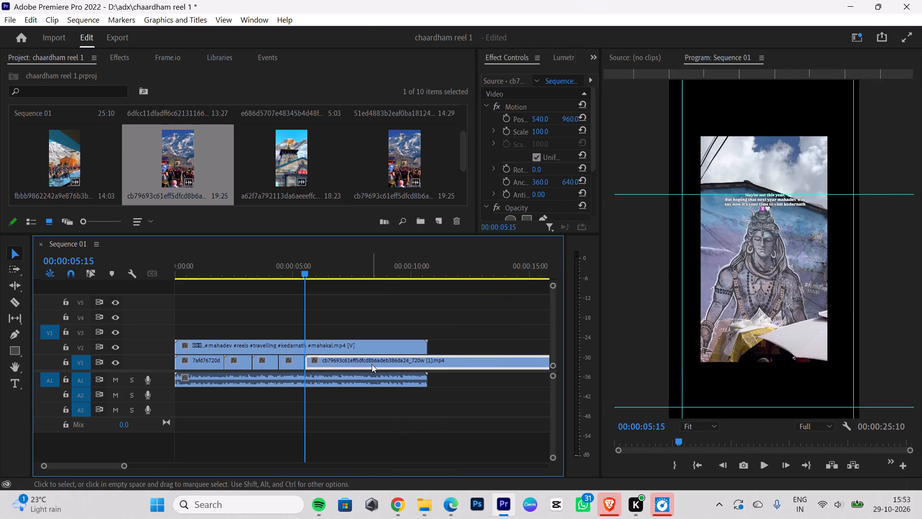
Scale the newly added cb79693c61eff5dfcd8b6adeb386da24_720w (1).mp4 clip on V1 to the frame size.
{"action": "right_click", "coordinate": [372, 364]}
{"action": "left_click", "coordinate": [429, 456]}
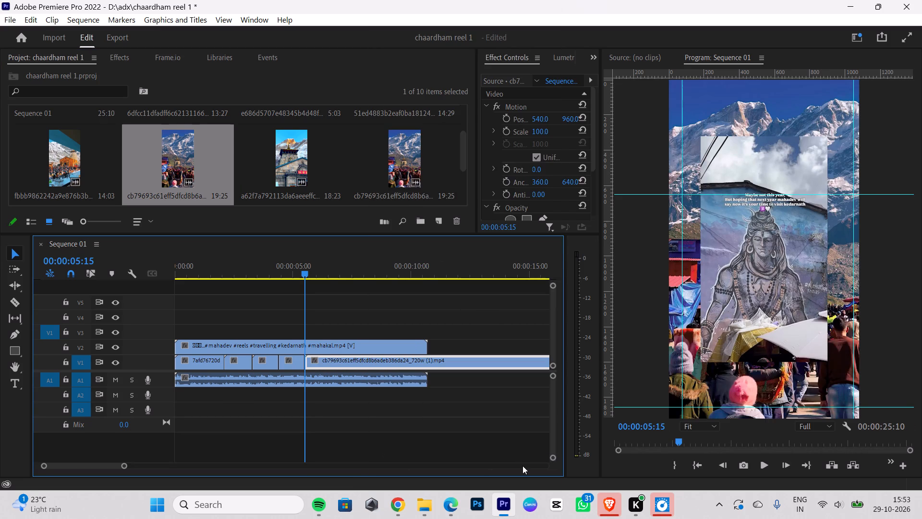
Cut the cb79693c61eff5dfcd8b6adeb386da24_720w (1).mp4 clip on V1 at the reference's next shot change, 00:00:06:21, with the Razor tool and delete the part after the cut.
{"action": "key", "text": "Right"}
{"action": "key", "text": "Right"}
{"action": "key", "text": "Right"}
{"action": "key", "text": "Right"}
{"action": "key", "text": "Right"}
{"action": "key", "text": "Right"}
{"action": "key", "text": "Right"}
{"action": "key", "text": "Right"}
{"action": "key", "text": "Right"}
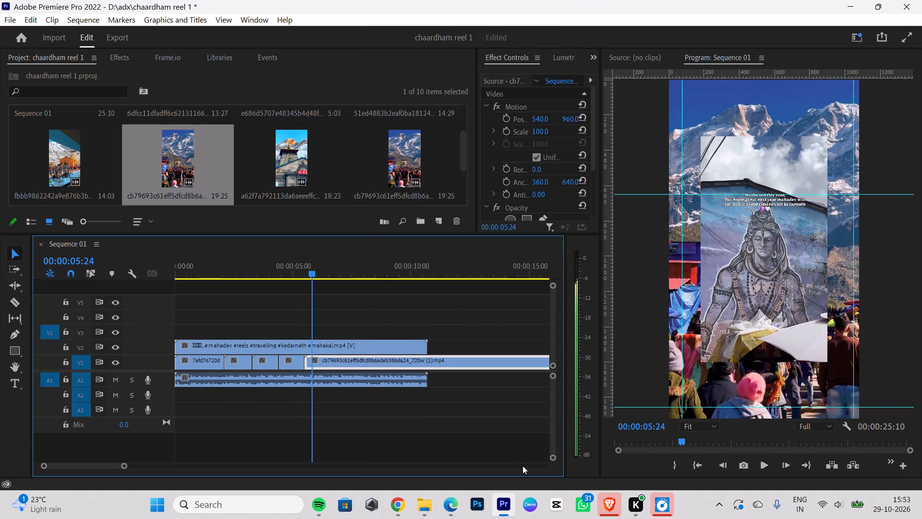
{"action": "key", "text": "Right"}
{"action": "key", "text": "Right"}
{"action": "key", "text": "Right"}
{"action": "key", "text": "Right"}
{"action": "key", "text": "Right"}
{"action": "key", "text": "Right"}
{"action": "key", "text": "Right"}
{"action": "key", "text": "Right"}
{"action": "key", "text": "Right"}
{"action": "key", "text": "Right"}
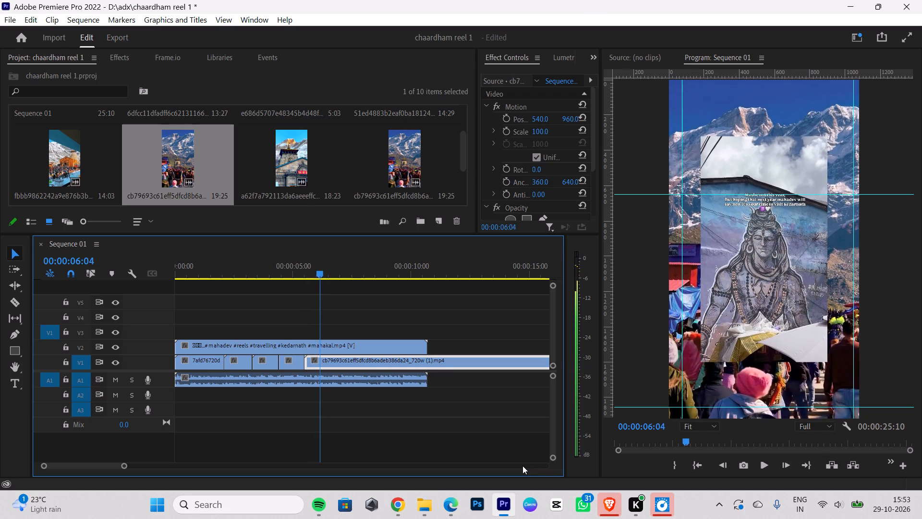
{"action": "key", "text": "Right"}
{"action": "key", "text": "Right"}
{"action": "key", "text": "Right"}
{"action": "key", "text": "Right"}
{"action": "key", "text": "Right"}
{"action": "key", "text": "Right"}
{"action": "key", "text": "Right"}
{"action": "key", "text": "Right"}
{"action": "key", "text": "Right"}
{"action": "key", "text": "Right"}
{"action": "key", "text": "Right"}
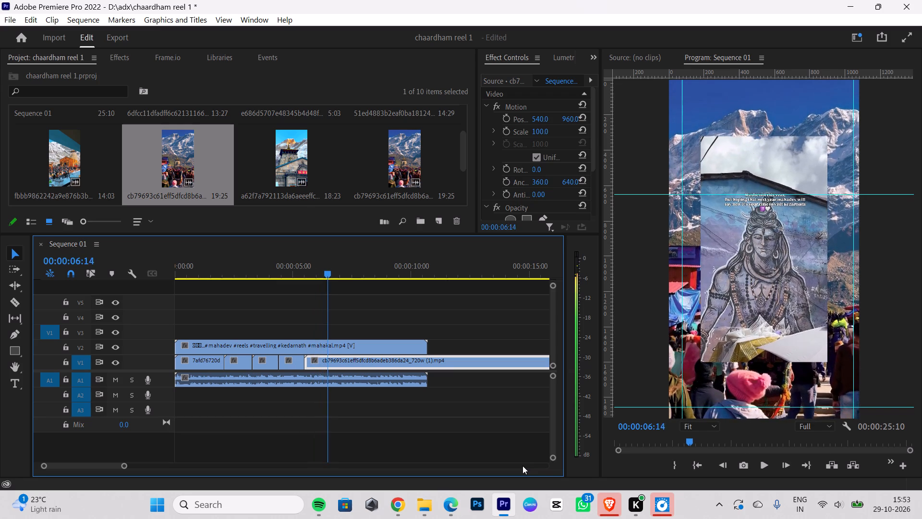
{"action": "key", "text": "Right"}
{"action": "key", "text": "Right"}
{"action": "key", "text": "Right"}
{"action": "key", "text": "Right"}
{"action": "key", "text": "Right"}
{"action": "key", "text": "Right"}
{"action": "key", "text": "Right"}
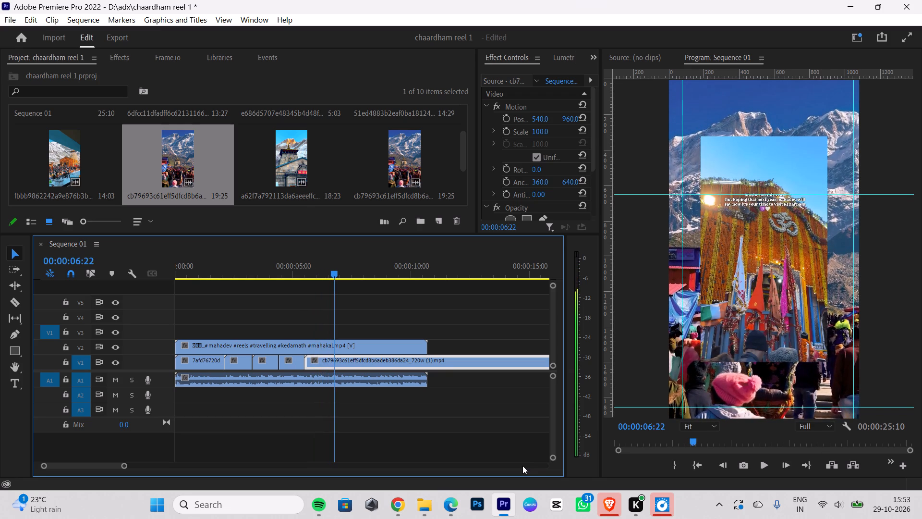
{"action": "key", "text": "Left"}
{"action": "key", "text": "Left"}
{"action": "key", "text": "Right"}
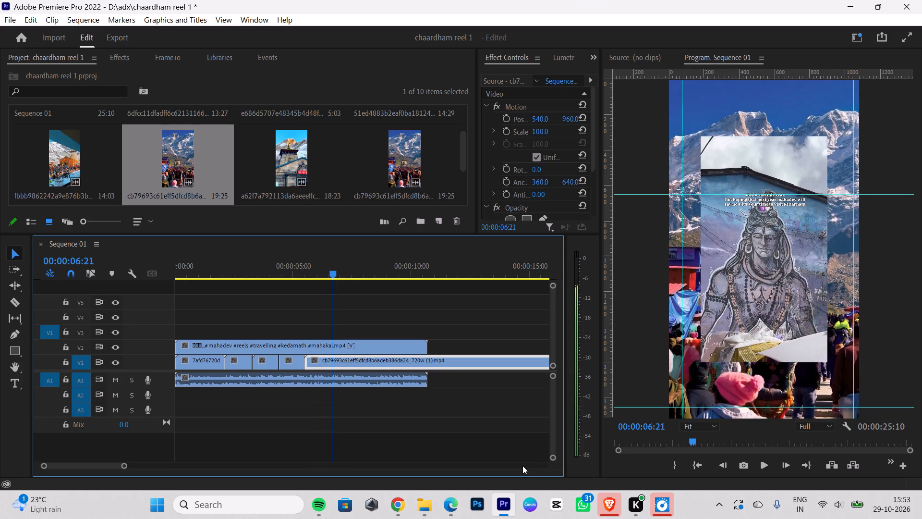
{"action": "left_click", "coordinate": [13, 299]}
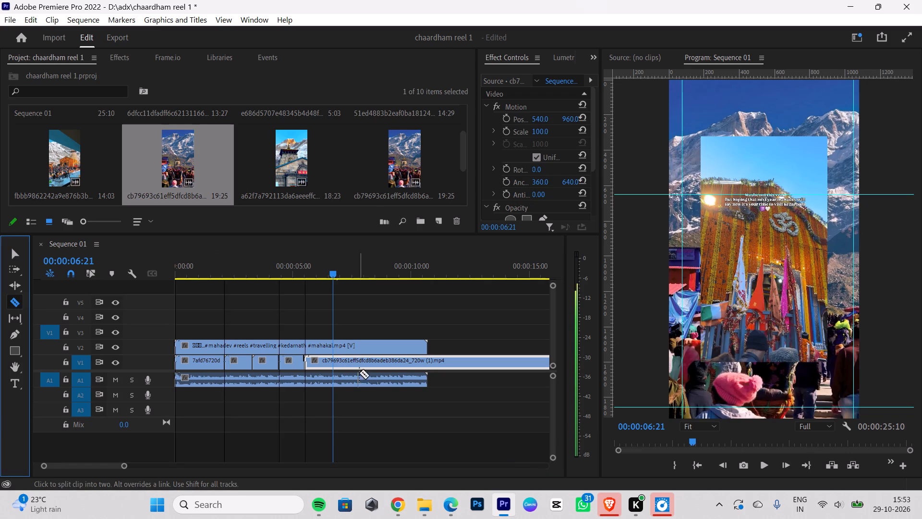
{"action": "left_click", "coordinate": [333, 360]}
{"action": "left_click", "coordinate": [12, 253]}
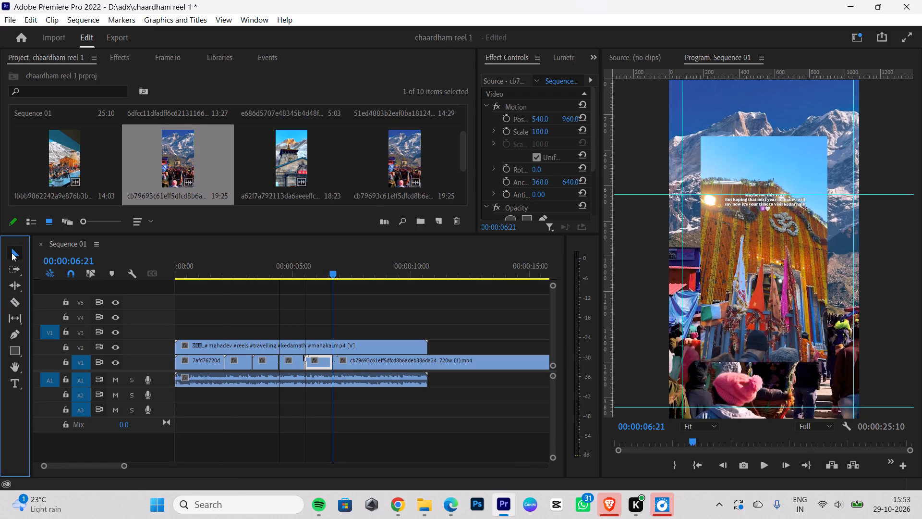
{"action": "left_click", "coordinate": [365, 359]}
{"action": "key", "text": "BackSpace"}
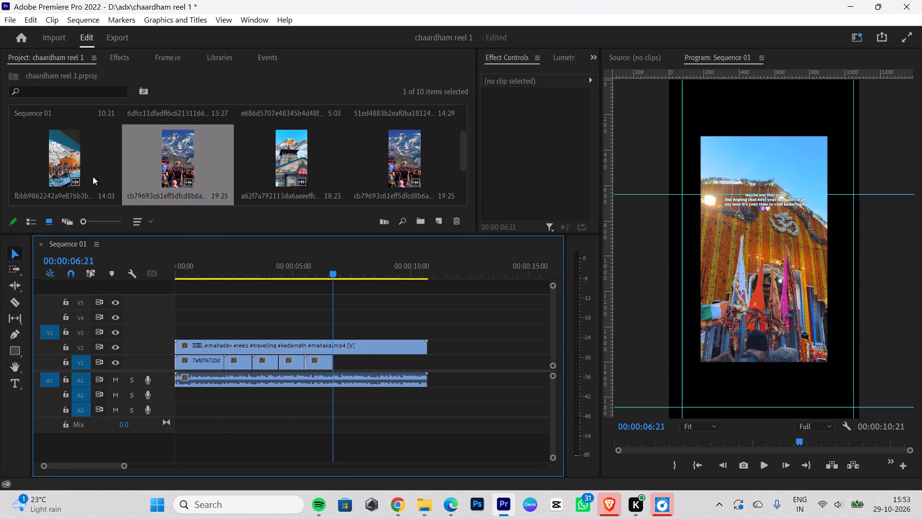
Add the fbbb9862242a9e876b3ba622ba15d2a6.mp4 clip to V1 from 00:00:06:21, directly after the previous clip, with its audio removed.
{"action": "left_click_drag", "start_coordinate": [64, 157], "coordinate": [433, 343]}
{"action": "left_click", "coordinate": [480, 384]}
{"action": "key", "text": "BackSpace"}
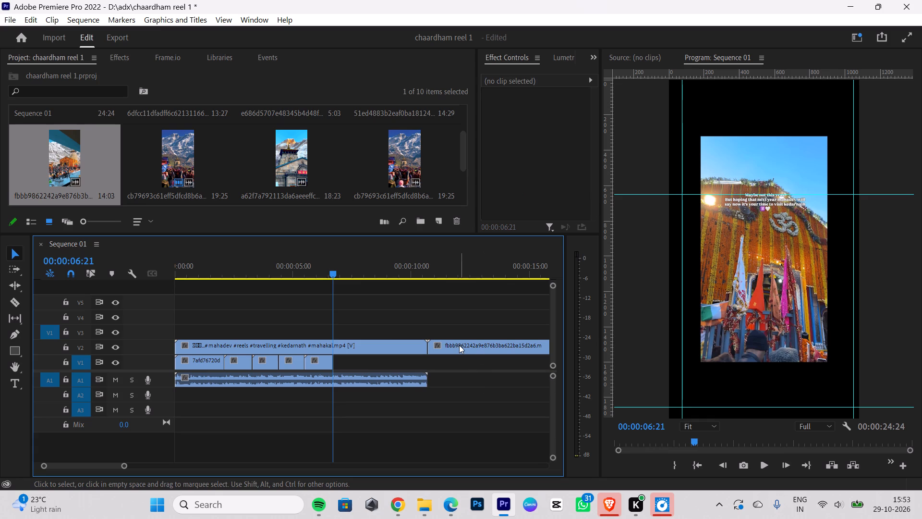
{"action": "left_click_drag", "start_coordinate": [468, 342], "coordinate": [377, 371]}
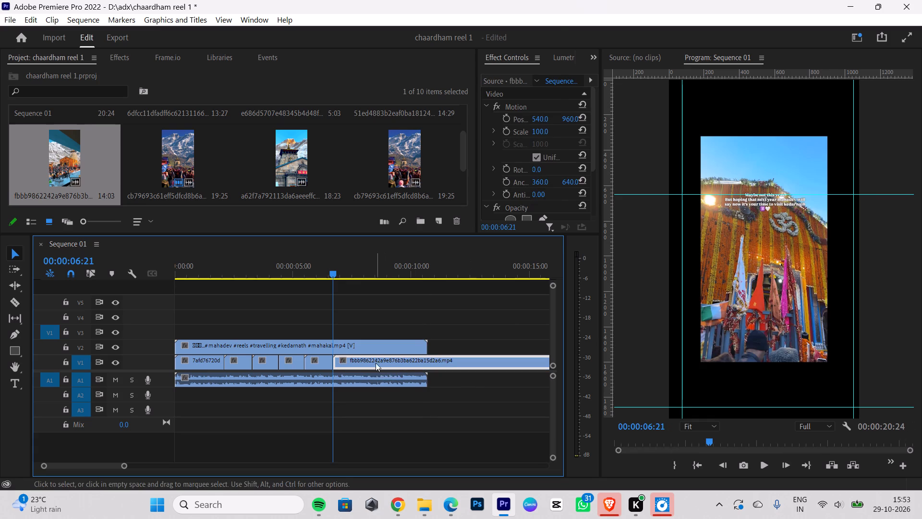
Scale the newly added fbbb9862242a9e876b3ba622ba15d2a6.mp4 clip on V1 to the frame size.
{"action": "right_click", "coordinate": [376, 360]}
{"action": "left_click", "coordinate": [411, 463]}
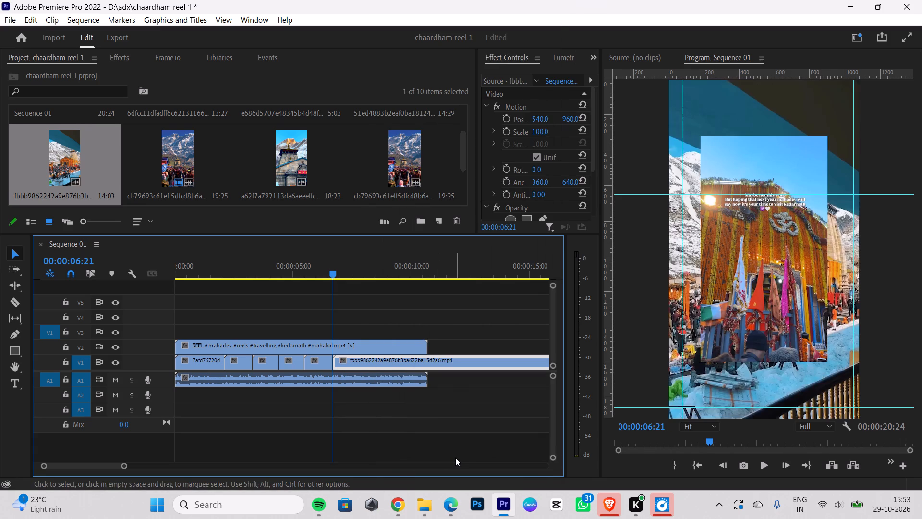
Cut the fbbb9862242a9e876b3ba622ba15d2a6.mp4 clip on V1 at the reference's next shot change, 00:00:08:02, with the Razor tool and delete the part after the cut.
{"action": "key", "text": "Right"}
{"action": "key", "text": "Right"}
{"action": "key", "text": "Right"}
{"action": "key", "text": "Right"}
{"action": "key", "text": "Right"}
{"action": "key", "text": "Right"}
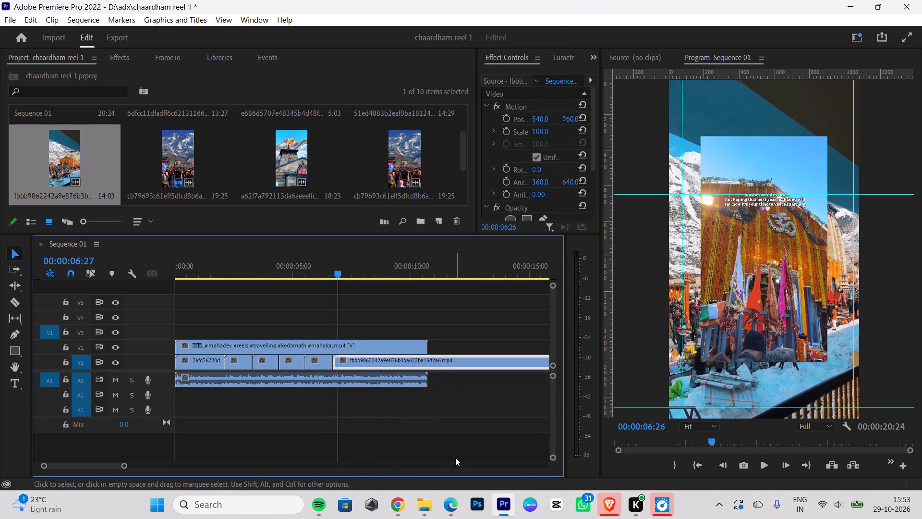
{"action": "key", "text": "Right"}
{"action": "key", "text": "Right"}
{"action": "key", "text": "Right"}
{"action": "key", "text": "Right"}
{"action": "key", "text": "Right"}
{"action": "key", "text": "Right"}
{"action": "key", "text": "Right"}
{"action": "key", "text": "Right"}
{"action": "key", "text": "Right"}
{"action": "key", "text": "Right"}
{"action": "key", "text": "Right"}
{"action": "key", "text": "Right"}
{"action": "key", "text": "Right"}
{"action": "key", "text": "Right"}
{"action": "key", "text": "Right"}
{"action": "key", "text": "Right"}
{"action": "key", "text": "Right"}
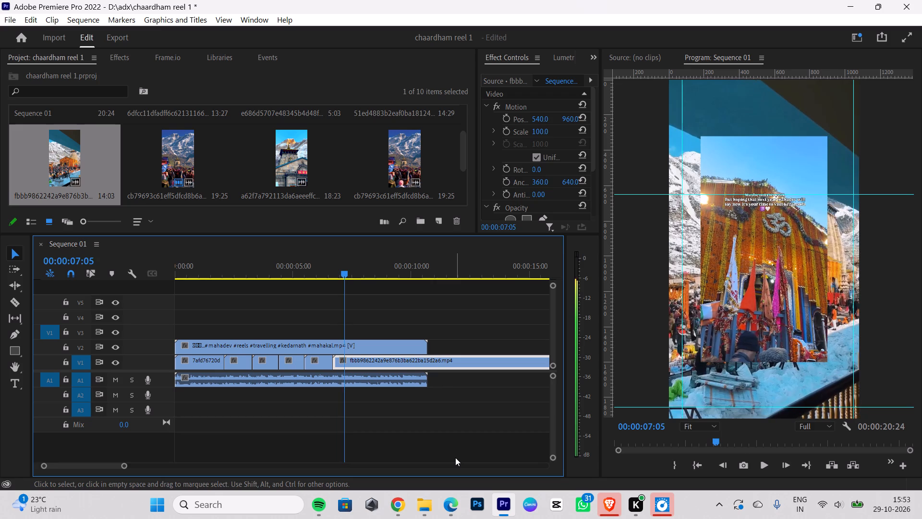
{"action": "key", "text": "Right"}
{"action": "key", "text": "Right"}
{"action": "key", "text": "Right"}
{"action": "key", "text": "Right"}
{"action": "key", "text": "Right"}
{"action": "key", "text": "Right"}
{"action": "key", "text": "Right"}
{"action": "key", "text": "Right"}
{"action": "key", "text": "Right"}
{"action": "key", "text": "Right"}
{"action": "key", "text": "Right"}
{"action": "key", "text": "Right"}
{"action": "key", "text": "Right"}
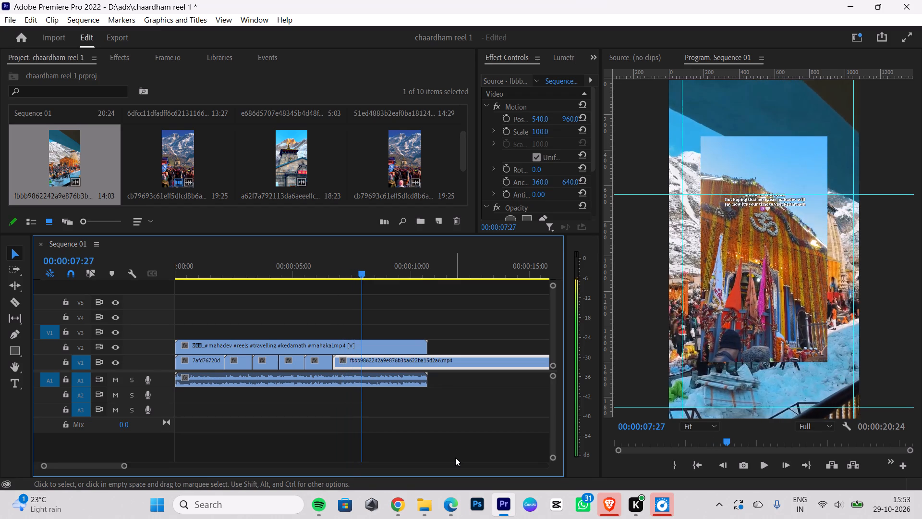
{"action": "key", "text": "Right"}
{"action": "key", "text": "Right"}
{"action": "key", "text": "Right"}
{"action": "key", "text": "Right"}
{"action": "key", "text": "Right"}
{"action": "key", "text": "Right"}
{"action": "key", "text": "Right"}
{"action": "key", "text": "Right"}
{"action": "key", "text": "Right"}
{"action": "key", "text": "Right"}
{"action": "key", "text": "Right"}
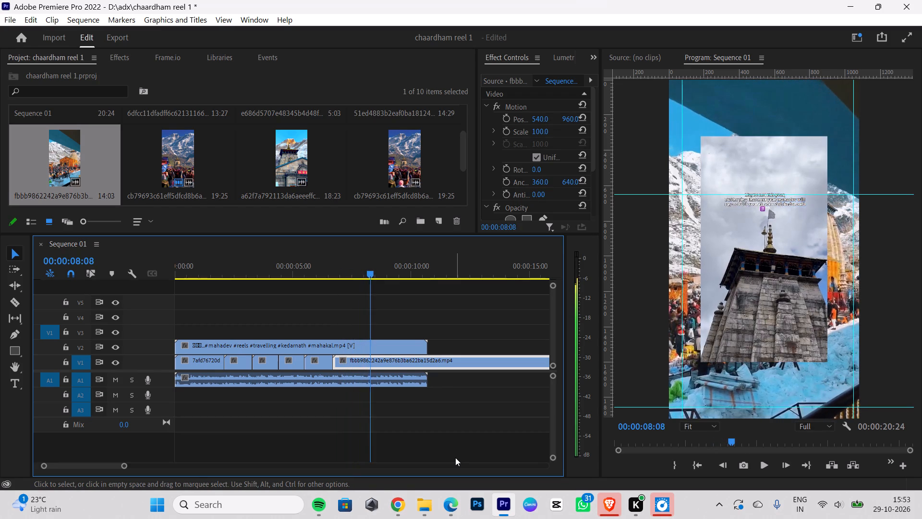
{"action": "key", "text": "Right"}
{"action": "key", "text": "Right"}
{"action": "key", "text": "Left"}
{"action": "key", "text": "Left"}
{"action": "key", "text": "Left"}
{"action": "key", "text": "Left"}
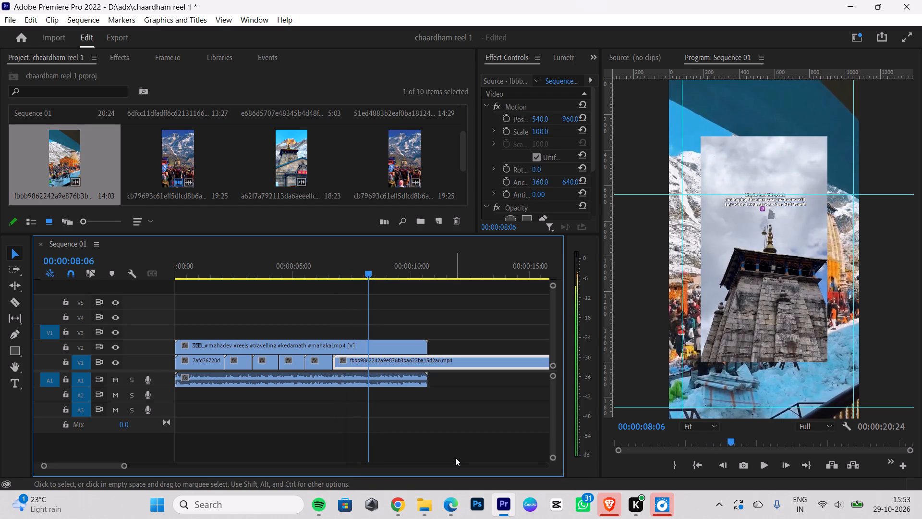
{"action": "key", "text": "Left"}
{"action": "key", "text": "Left"}
{"action": "key", "text": "Left"}
{"action": "key", "text": "Left"}
{"action": "key", "text": "Left"}
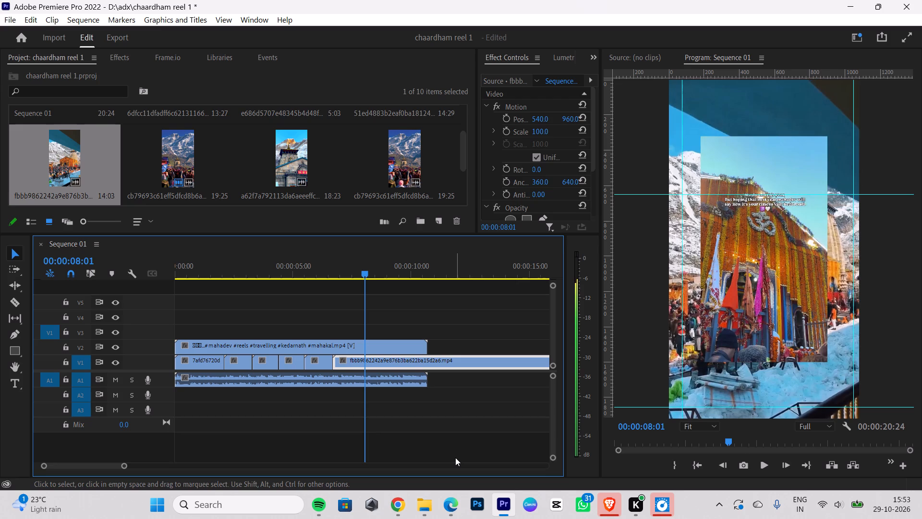
{"action": "key", "text": "Right"}
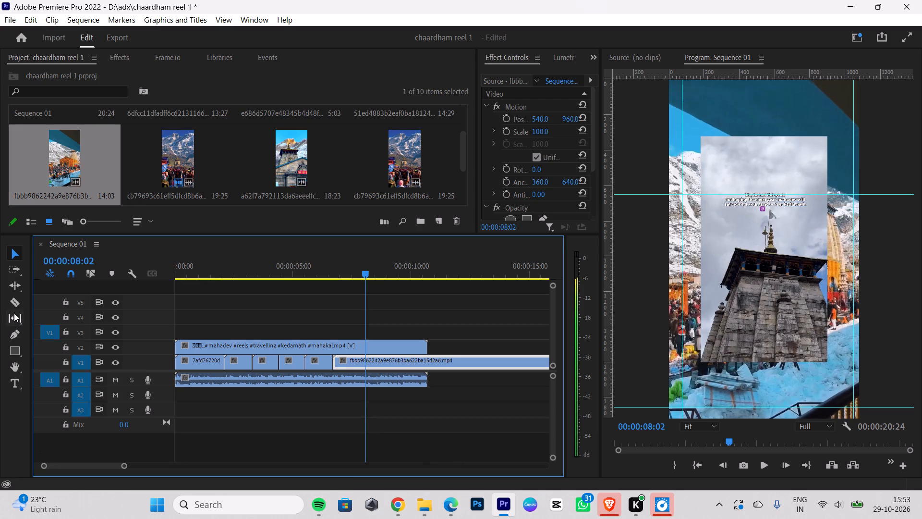
{"action": "left_click", "coordinate": [12, 298]}
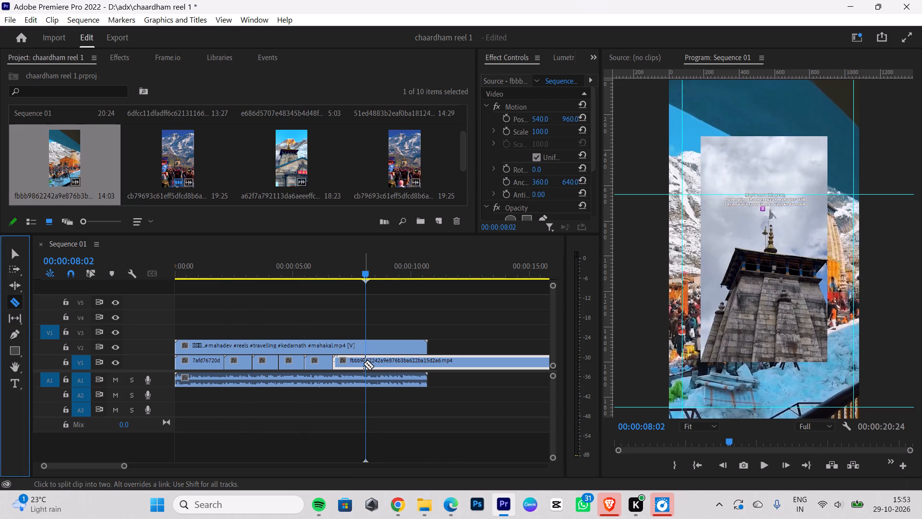
{"action": "left_click", "coordinate": [367, 362]}
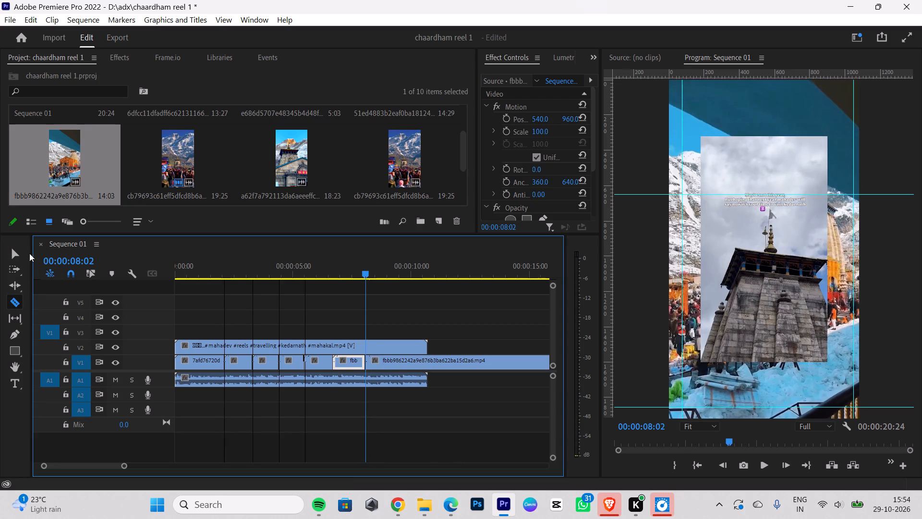
{"action": "left_click", "coordinate": [13, 254]}
{"action": "left_click", "coordinate": [459, 367]}
{"action": "key", "text": "BackSpace"}
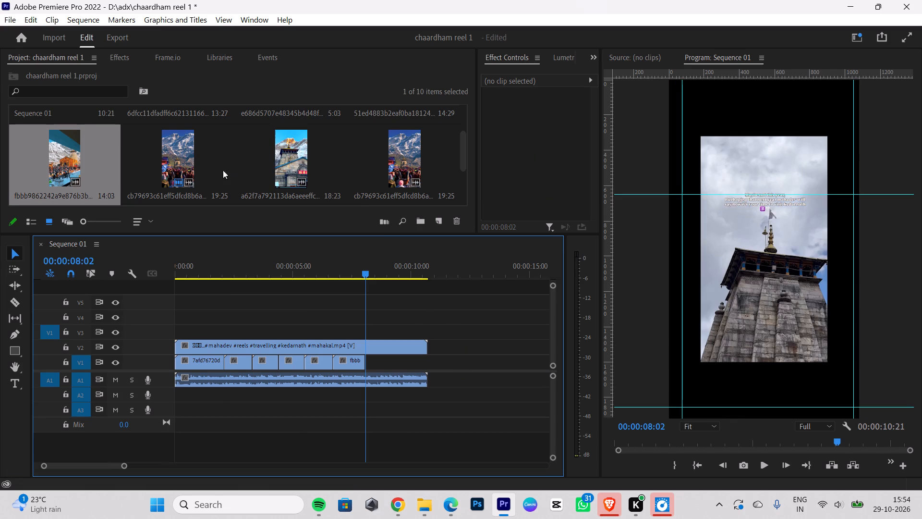
Add the a62f7a792113da6aeeeffc7dc2c53661_720w.mp4 clip to V1 from 00:00:08:02, directly after the previous clip, with its audio removed.
{"action": "left_click_drag", "start_coordinate": [286, 148], "coordinate": [481, 374]}
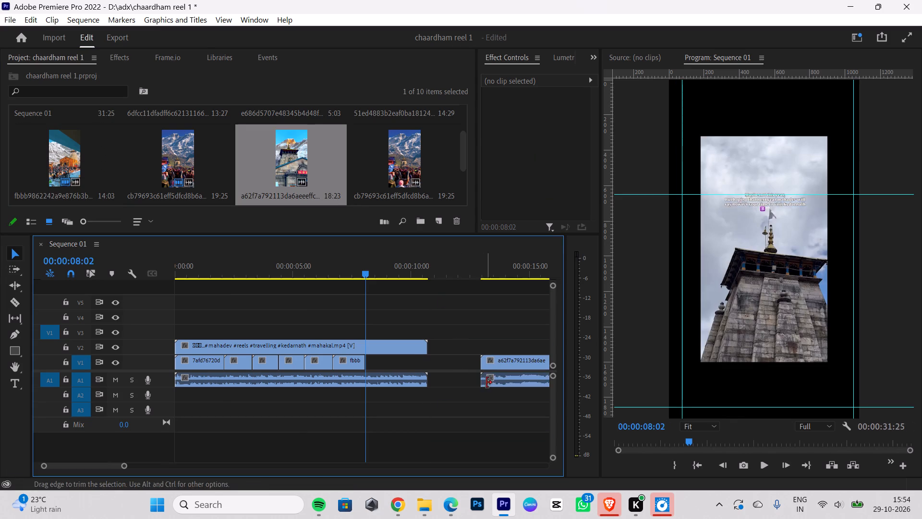
{"action": "left_click", "coordinate": [491, 381]}
{"action": "key", "text": "BackSpace"}
{"action": "left_click_drag", "start_coordinate": [498, 360], "coordinate": [398, 361]}
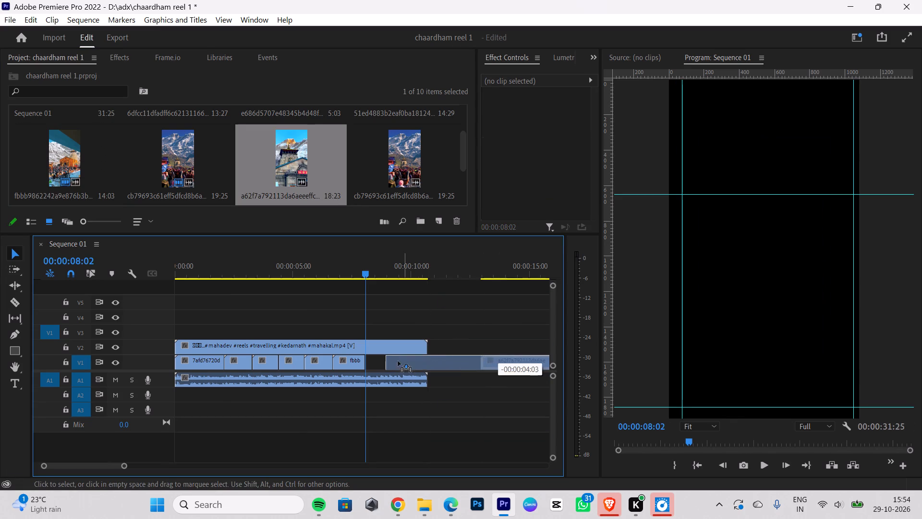
{"action": "left_click_drag", "start_coordinate": [398, 361], "coordinate": [386, 362]}
Scale the newly added a62f7a792113da6aeeeffc7dc2c53661_720w.mp4 clip on V1 to the frame size.
{"action": "right_click", "coordinate": [386, 362]}
{"action": "left_click", "coordinate": [450, 466]}
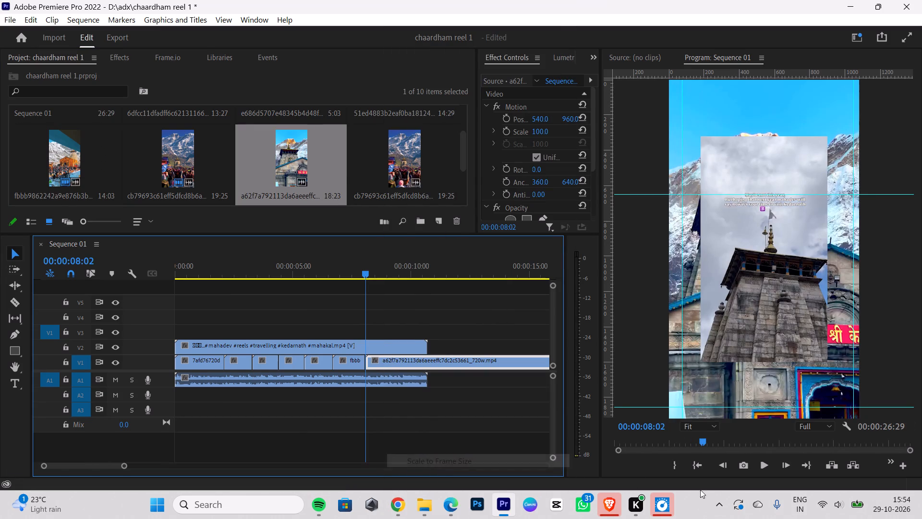
Cut the a62f7a792113da6aeeeffc7dc2c53661_720w.mp4 clip on V1 at the reference's next shot change, 00:00:09:10, with the Razor tool and delete the part after the cut.
{"action": "key", "text": "Right"}
{"action": "key", "text": "Right"}
{"action": "key", "text": "Right"}
{"action": "key", "text": "Right"}
{"action": "key", "text": "Right"}
{"action": "key", "text": "Right"}
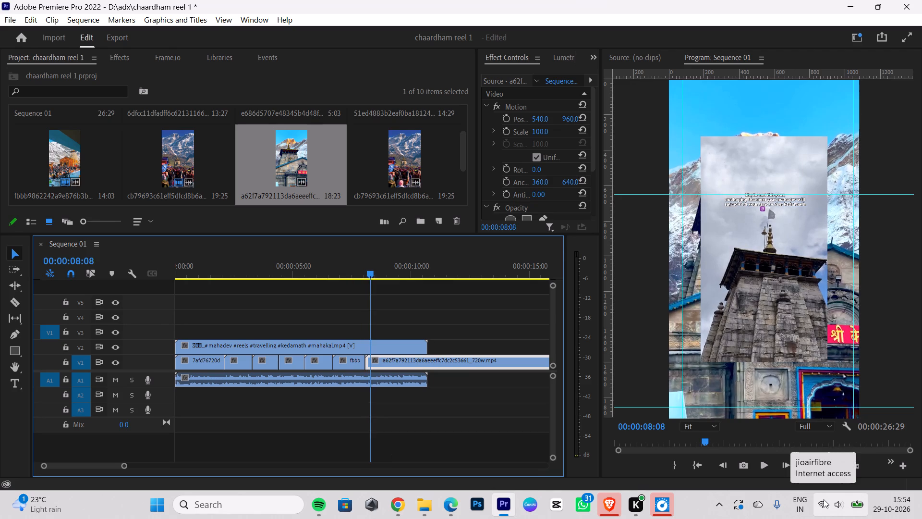
{"action": "key", "text": "Right"}
{"action": "key", "text": "Right"}
{"action": "key", "text": "Right"}
{"action": "key", "text": "Right"}
{"action": "key", "text": "Right"}
{"action": "key", "text": "Right"}
{"action": "key", "text": "Right"}
{"action": "key", "text": "Right"}
{"action": "key", "text": "Right"}
{"action": "key", "text": "Right"}
{"action": "key", "text": "Right"}
{"action": "key", "text": "Right"}
{"action": "key", "text": "Right"}
{"action": "key", "text": "Right"}
{"action": "key", "text": "Right"}
{"action": "key", "text": "Right"}
{"action": "key", "text": "Right"}
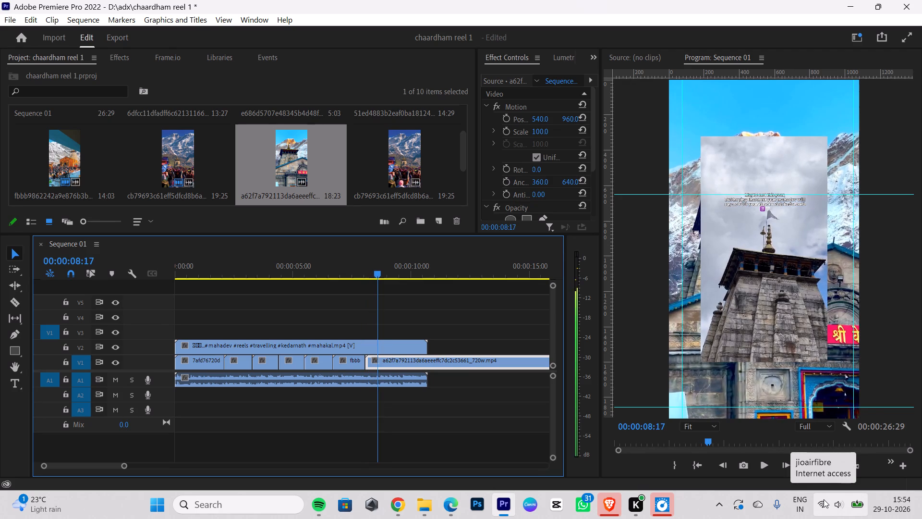
{"action": "key", "text": "Right"}
{"action": "key", "text": "Right"}
{"action": "key", "text": "Right"}
{"action": "key", "text": "Right"}
{"action": "key", "text": "Right"}
{"action": "key", "text": "Right"}
{"action": "key", "text": "Right"}
{"action": "key", "text": "Right"}
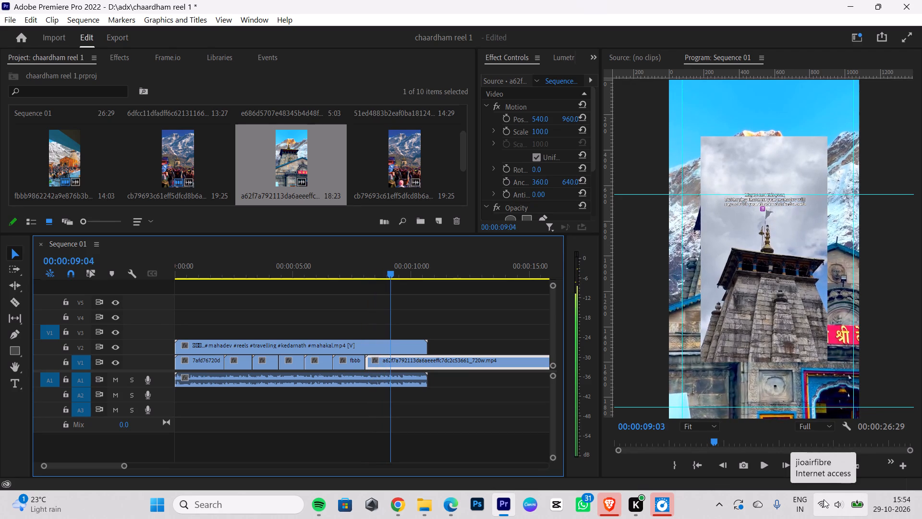
{"action": "key", "text": "Right"}
{"action": "key", "text": "Right"}
{"action": "key", "text": "Right"}
{"action": "key", "text": "Right"}
{"action": "key", "text": "Right"}
{"action": "key", "text": "Right"}
{"action": "key", "text": "Right"}
{"action": "key", "text": "Right"}
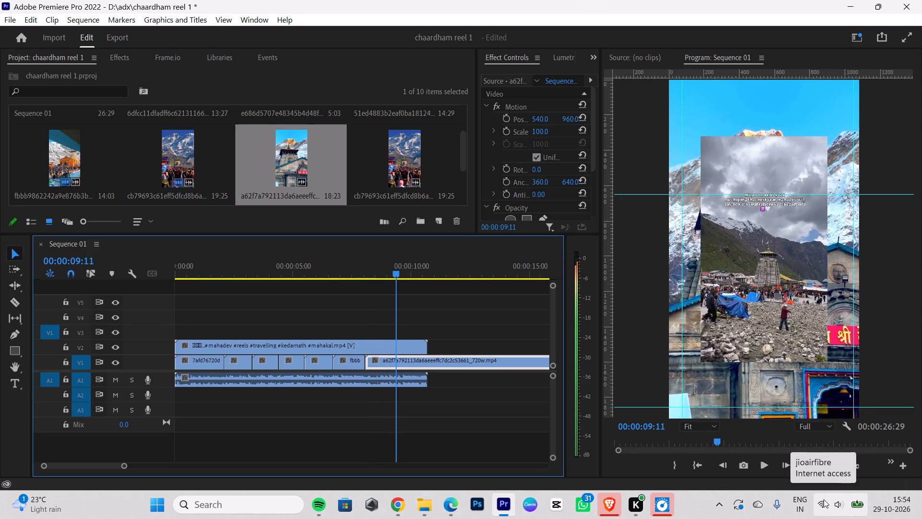
{"action": "key", "text": "Left"}
{"action": "key", "text": "Left"}
{"action": "key", "text": "Right"}
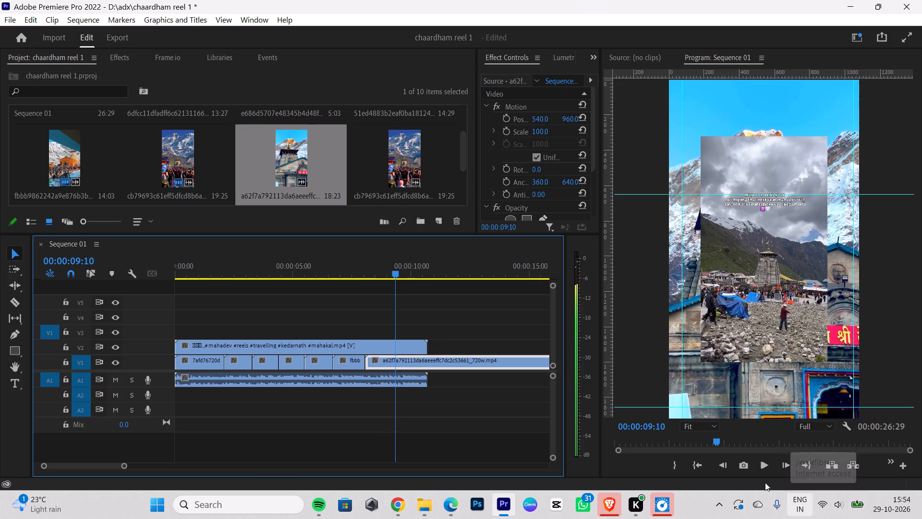
{"action": "left_click", "coordinate": [18, 303]}
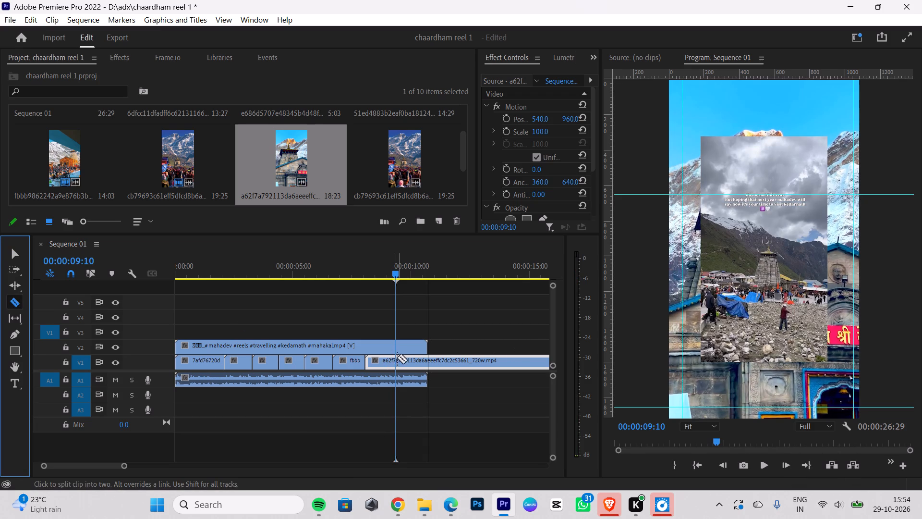
{"action": "left_click", "coordinate": [396, 360]}
{"action": "left_click", "coordinate": [17, 252]}
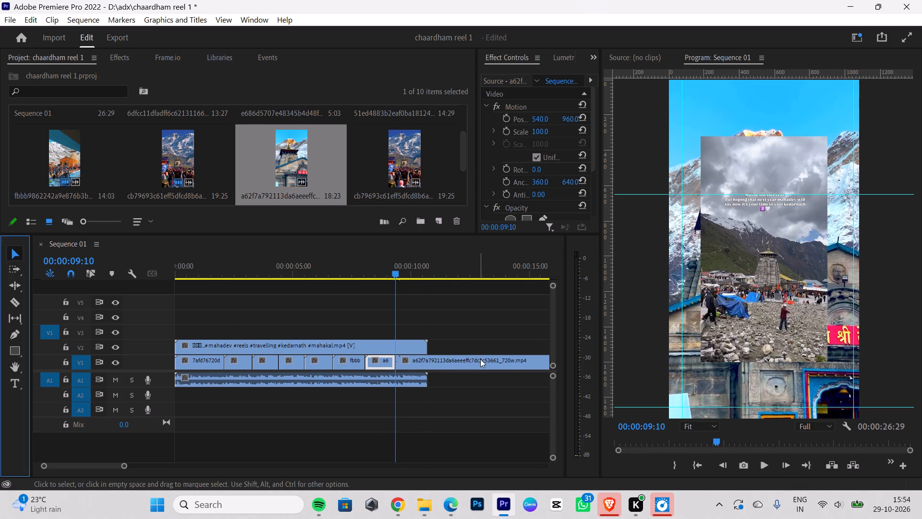
{"action": "left_click", "coordinate": [480, 359]}
{"action": "key", "text": "BackSpace"}
Import the fbbb9862242a9e876b3ba622ba15d2a6 video from the Downloads folder into the project.
{"action": "left_click", "coordinate": [427, 507]}
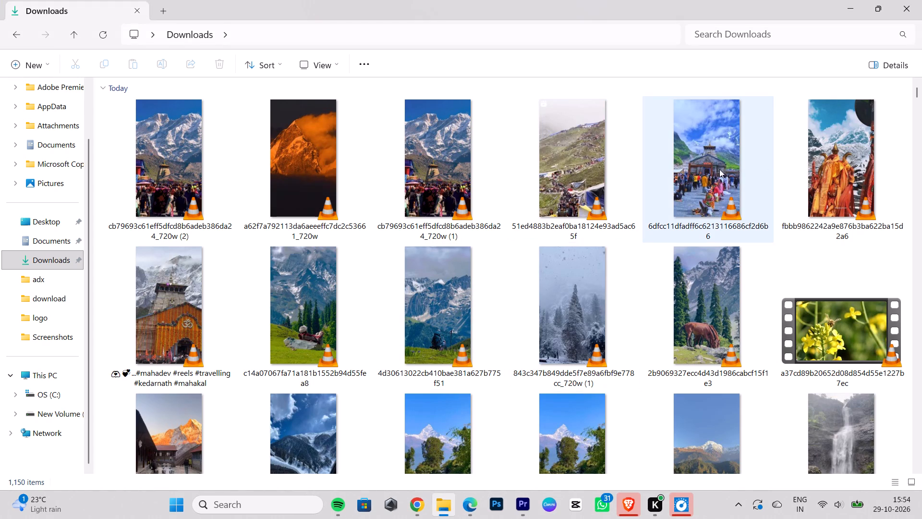
{"action": "left_click_drag", "start_coordinate": [717, 177], "coordinate": [717, 186]}
{"action": "scroll", "coordinate": [408, 259], "scroll_direction": "up", "scroll_amount": 2}
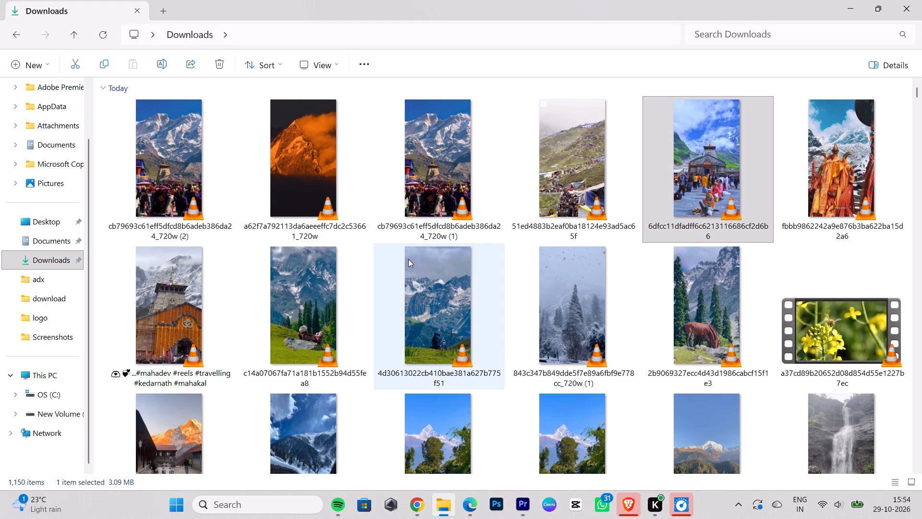
{"action": "scroll", "coordinate": [408, 259], "scroll_direction": "up", "scroll_amount": 3}
{"action": "left_click", "coordinate": [103, 39]}
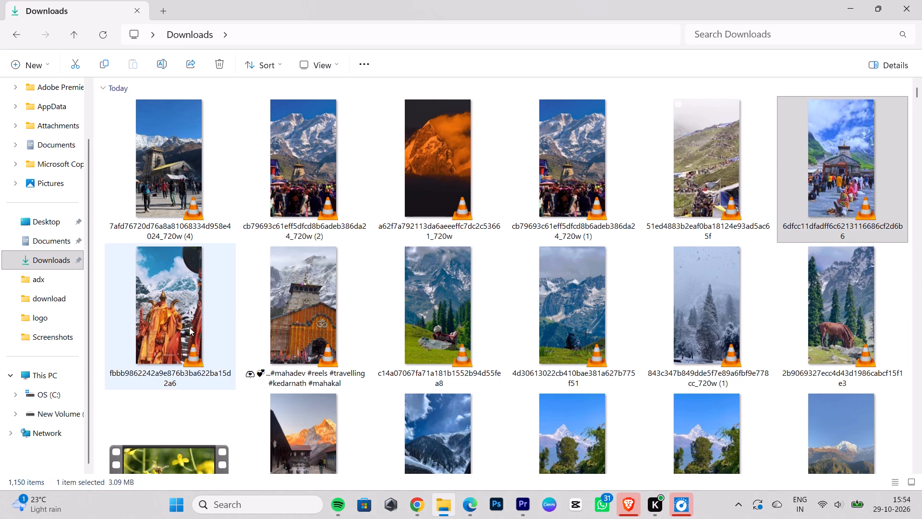
{"action": "left_click_drag", "start_coordinate": [180, 308], "coordinate": [473, 407]}
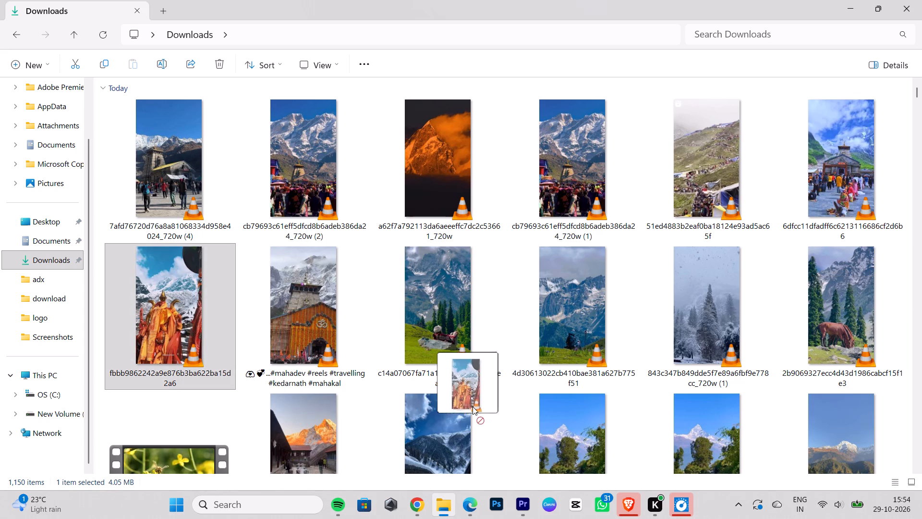
{"action": "left_click_drag", "start_coordinate": [473, 407], "coordinate": [210, 197]}
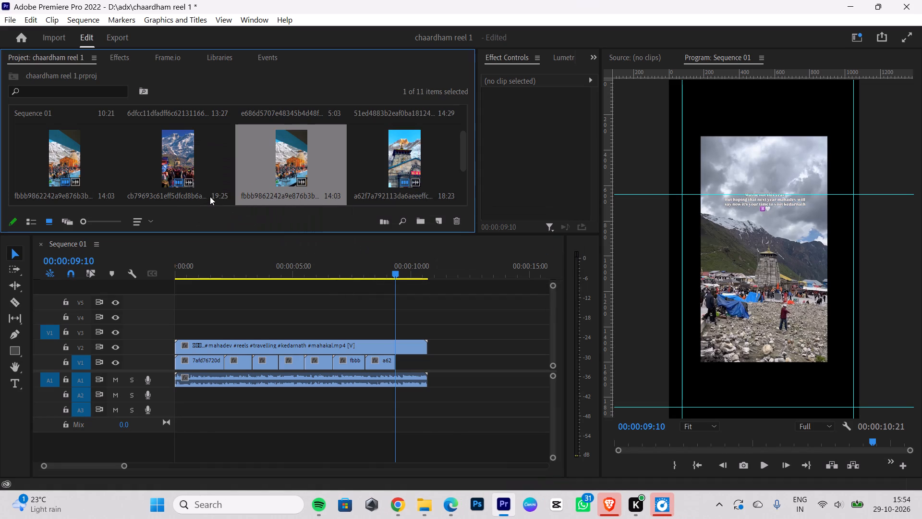
{"action": "left_click_drag", "start_coordinate": [282, 165], "coordinate": [322, 229]}
Switch to Chrome and look through the Pinterest Kedarnath video pins for another temple clip.
{"action": "left_click", "coordinate": [408, 504]}
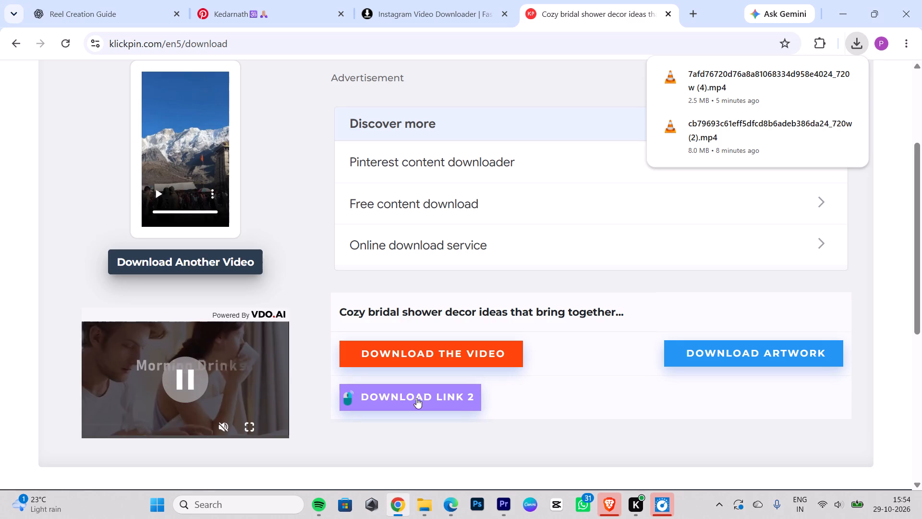
{"action": "left_click", "coordinate": [154, 0]}
{"action": "left_click", "coordinate": [272, 1]}
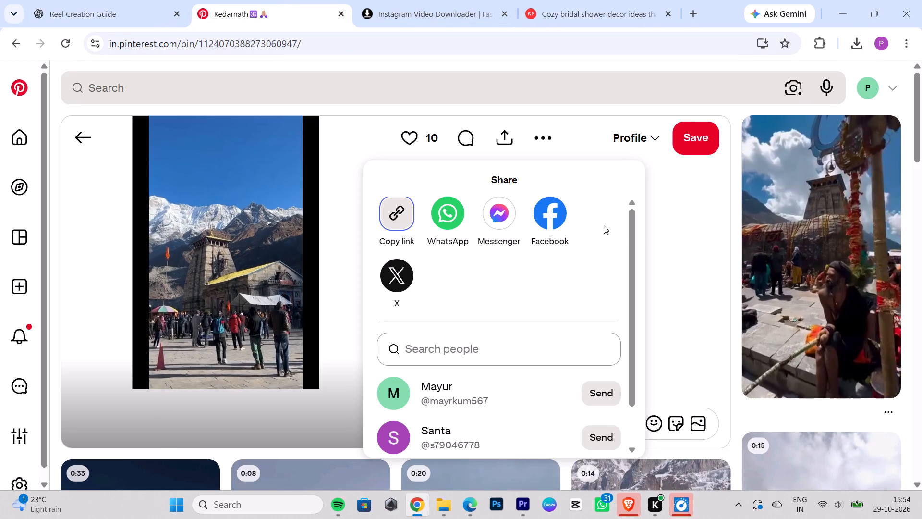
{"action": "left_click", "coordinate": [681, 265]}
{"action": "left_click", "coordinate": [812, 244]}
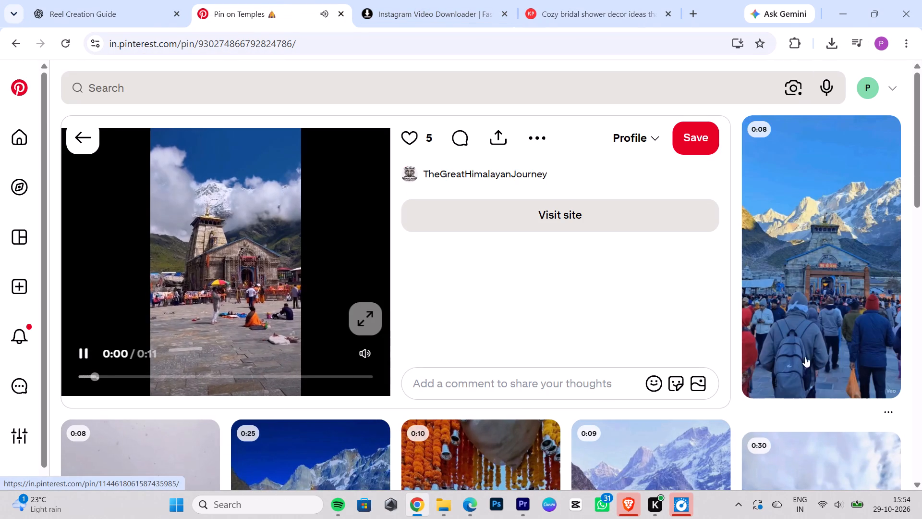
{"action": "left_click", "coordinate": [360, 352]}
{"action": "scroll", "coordinate": [613, 349], "scroll_direction": "down", "scroll_amount": 2}
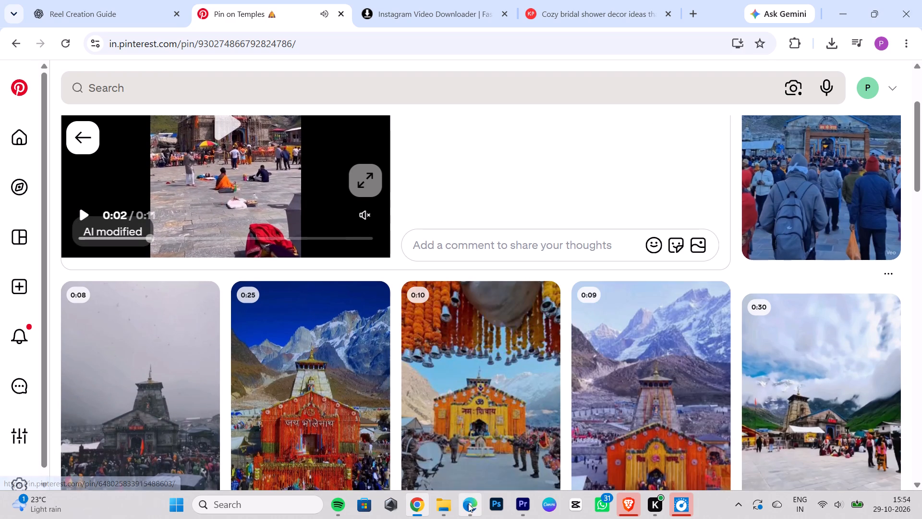
Find the 20df9e8599f9478fadc0640c9986a656 (1) video of the flower-decorated temple in the Downloads folder and import it into the project.
{"action": "left_click", "coordinate": [453, 510]}
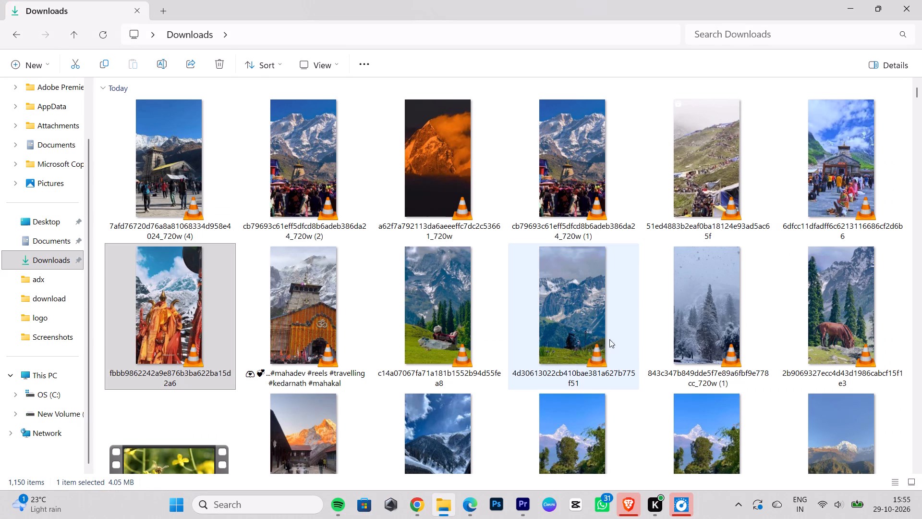
{"action": "left_click", "coordinate": [113, 41]}
{"action": "left_click", "coordinate": [101, 37]}
{"action": "scroll", "coordinate": [817, 292], "scroll_direction": "down", "scroll_amount": 3}
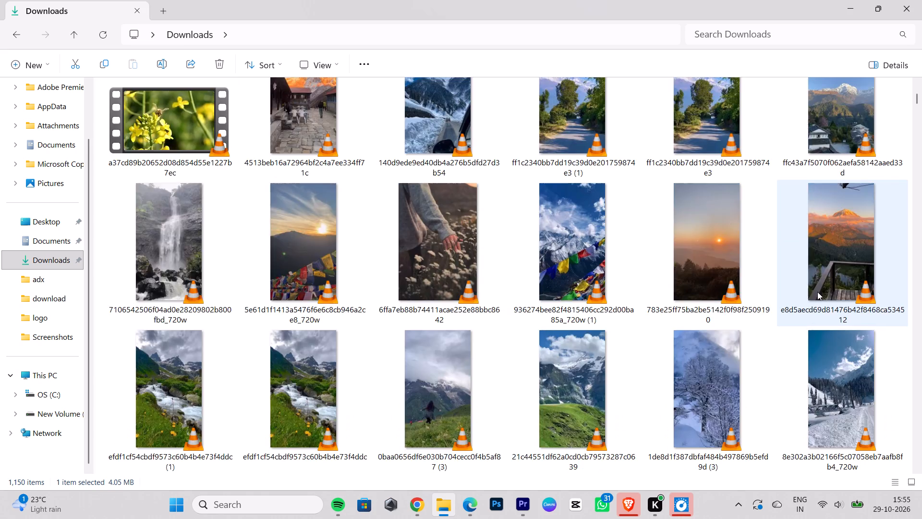
{"action": "scroll", "coordinate": [817, 290], "scroll_direction": "down", "scroll_amount": 10}
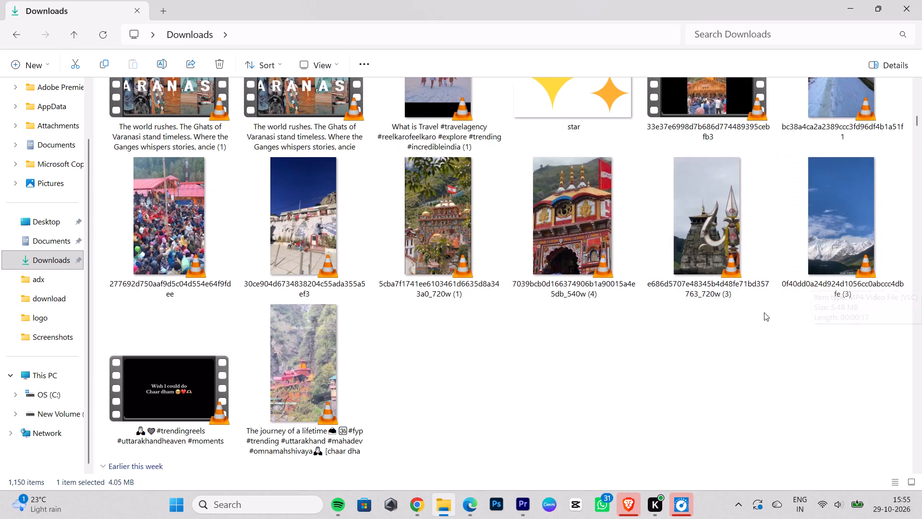
{"action": "scroll", "coordinate": [764, 312], "scroll_direction": "down", "scroll_amount": 2}
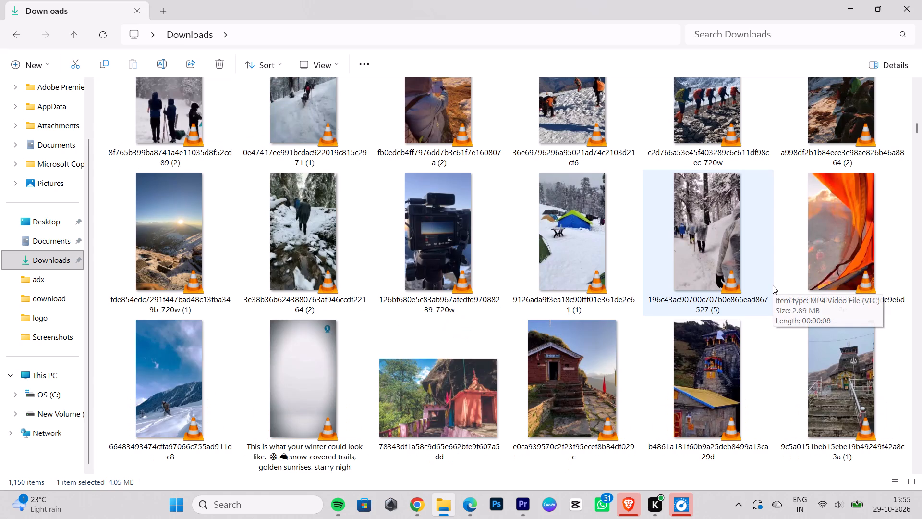
{"action": "scroll", "coordinate": [773, 285], "scroll_direction": "down", "scroll_amount": 3}
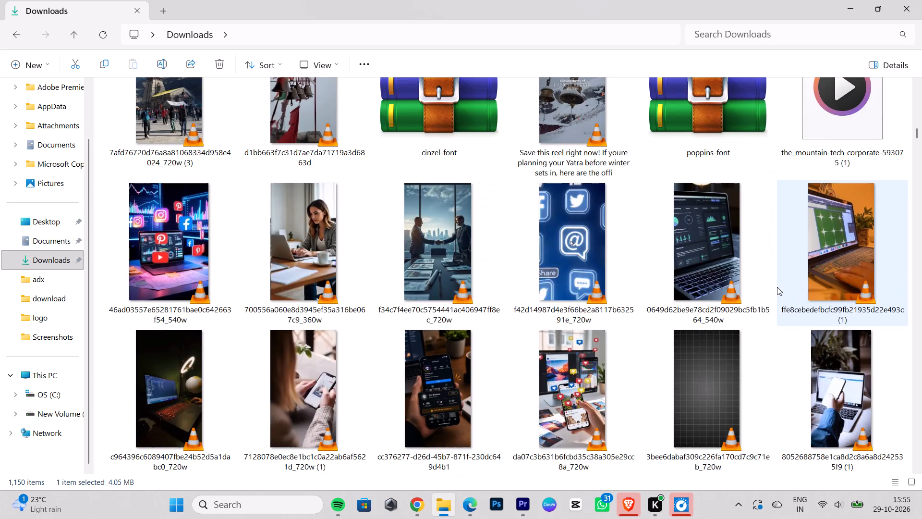
{"action": "scroll", "coordinate": [777, 287], "scroll_direction": "down", "scroll_amount": 5}
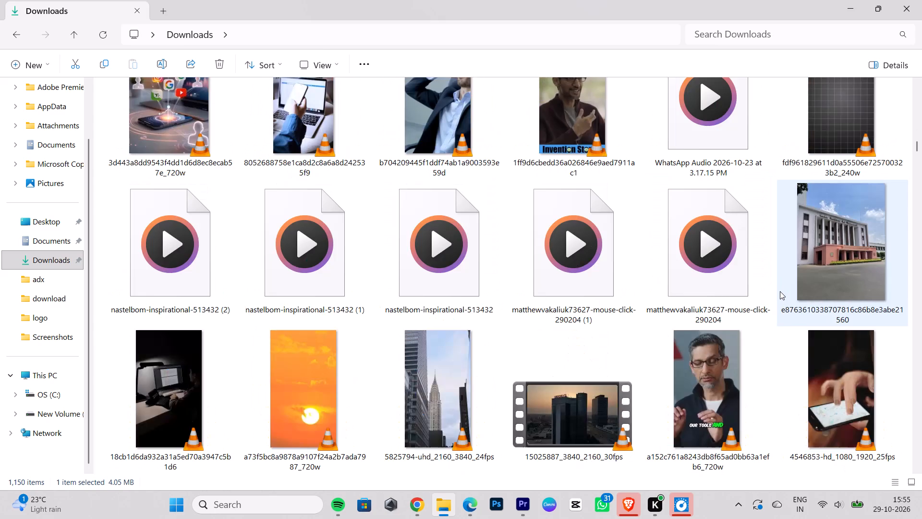
{"action": "scroll", "coordinate": [780, 291], "scroll_direction": "down", "scroll_amount": 4}
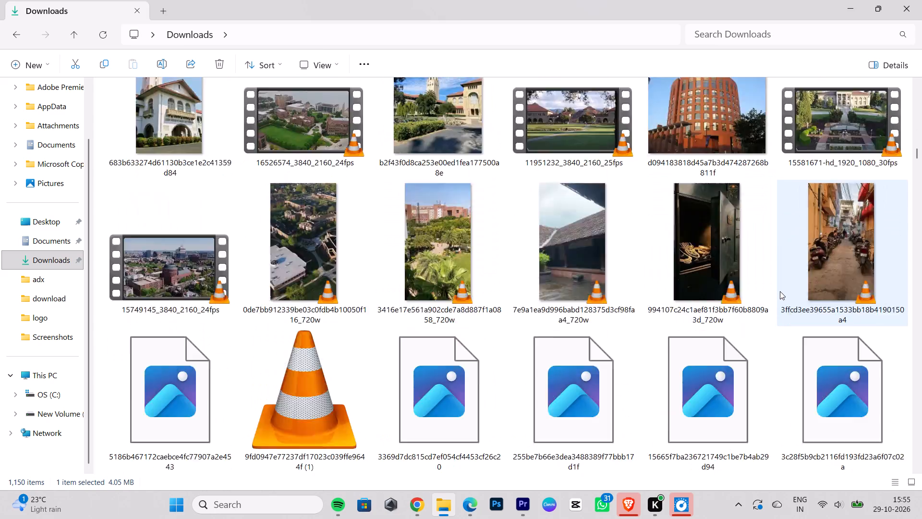
{"action": "scroll", "coordinate": [780, 291], "scroll_direction": "down", "scroll_amount": 3}
{"action": "scroll", "coordinate": [736, 284], "scroll_direction": "down", "scroll_amount": 1}
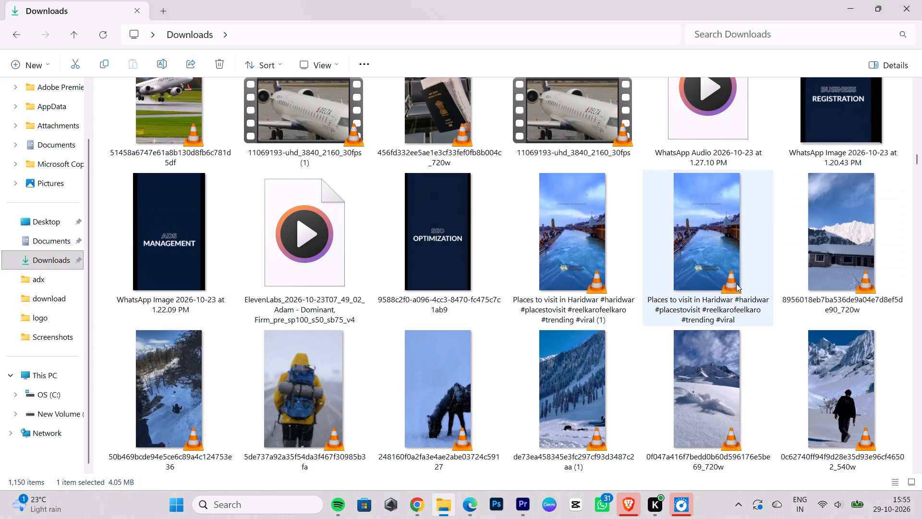
{"action": "scroll", "coordinate": [798, 289], "scroll_direction": "down", "scroll_amount": 2}
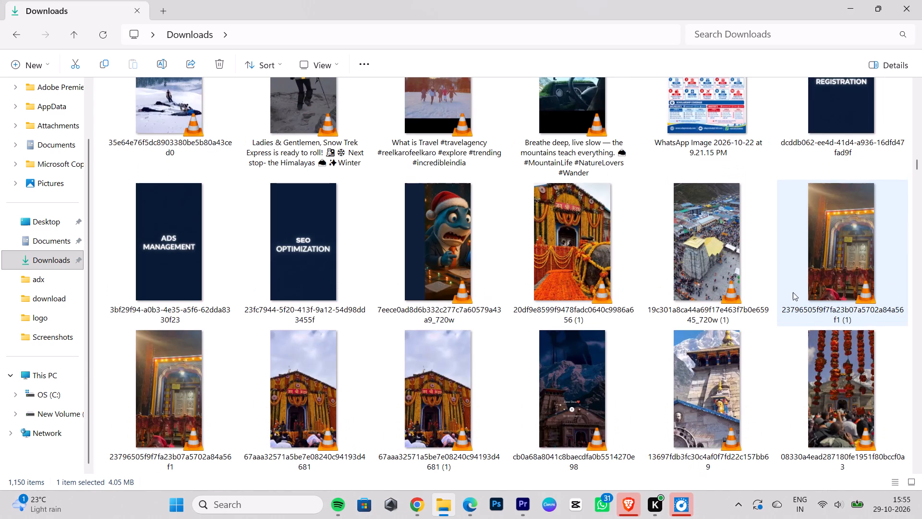
{"action": "left_click_drag", "start_coordinate": [597, 259], "coordinate": [539, 461]}
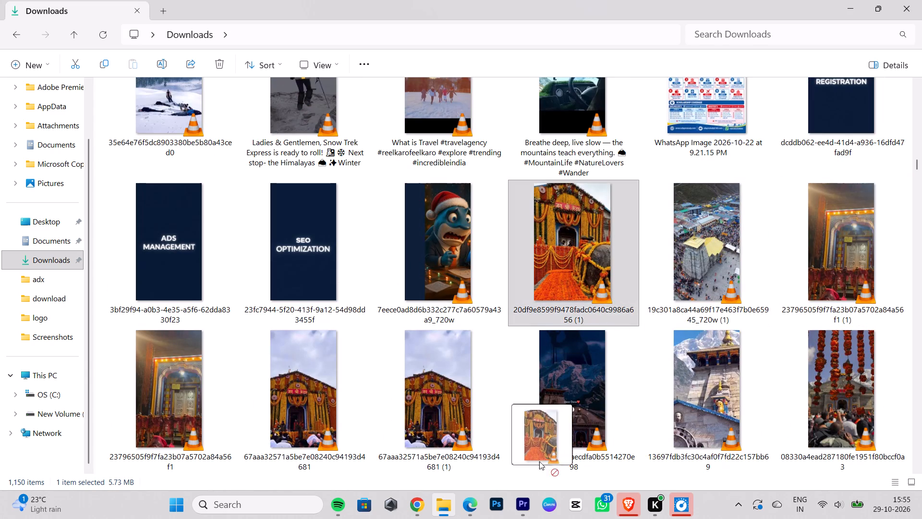
{"action": "left_click_drag", "start_coordinate": [539, 461], "coordinate": [363, 201]}
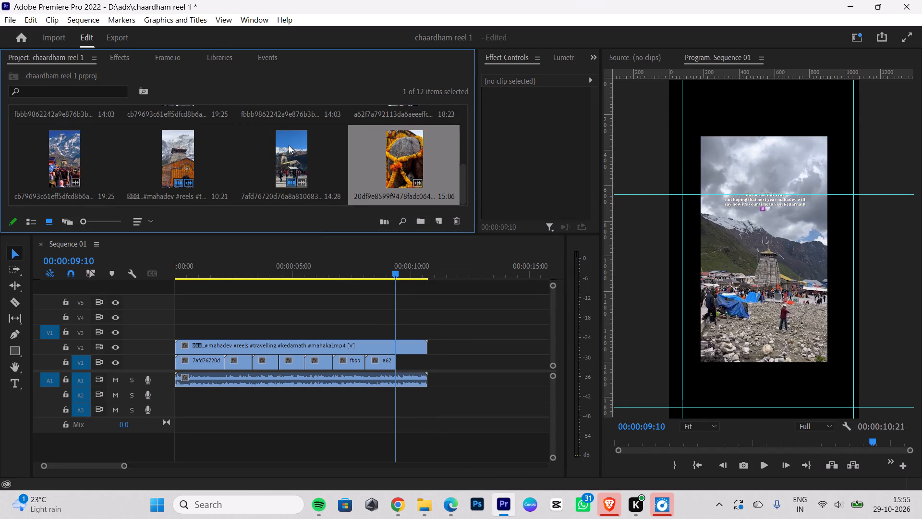
{"action": "left_click_drag", "start_coordinate": [404, 160], "coordinate": [382, 99]}
Import the 08330a4ead287180fe1951f80bccf0a3 video with the hanging flower garlands from the Downloads folder into the project.
{"action": "left_click", "coordinate": [412, 499]}
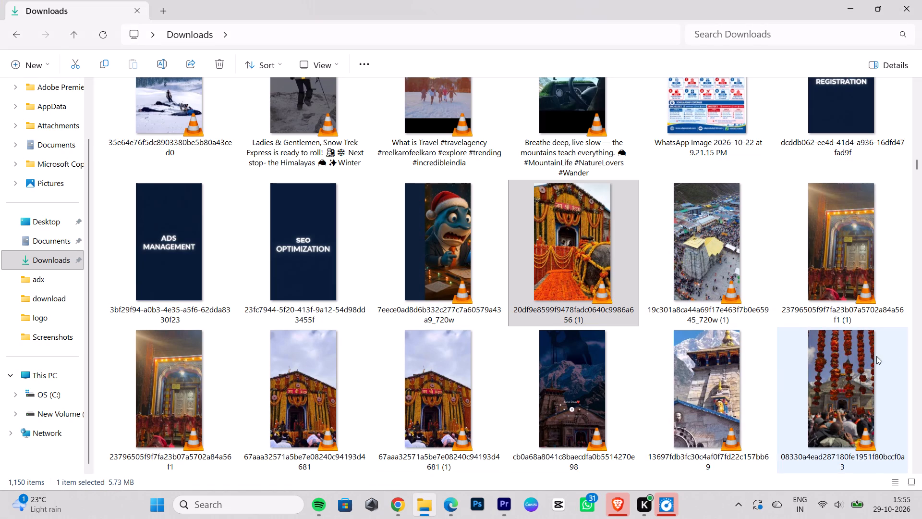
{"action": "left_click_drag", "start_coordinate": [874, 358], "coordinate": [367, 200]}
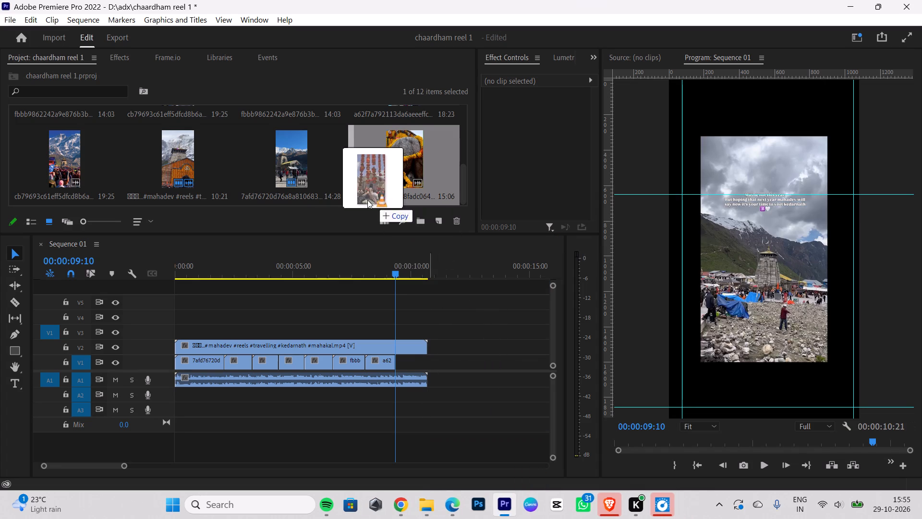
{"action": "left_click_drag", "start_coordinate": [367, 200], "coordinate": [363, 197]}
Add the 08330a4ead287180fe1951f80bccf0a3.mp4 clip to V1 from 00:00:09:10, directly after the previous clip, with its audio removed.
{"action": "left_click_drag", "start_coordinate": [402, 162], "coordinate": [434, 352]}
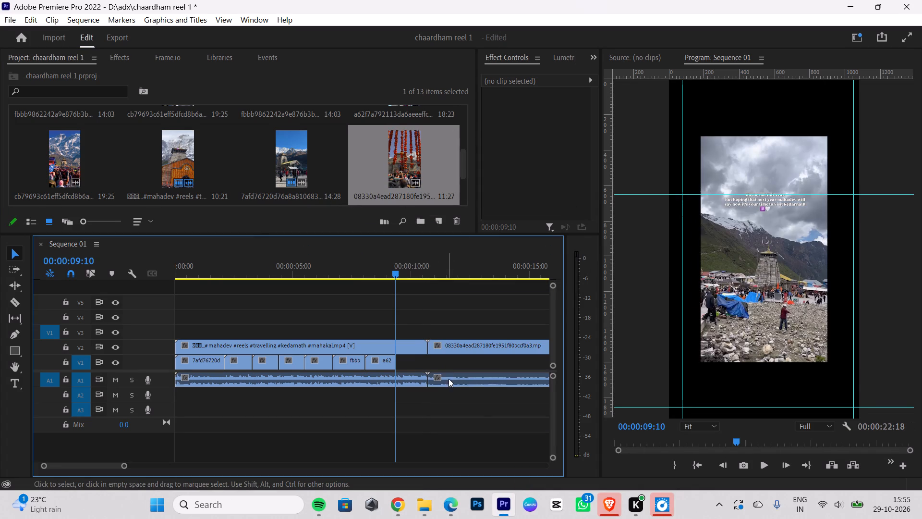
{"action": "left_click", "coordinate": [449, 385]}
{"action": "key", "text": "BackSpace"}
{"action": "left_click_drag", "start_coordinate": [453, 348], "coordinate": [426, 368]}
Scale the newly added 08330a4ead287180fe1951f80bccf0a3.mp4 clip on V1 to the frame size.
{"action": "left_click", "coordinate": [427, 362]}
{"action": "right_click", "coordinate": [427, 362]}
{"action": "left_click", "coordinate": [468, 467]}
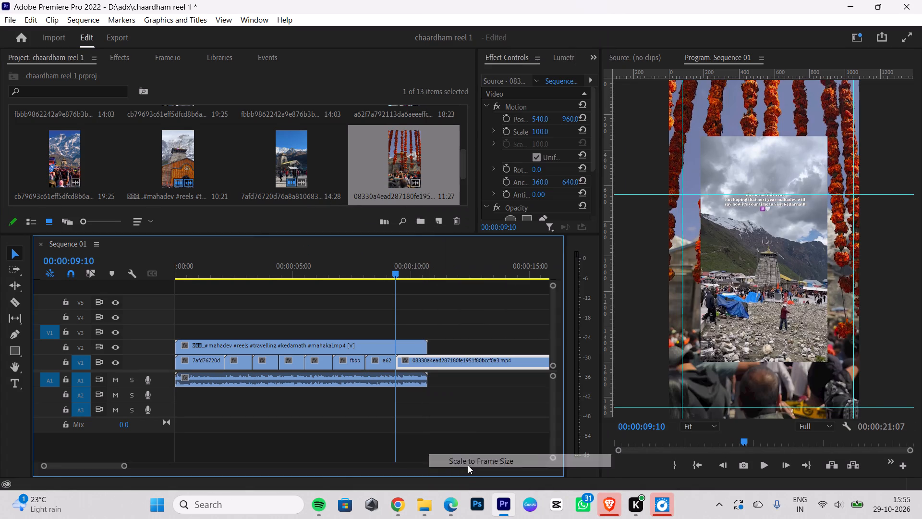
Cut the 08330a4ead287180fe1951f80bccf0a3.mp4 clip on V1 at the end of the V2 reference reel and delete the excess.
{"action": "left_click", "coordinate": [12, 297]}
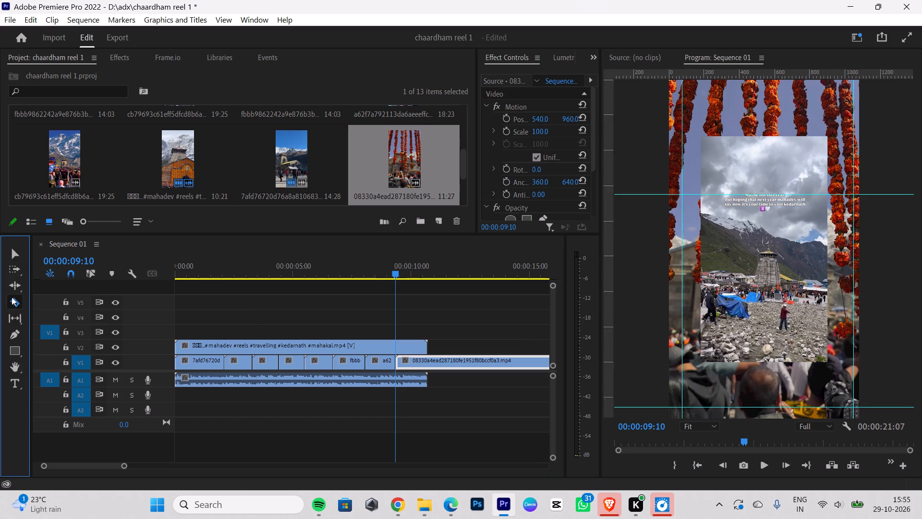
{"action": "left_click", "coordinate": [428, 364]}
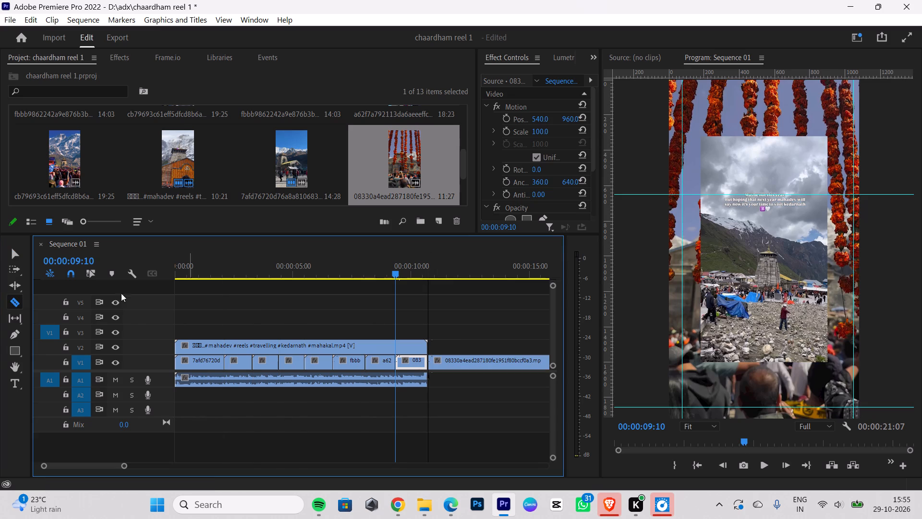
{"action": "left_click", "coordinate": [15, 257]}
{"action": "left_click", "coordinate": [512, 366]}
{"action": "key", "text": "BackSpace"}
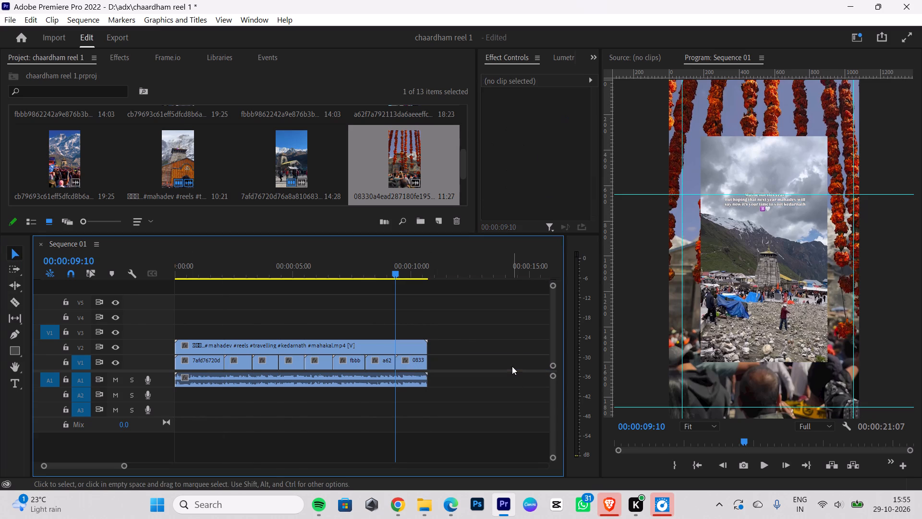
Play V1 from the start with the V2 reference hidden and set the scale of the trident clip at 00:00:05:05 to 119.
{"action": "left_click_drag", "start_coordinate": [396, 273], "coordinate": [0, 294]}
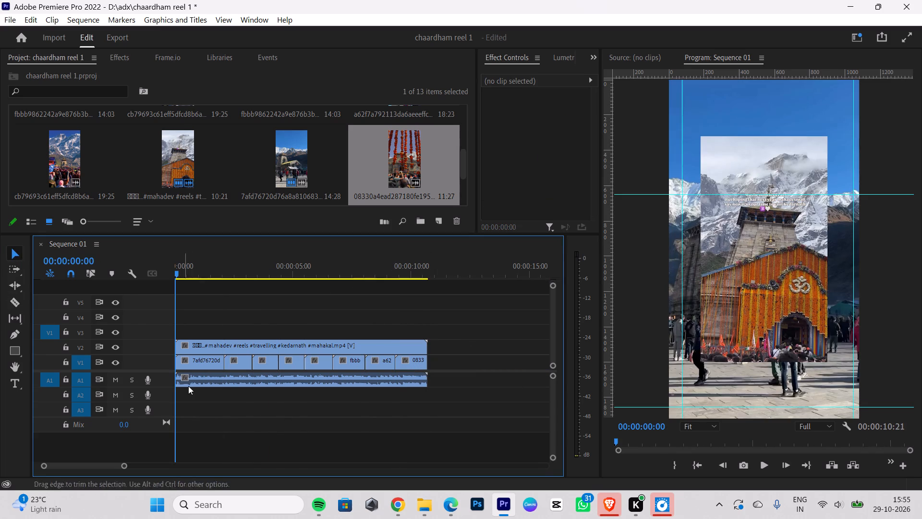
{"action": "left_click", "coordinate": [116, 349]}
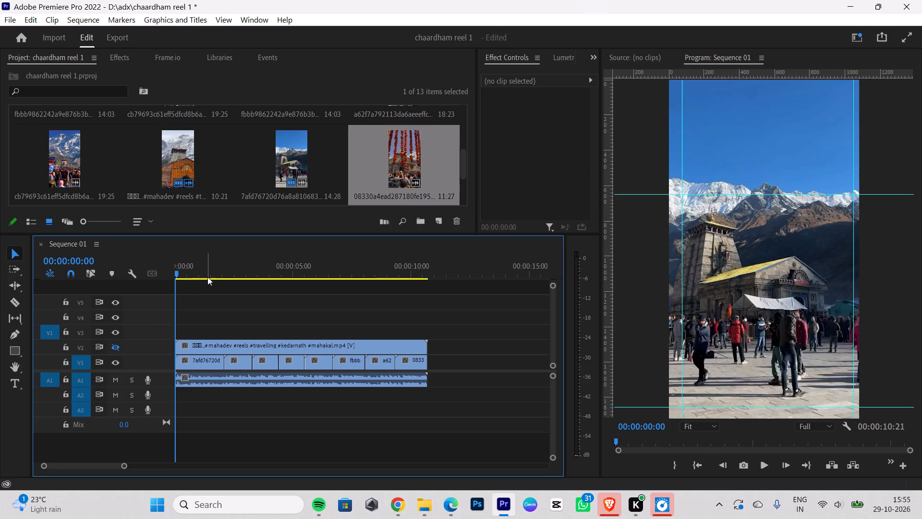
{"action": "key", "text": "space"}
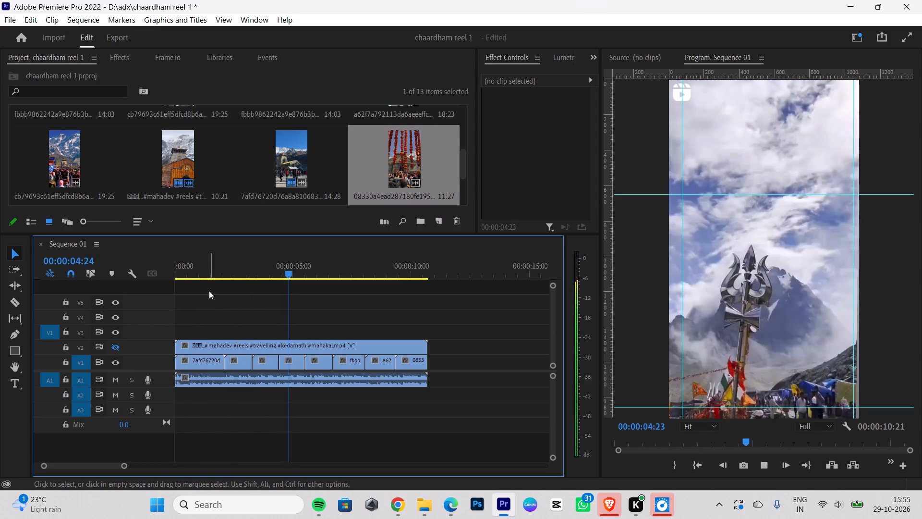
{"action": "key", "text": "space"}
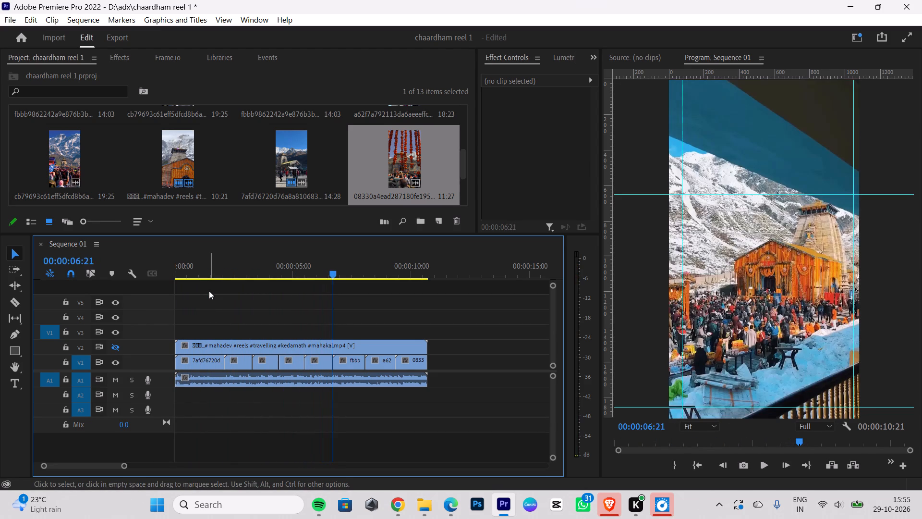
{"action": "left_click_drag", "start_coordinate": [332, 272], "coordinate": [328, 272]}
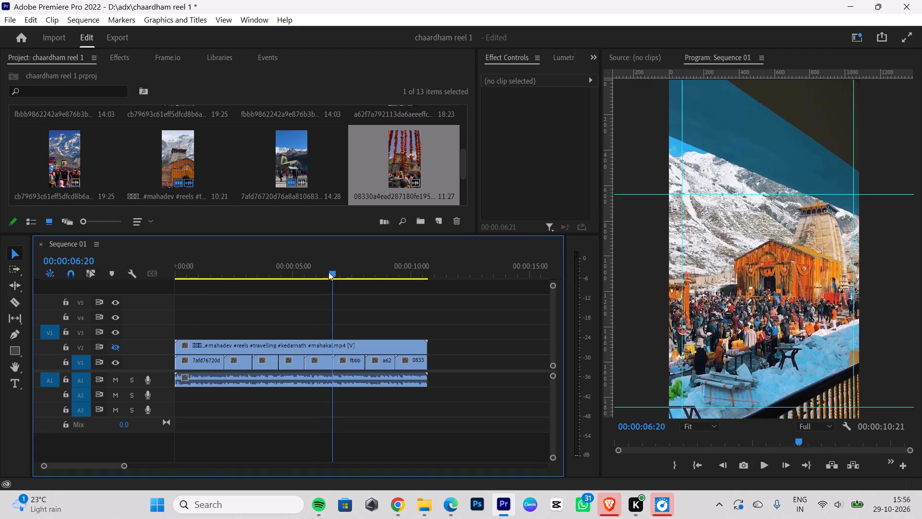
{"action": "left_click_drag", "start_coordinate": [328, 272], "coordinate": [297, 278]}
{"action": "left_click", "coordinate": [293, 366]}
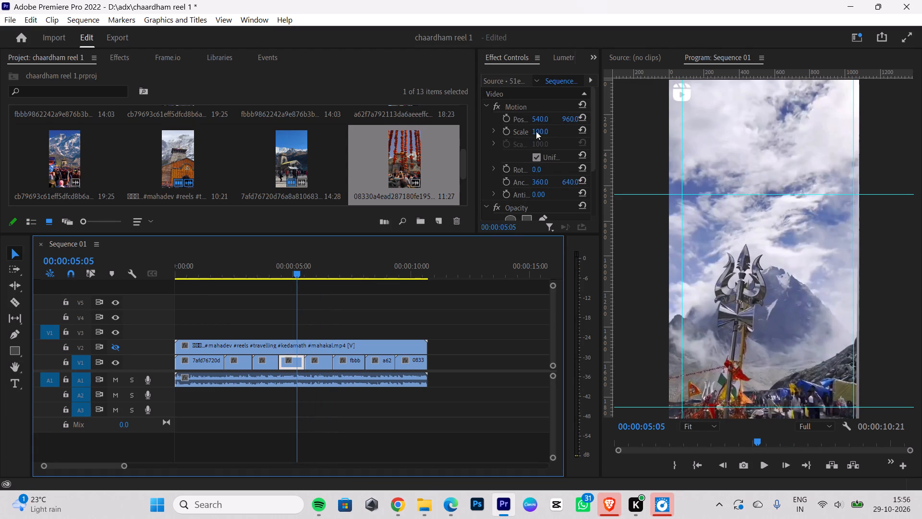
{"action": "left_click", "coordinate": [542, 136]}
{"action": "left_click_drag", "start_coordinate": [540, 129], "coordinate": [545, 127]}
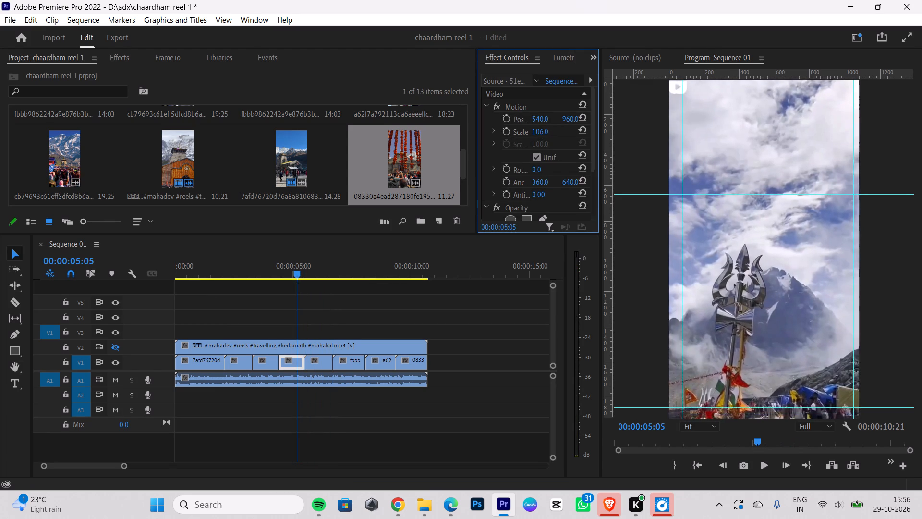
{"action": "left_click_drag", "start_coordinate": [545, 127], "coordinate": [551, 124]}
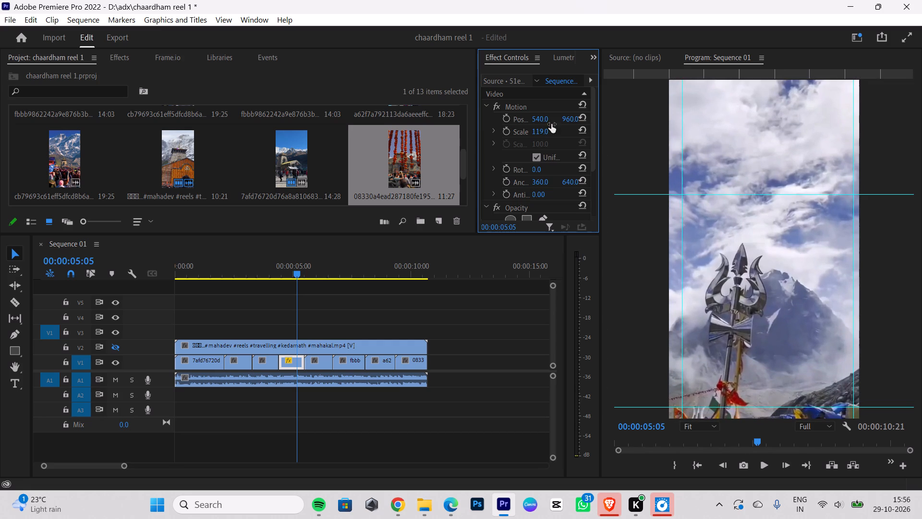
Play back Sequence 01 with V2 hidden, and again with V2 shown, to compare the V1 cuts with the reference reel.
{"action": "key", "text": "space"}
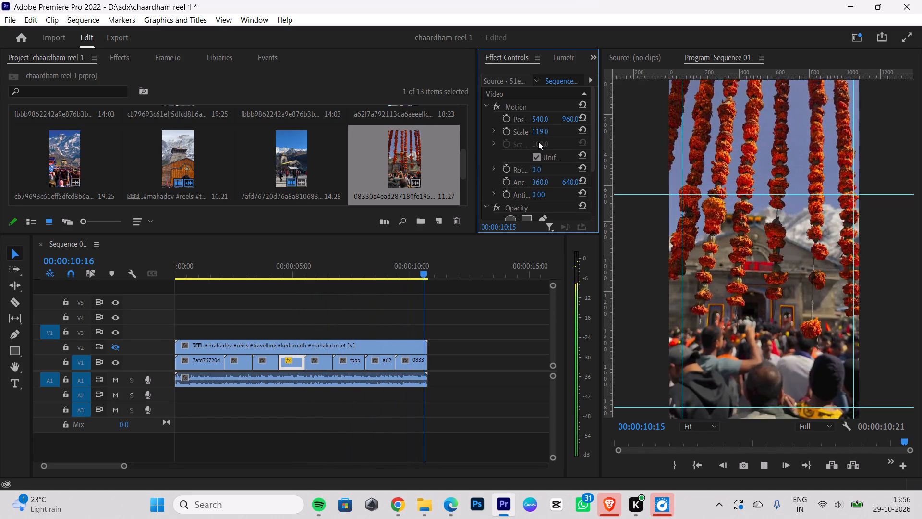
{"action": "key", "text": "space"}
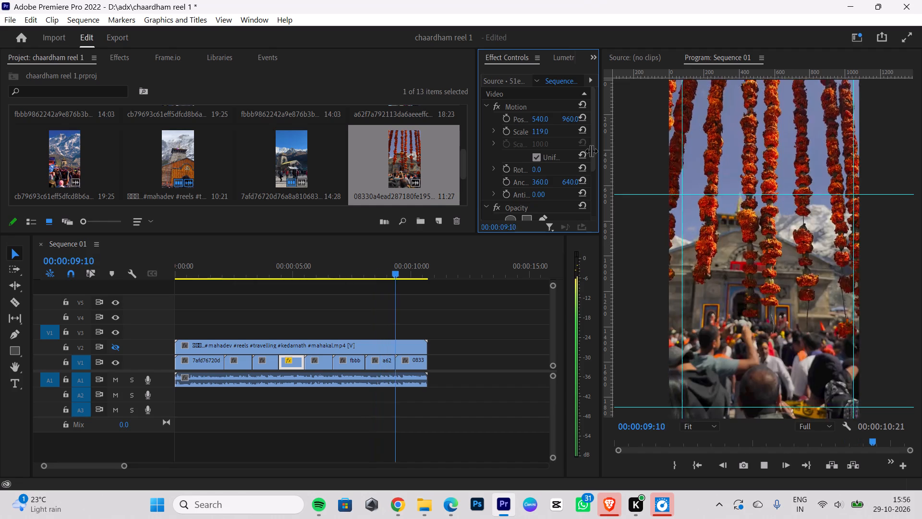
{"action": "key", "text": "space"}
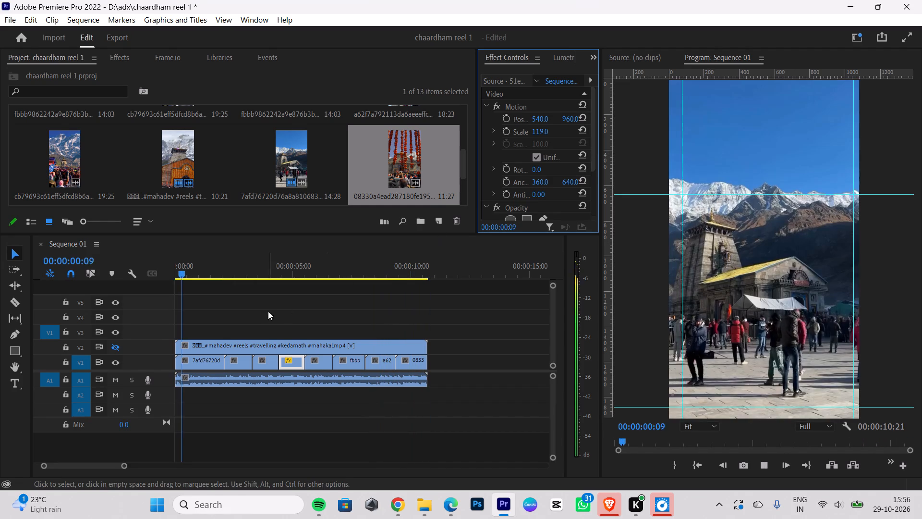
{"action": "key", "text": "space"}
{"action": "left_click_drag", "start_coordinate": [172, 265], "coordinate": [103, 263]}
{"action": "left_click_drag", "start_coordinate": [187, 266], "coordinate": [96, 270]}
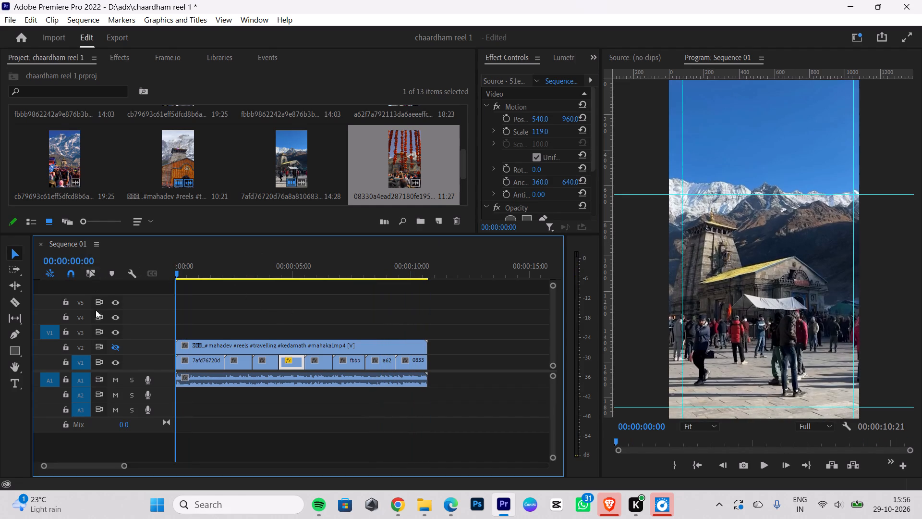
{"action": "left_click", "coordinate": [119, 351]}
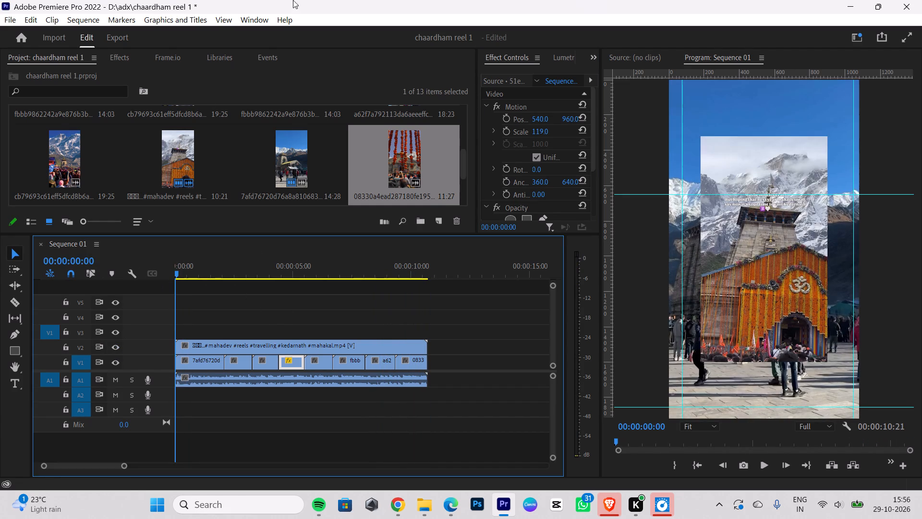
{"action": "key", "text": "space"}
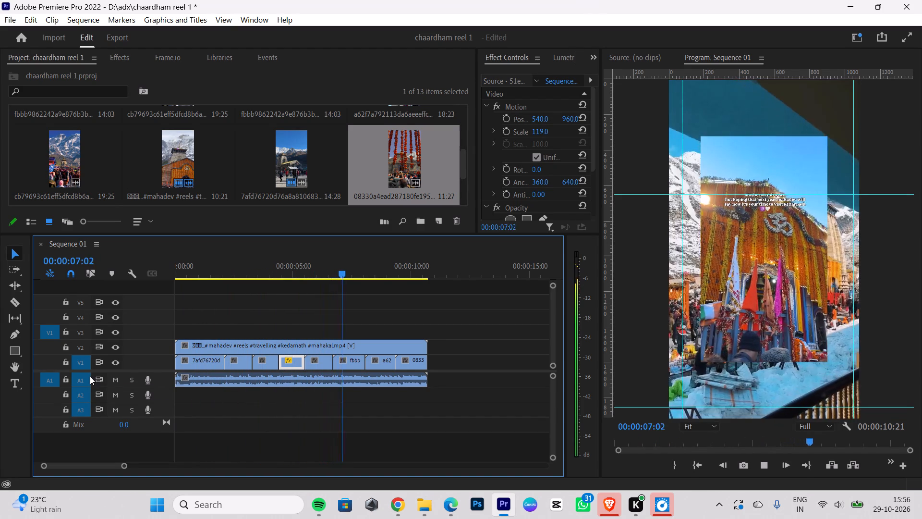
{"action": "key", "text": "space"}
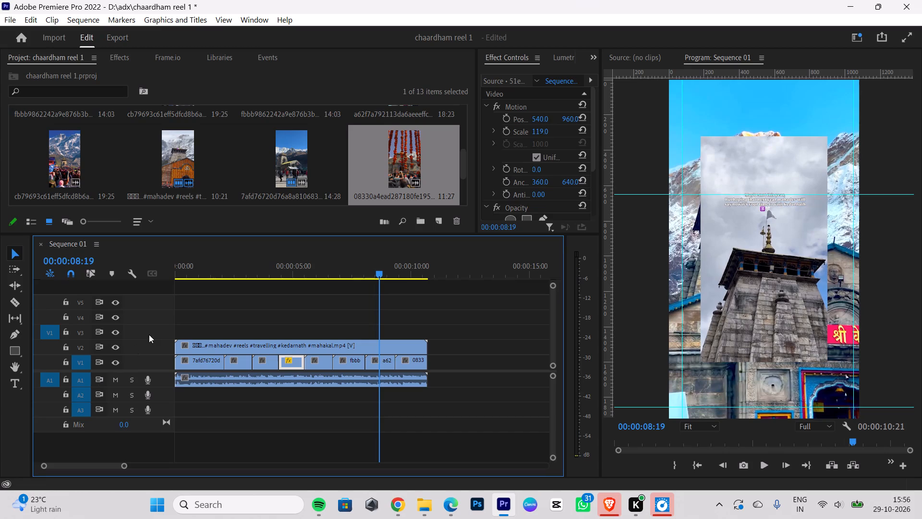
{"action": "left_click_drag", "start_coordinate": [379, 271], "coordinate": [241, 313]}
{"action": "key", "text": "space"}
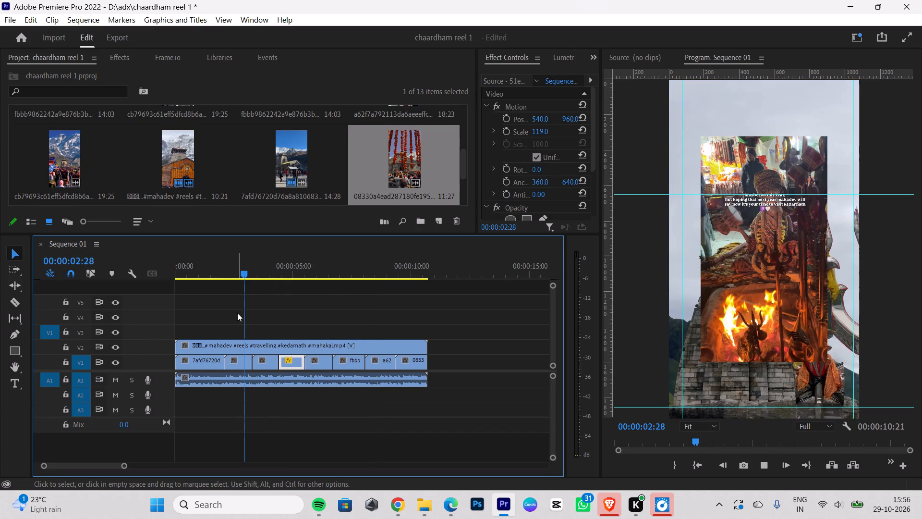
{"action": "key", "text": "space"}
{"action": "key", "text": "space"}
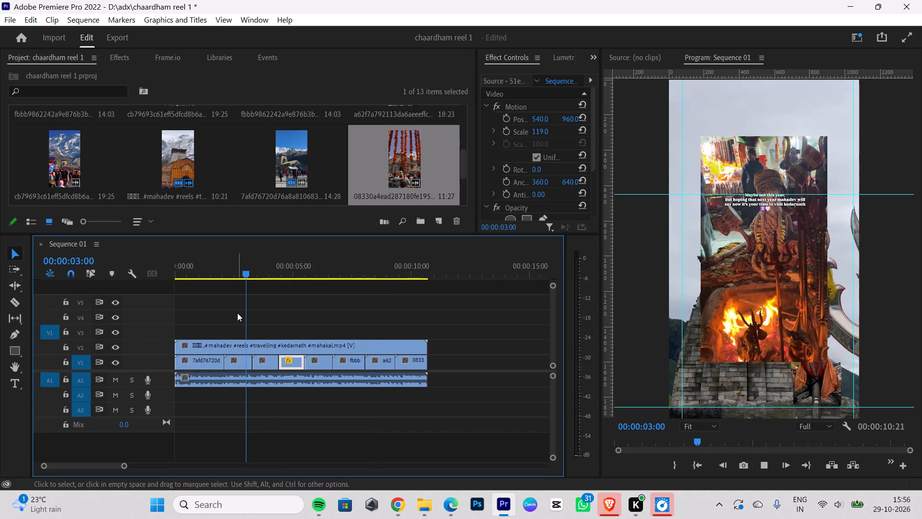
Save the project.
{"action": "key", "text": "ctrl+s"}
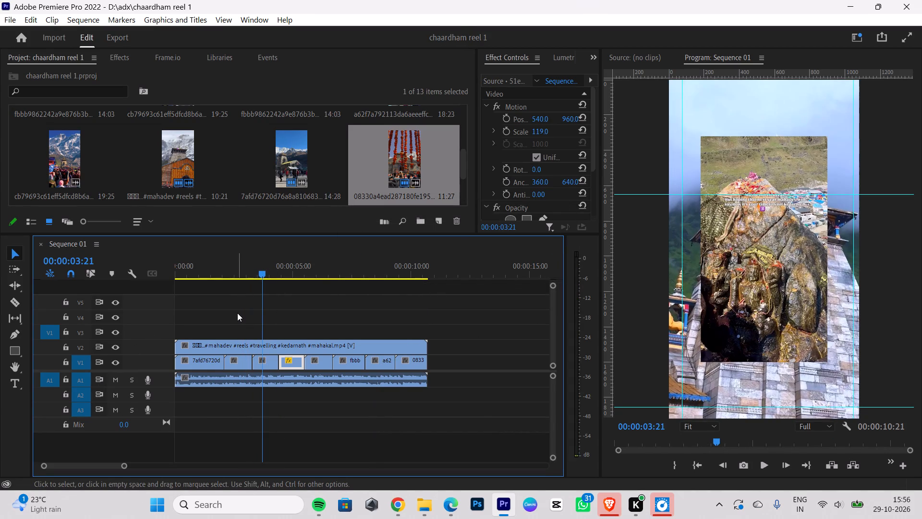
Review Sequence 01 to its end against the reference, and check the opening clip from 00:00:00:00 with V2 hidden.
{"action": "key", "text": "space"}
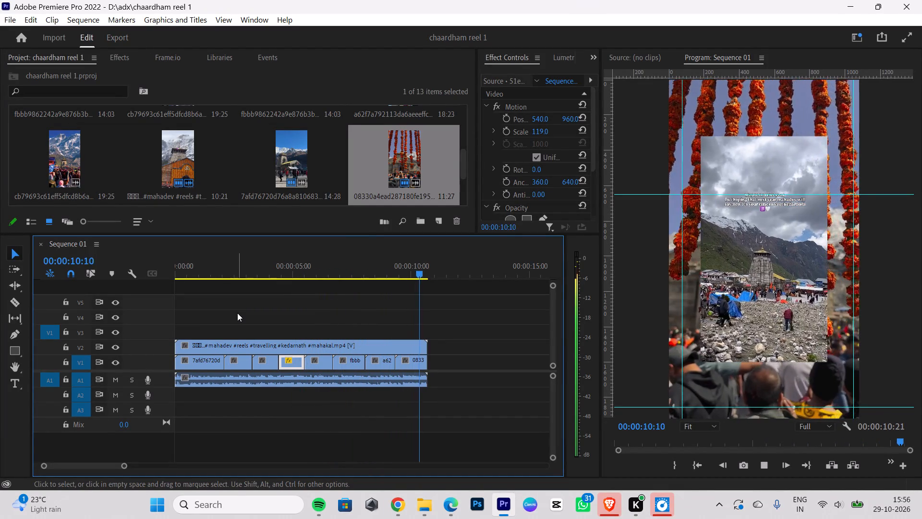
{"action": "key", "text": "space"}
{"action": "key", "text": "space"}
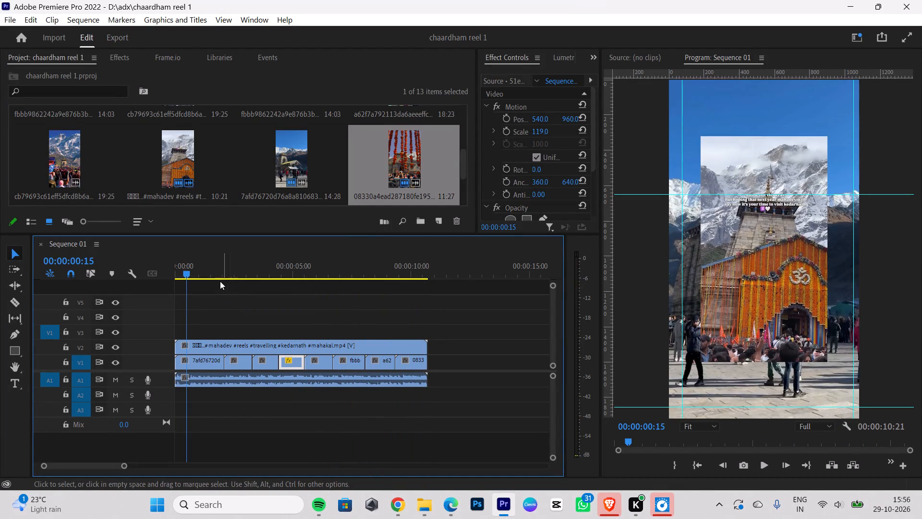
{"action": "left_click_drag", "start_coordinate": [181, 280], "coordinate": [100, 294]}
{"action": "left_click_drag", "start_coordinate": [182, 272], "coordinate": [97, 295]}
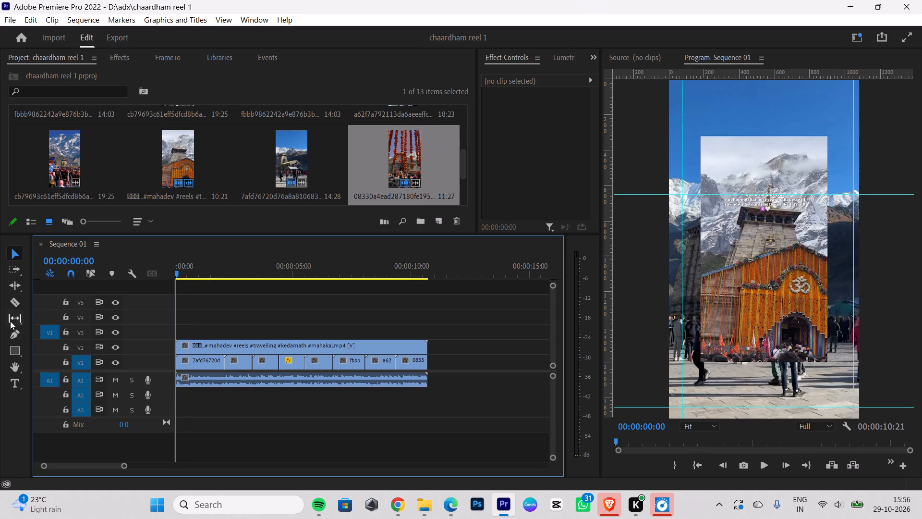
{"action": "left_click", "coordinate": [113, 349]}
{"action": "left_click_drag", "start_coordinate": [168, 280], "coordinate": [153, 284]}
{"action": "key", "text": "space"}
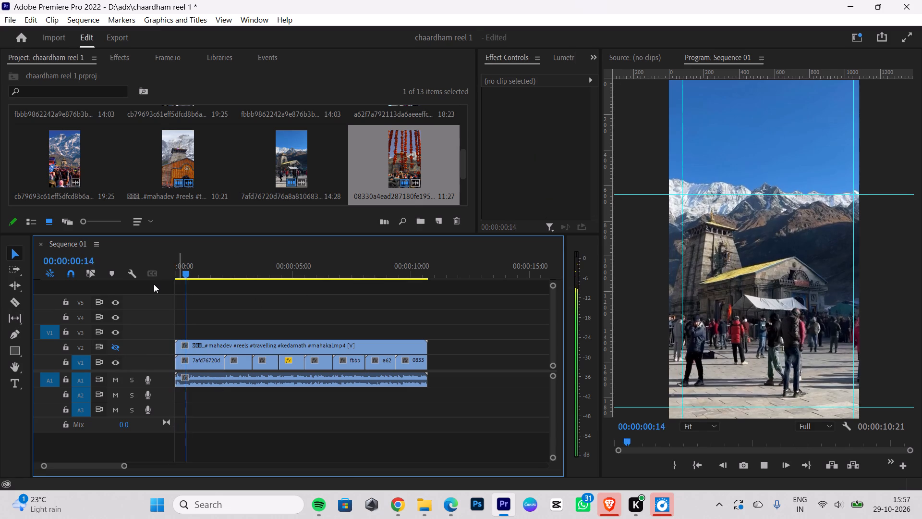
{"action": "key", "text": "space"}
{"action": "left_click_drag", "start_coordinate": [189, 281], "coordinate": [139, 291]}
{"action": "left_click_drag", "start_coordinate": [189, 282], "coordinate": [149, 293]}
{"action": "left_click_drag", "start_coordinate": [185, 273], "coordinate": [119, 285]}
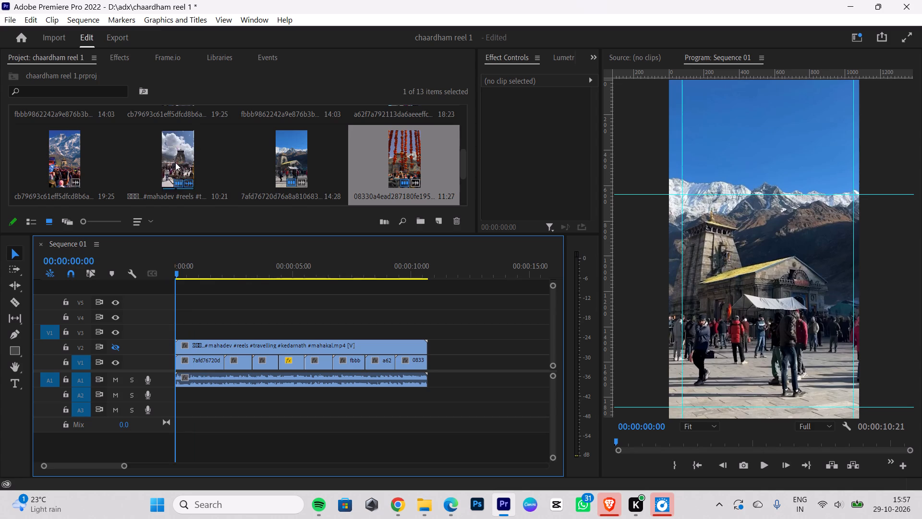
{"action": "scroll", "coordinate": [238, 162], "scroll_direction": "up", "scroll_amount": 4}
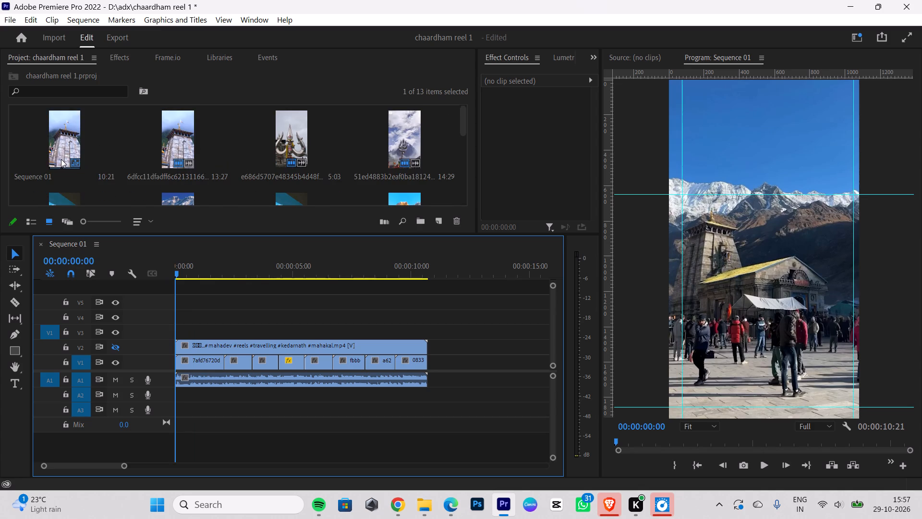
{"action": "key", "text": "space"}
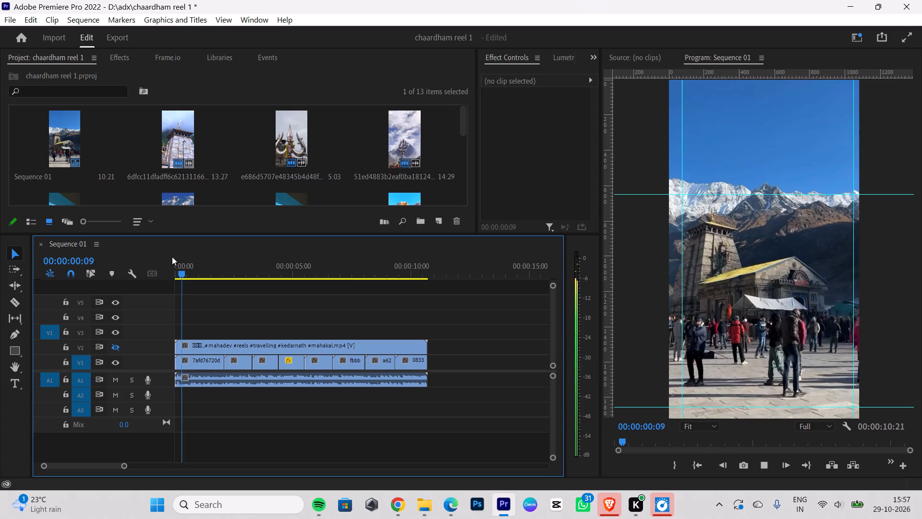
{"action": "key", "text": "space"}
Switch to Chrome, go back to the Pinterest results for "kedarnath temple video", and preview the trident-beside-temple pin.
{"action": "left_click", "coordinate": [399, 507]}
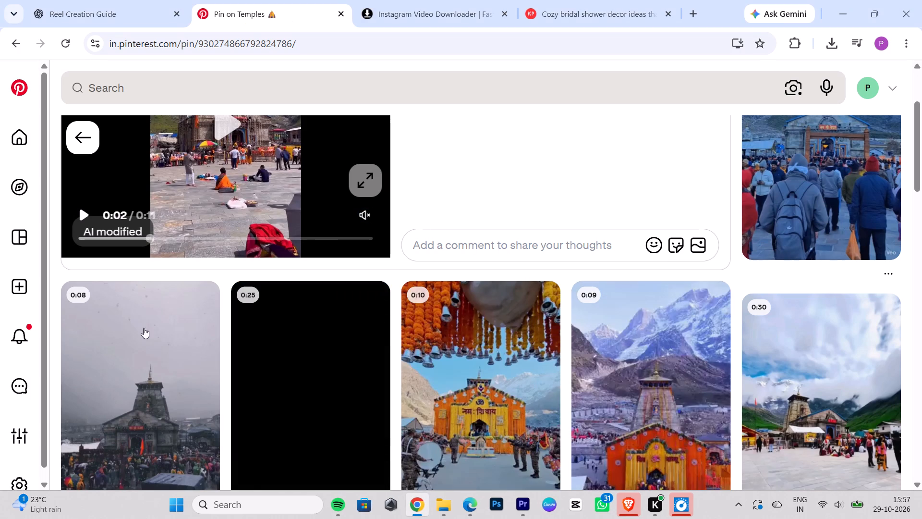
{"action": "left_click", "coordinate": [87, 138]}
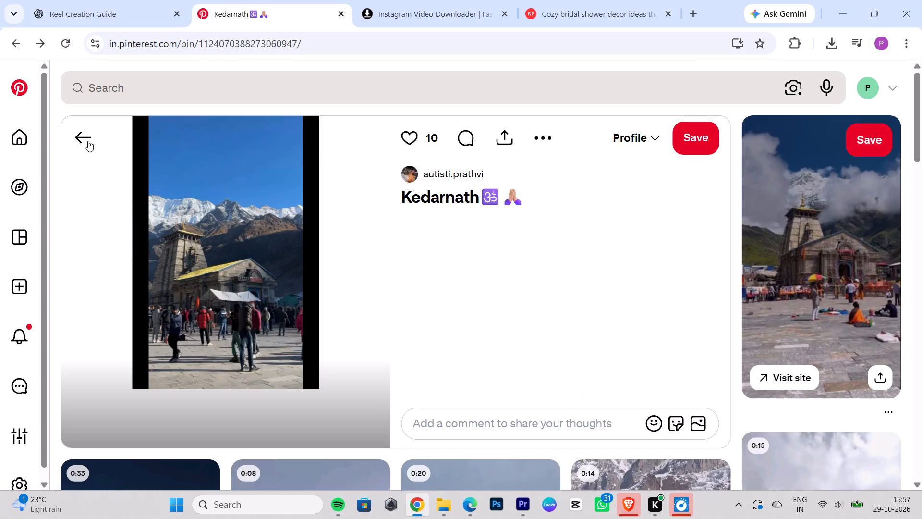
{"action": "left_click", "coordinate": [88, 141]}
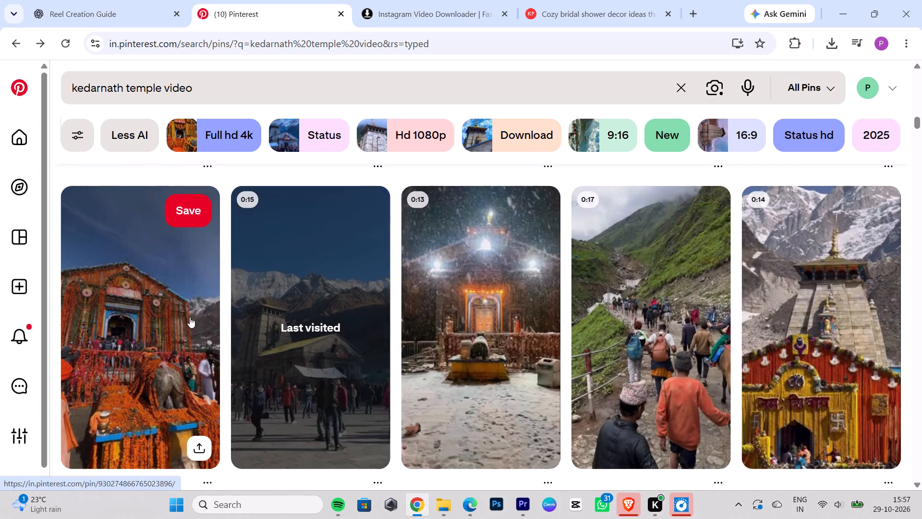
{"action": "scroll", "coordinate": [728, 341], "scroll_direction": "up", "scroll_amount": 7}
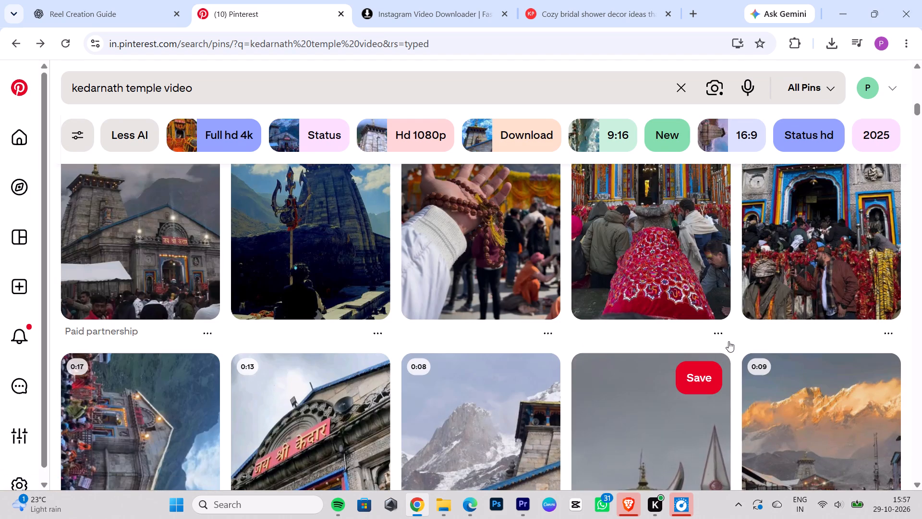
{"action": "left_click", "coordinate": [325, 235]}
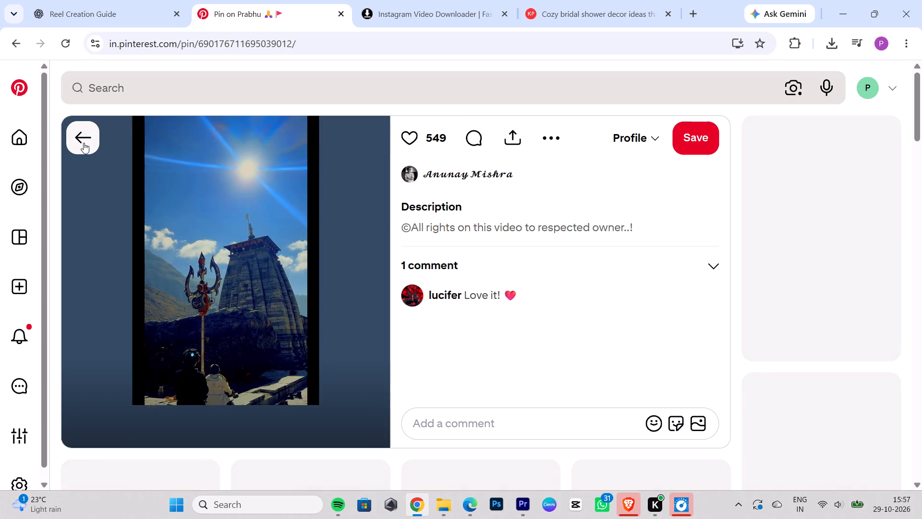
{"action": "left_click", "coordinate": [84, 143]}
Browse the "kedarnath temple video" results for further Kedarnath clips suitable for the reel.
{"action": "scroll", "coordinate": [661, 304], "scroll_direction": "up", "scroll_amount": 7}
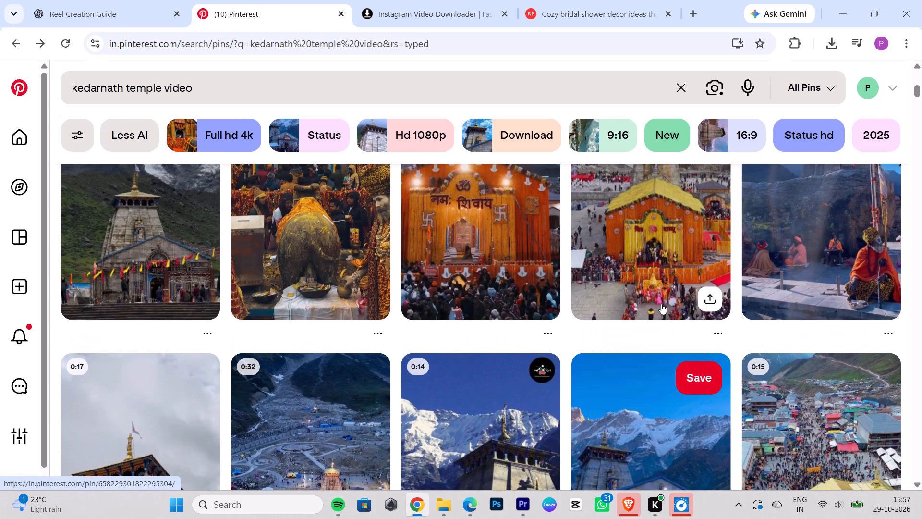
{"action": "scroll", "coordinate": [661, 304], "scroll_direction": "up", "scroll_amount": 16}
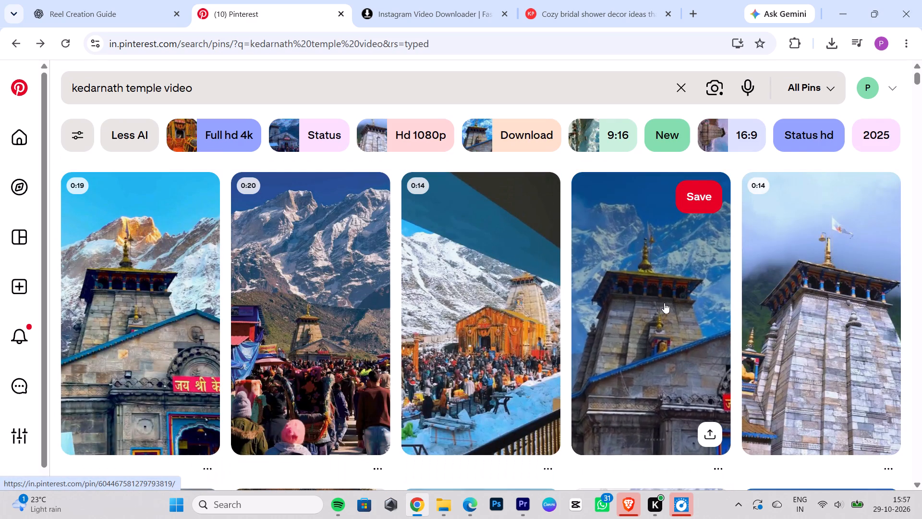
{"action": "scroll", "coordinate": [664, 303], "scroll_direction": "up", "scroll_amount": 5}
{"action": "scroll", "coordinate": [666, 301], "scroll_direction": "down", "scroll_amount": 4}
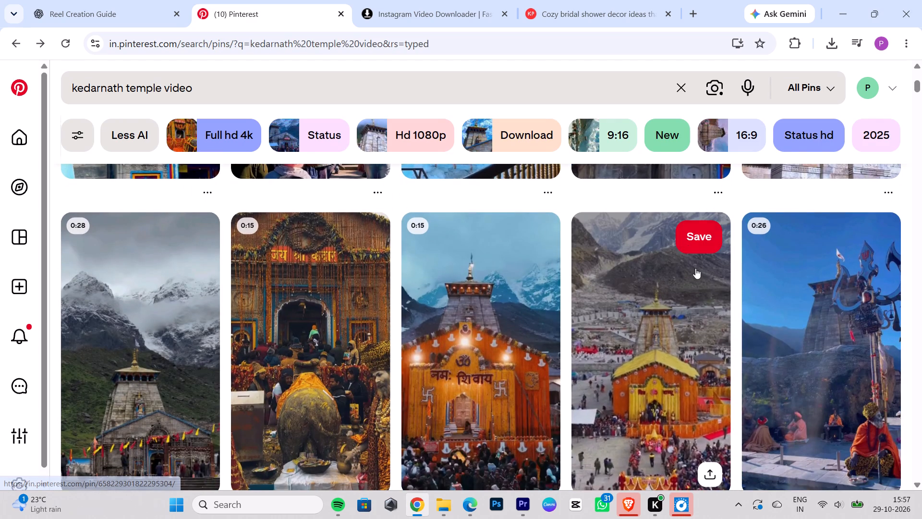
{"action": "scroll", "coordinate": [704, 352], "scroll_direction": "down", "scroll_amount": 4}
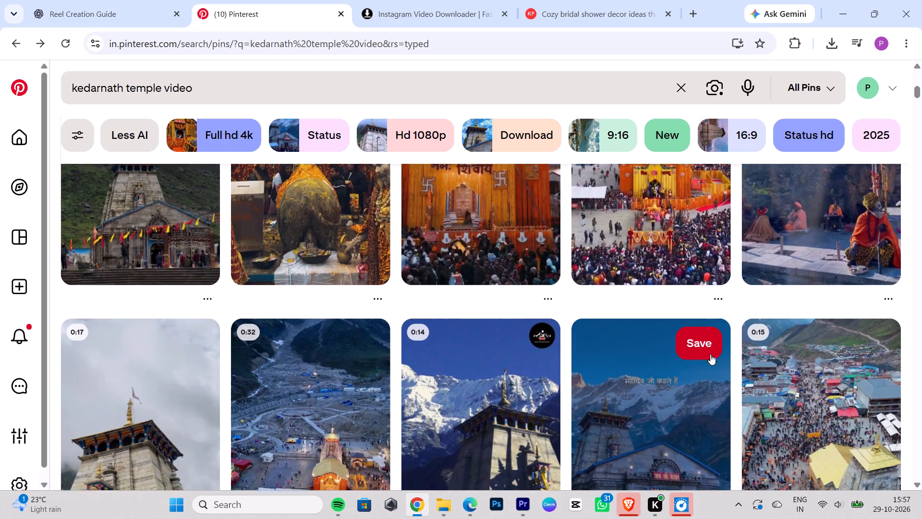
{"action": "scroll", "coordinate": [710, 354], "scroll_direction": "down", "scroll_amount": 8}
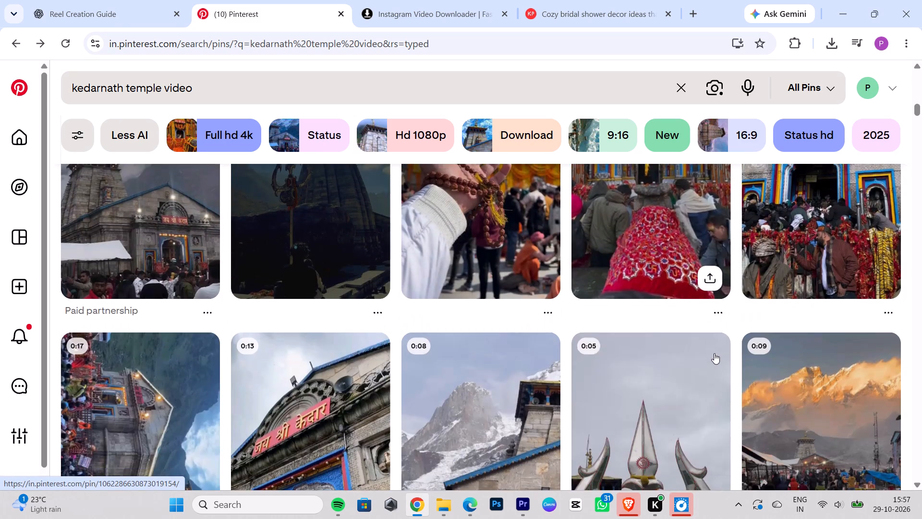
{"action": "scroll", "coordinate": [714, 353], "scroll_direction": "down", "scroll_amount": 9}
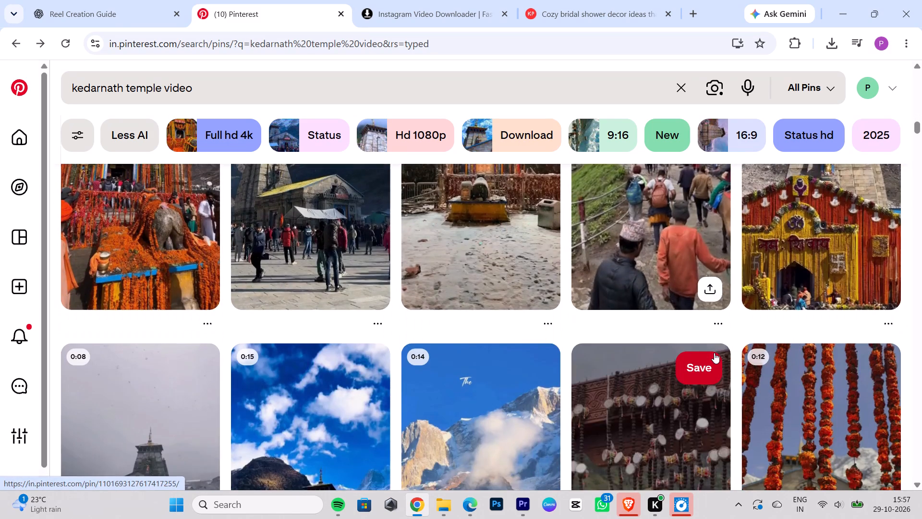
{"action": "scroll", "coordinate": [714, 353], "scroll_direction": "down", "scroll_amount": 7}
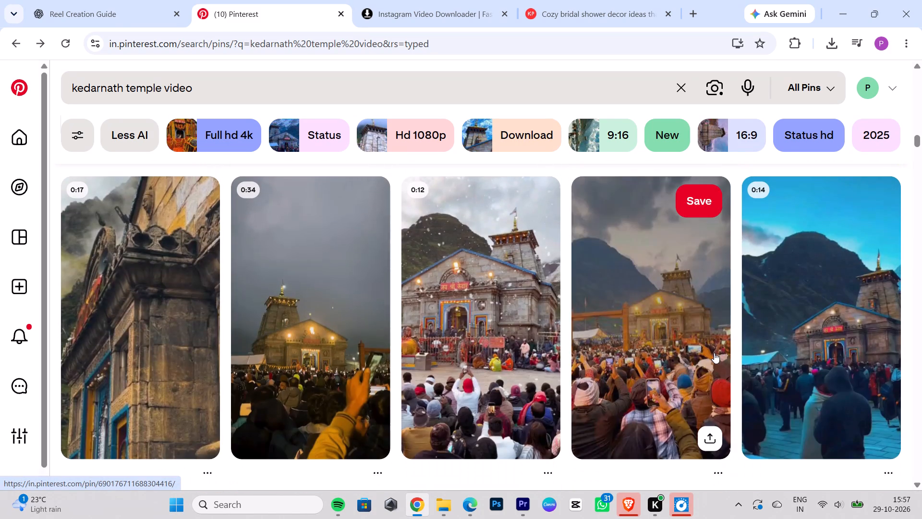
{"action": "scroll", "coordinate": [714, 353], "scroll_direction": "down", "scroll_amount": 7}
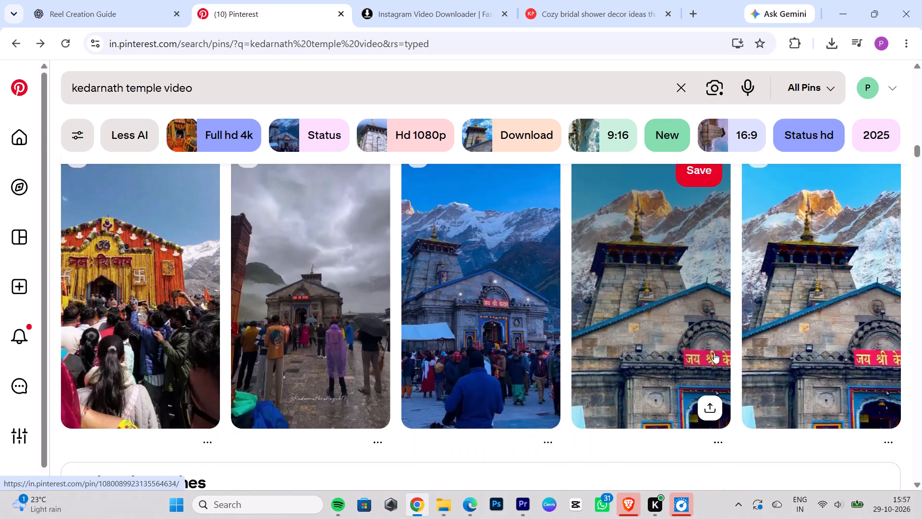
{"action": "scroll", "coordinate": [714, 353], "scroll_direction": "down", "scroll_amount": 6}
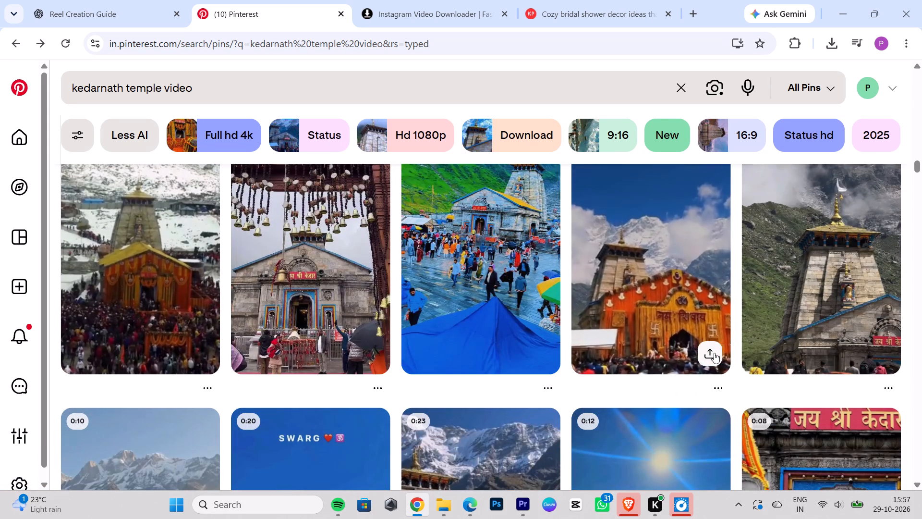
{"action": "scroll", "coordinate": [859, 293], "scroll_direction": "down", "scroll_amount": 5}
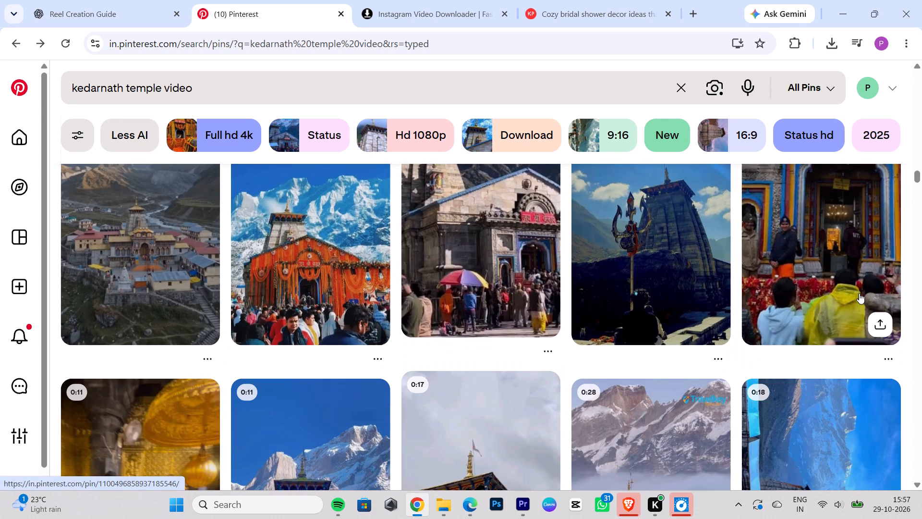
{"action": "scroll", "coordinate": [859, 293], "scroll_direction": "down", "scroll_amount": 1}
{"action": "scroll", "coordinate": [526, 304], "scroll_direction": "down", "scroll_amount": 4}
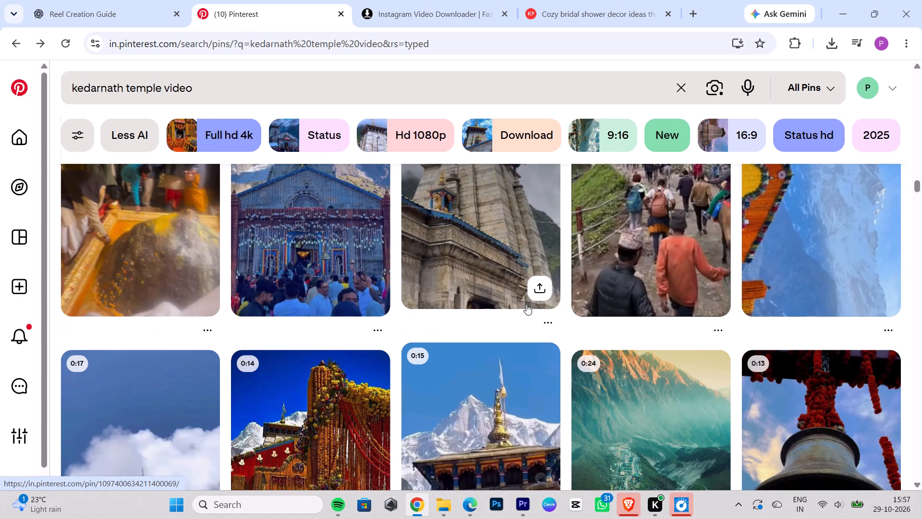
{"action": "scroll", "coordinate": [784, 229], "scroll_direction": "down", "scroll_amount": 3}
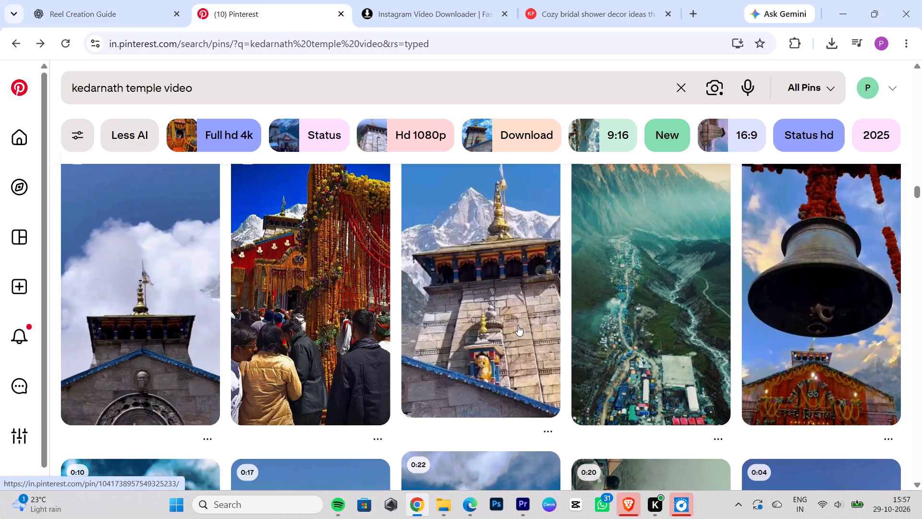
Preview the "#Kedarnath" pin of the temple tower against snowy peaks, examine its related pins, and return to the results.
{"action": "left_click", "coordinate": [478, 312]}
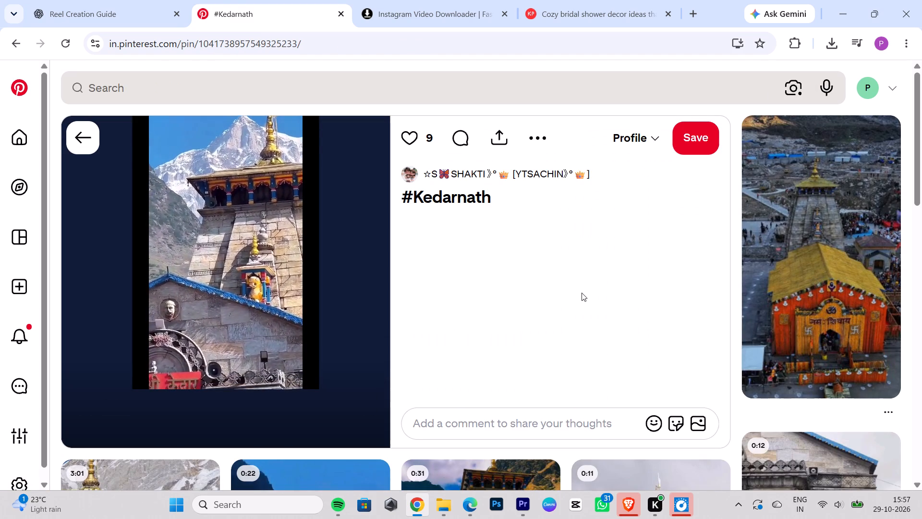
{"action": "scroll", "coordinate": [695, 86], "scroll_direction": "down", "scroll_amount": 4}
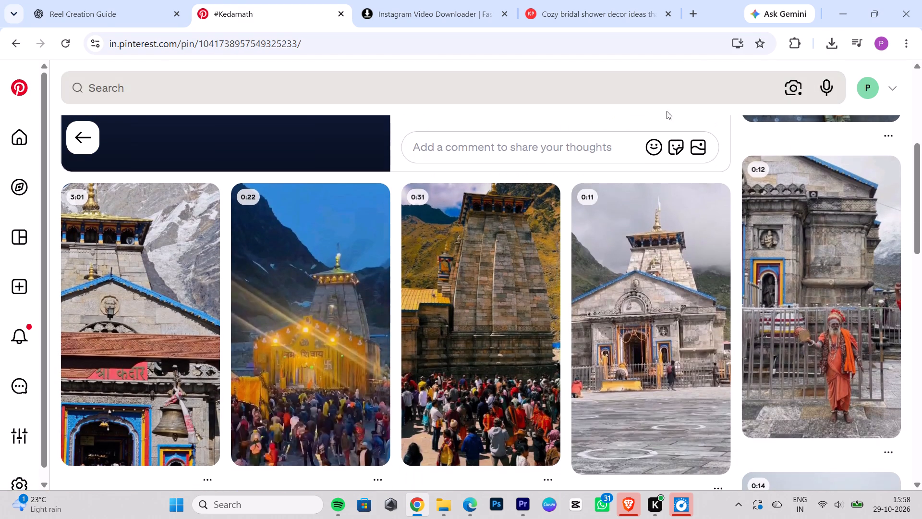
{"action": "scroll", "coordinate": [481, 280], "scroll_direction": "down", "scroll_amount": 3}
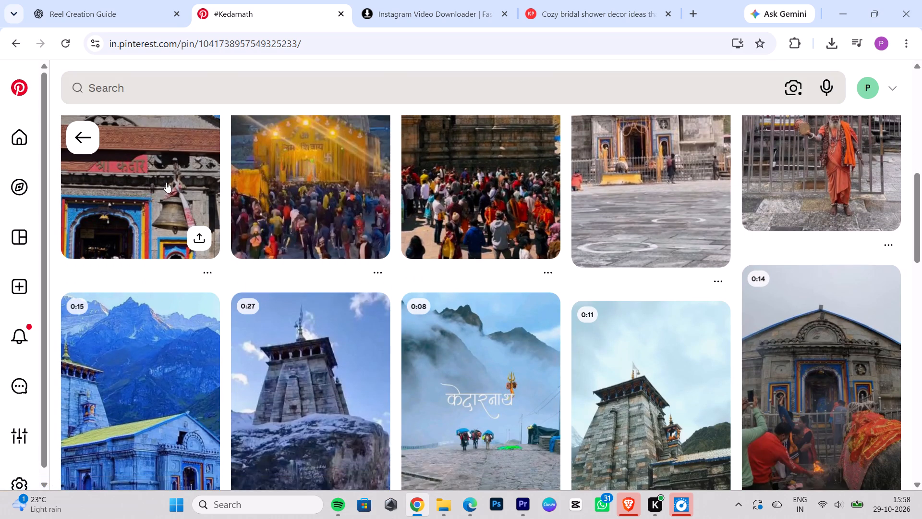
{"action": "scroll", "coordinate": [510, 328], "scroll_direction": "down", "scroll_amount": 2}
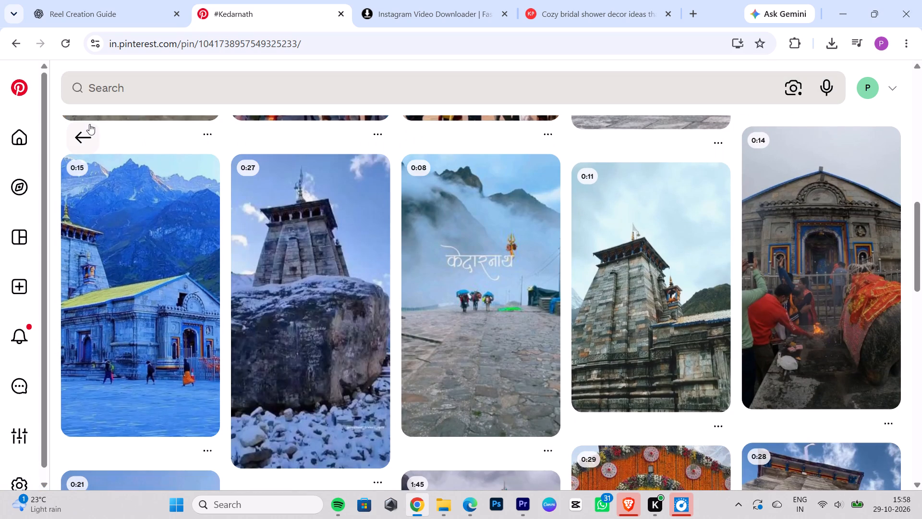
{"action": "left_click", "coordinate": [89, 130]}
Look further down the "kedarnath temple video" results for usable temple, trek and mountain clips.
{"action": "scroll", "coordinate": [711, 263], "scroll_direction": "down", "scroll_amount": 6}
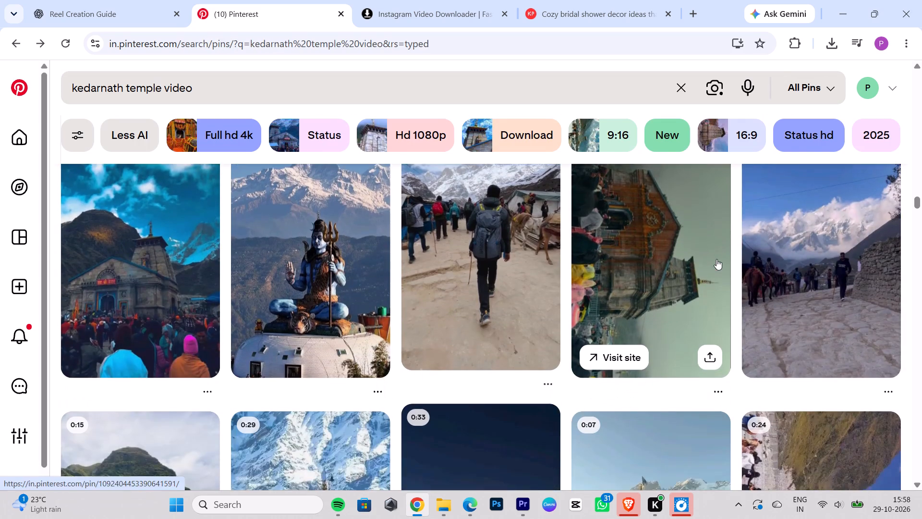
{"action": "scroll", "coordinate": [716, 259], "scroll_direction": "down", "scroll_amount": 7}
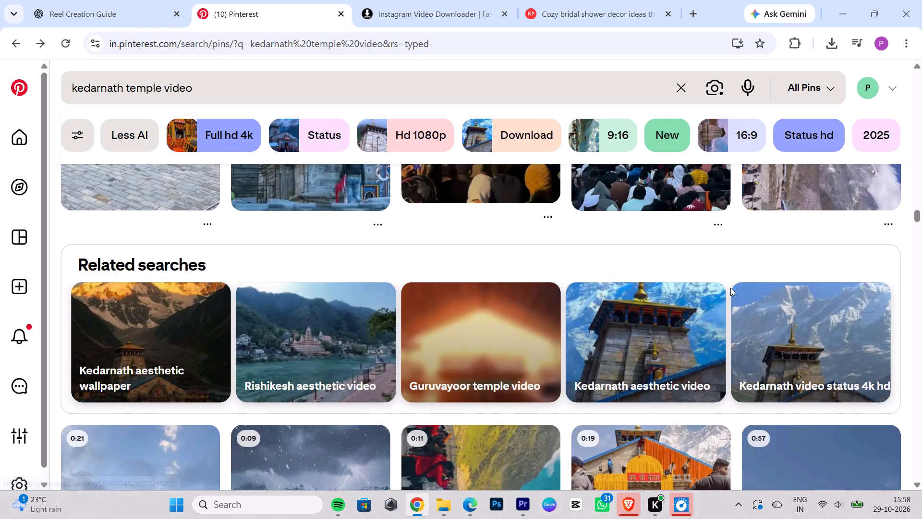
{"action": "scroll", "coordinate": [730, 288], "scroll_direction": "down", "scroll_amount": 10}
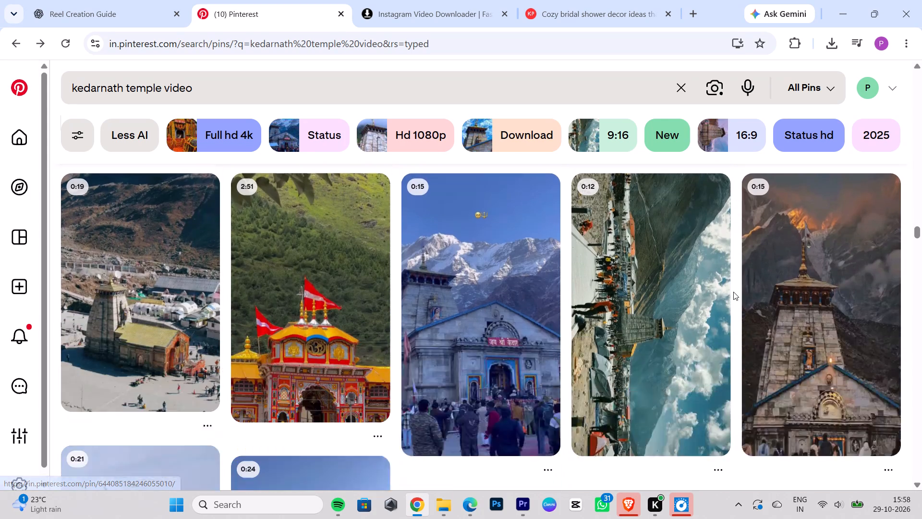
{"action": "scroll", "coordinate": [733, 292], "scroll_direction": "down", "scroll_amount": 5}
{"action": "scroll", "coordinate": [491, 393], "scroll_direction": "down", "scroll_amount": 2}
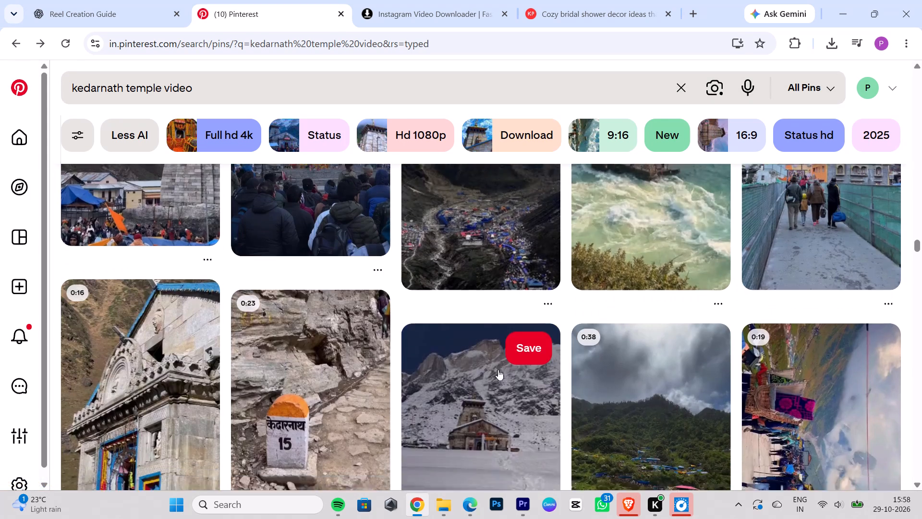
{"action": "scroll", "coordinate": [498, 370], "scroll_direction": "down", "scroll_amount": 3}
Search Pinterest for "kedarnath video".
{"action": "left_click_drag", "start_coordinate": [159, 91], "coordinate": [130, 89]}
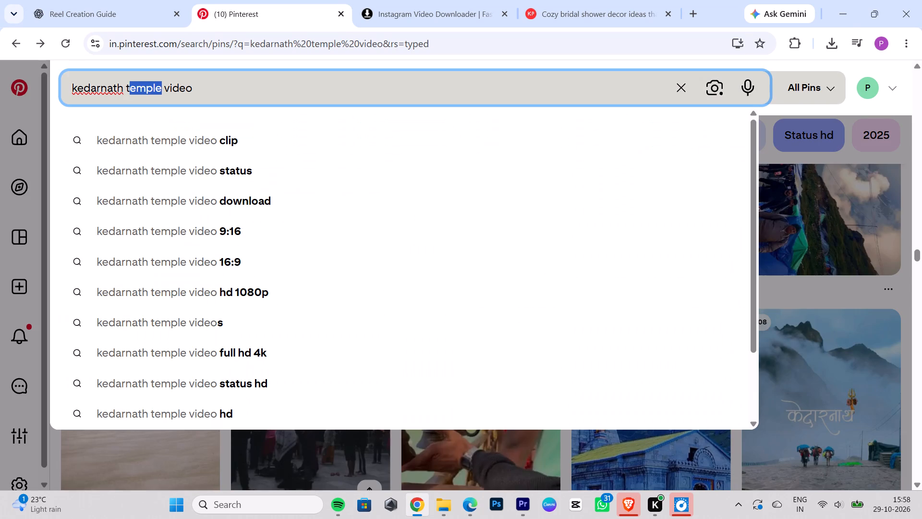
{"action": "left_click_drag", "start_coordinate": [130, 89], "coordinate": [121, 89]}
{"action": "key", "text": "BackSpace"}
{"action": "key", "text": "Return"}
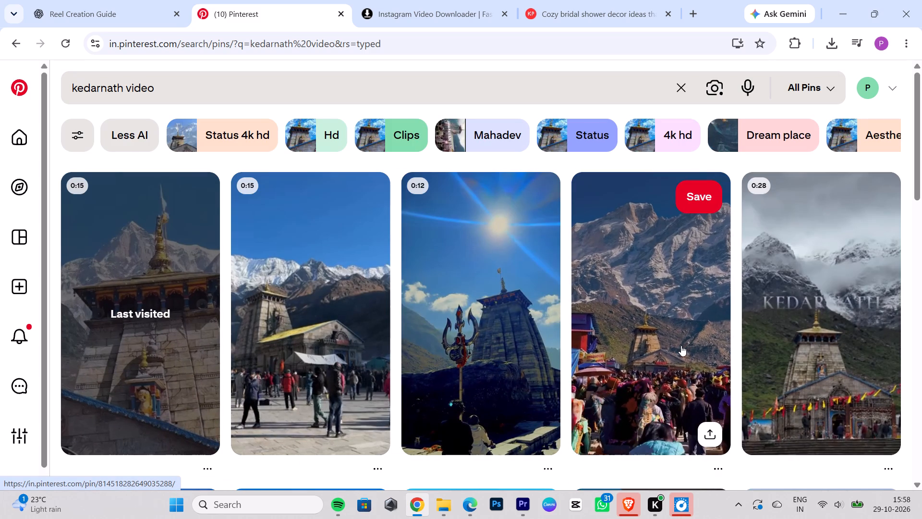
Browse the "kedarnath video" results for usable temple, crowd, trek and mountain clips for the reel.
{"action": "scroll", "coordinate": [681, 346], "scroll_direction": "down", "scroll_amount": 4}
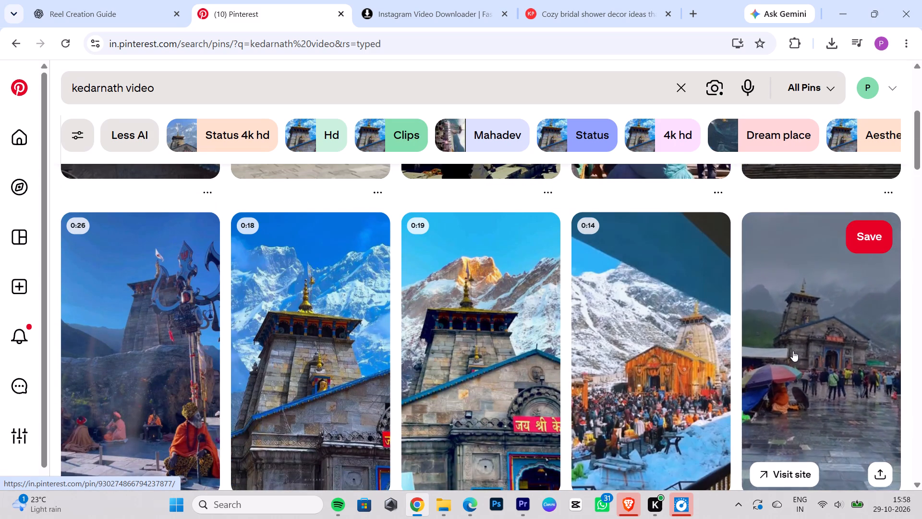
{"action": "scroll", "coordinate": [793, 351], "scroll_direction": "down", "scroll_amount": 1}
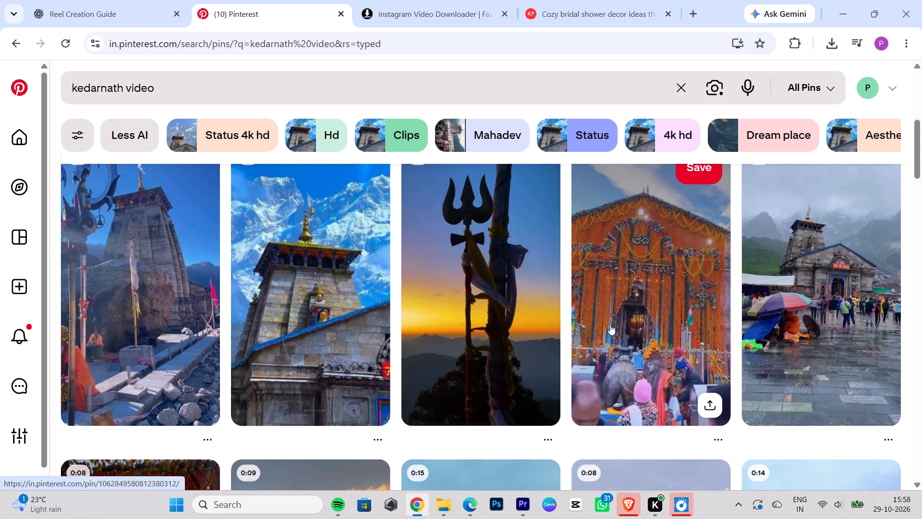
{"action": "scroll", "coordinate": [695, 294], "scroll_direction": "down", "scroll_amount": 4}
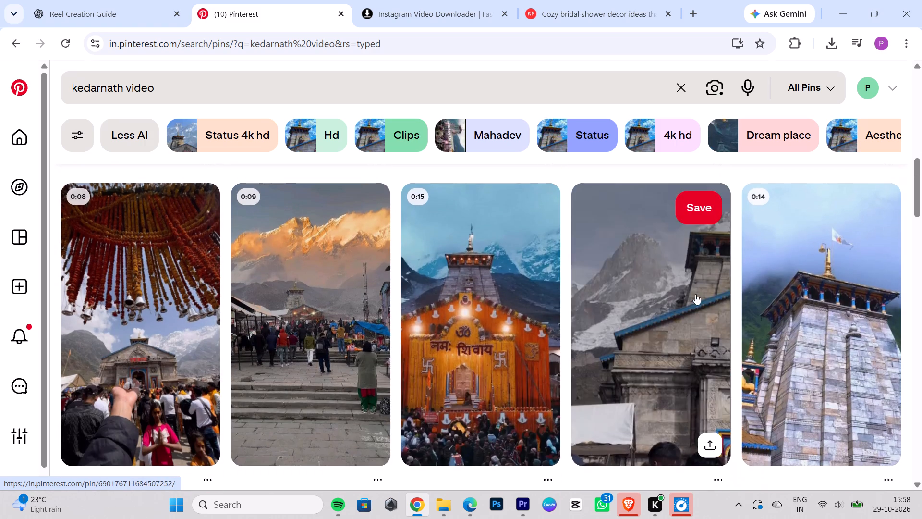
{"action": "scroll", "coordinate": [815, 347], "scroll_direction": "down", "scroll_amount": 2}
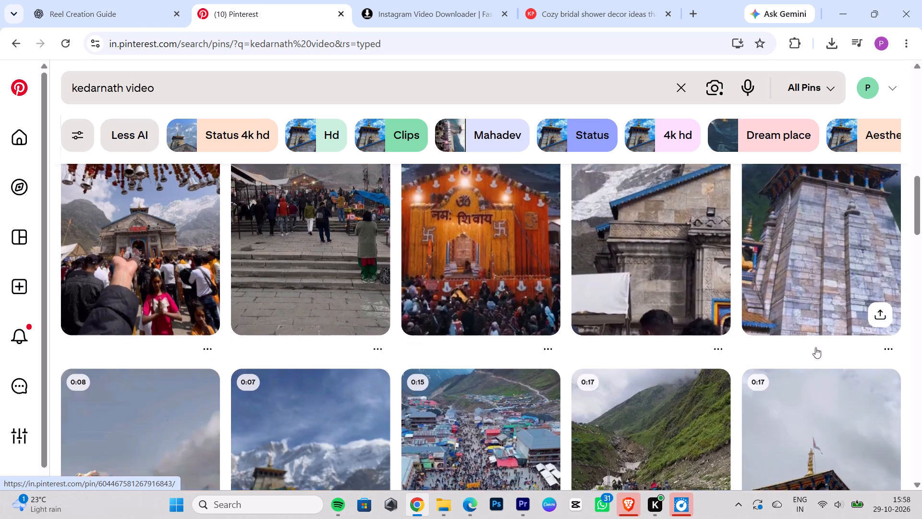
{"action": "scroll", "coordinate": [806, 353], "scroll_direction": "down", "scroll_amount": 4}
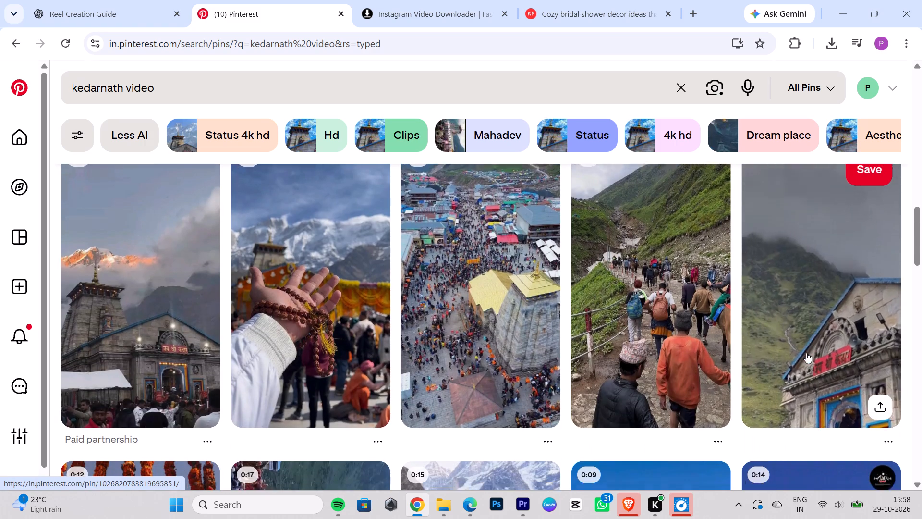
{"action": "scroll", "coordinate": [806, 353], "scroll_direction": "down", "scroll_amount": 4}
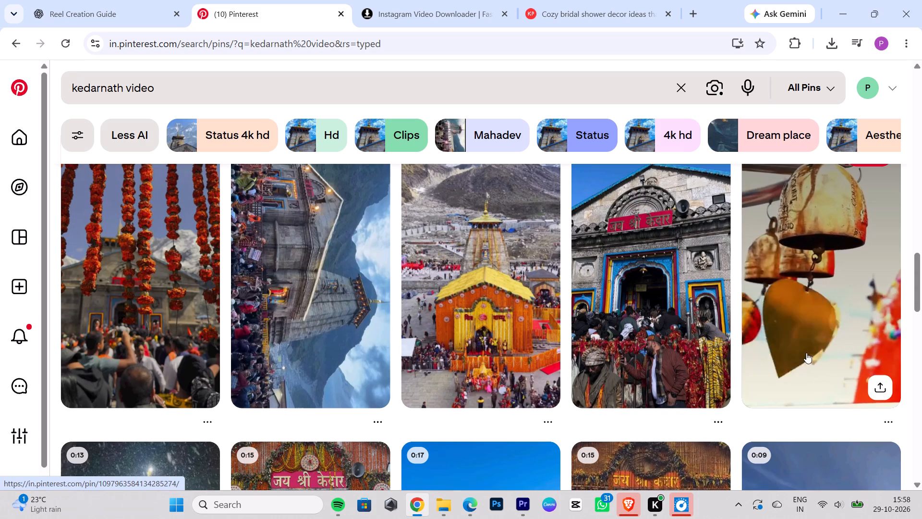
{"action": "scroll", "coordinate": [498, 327], "scroll_direction": "down", "scroll_amount": 4}
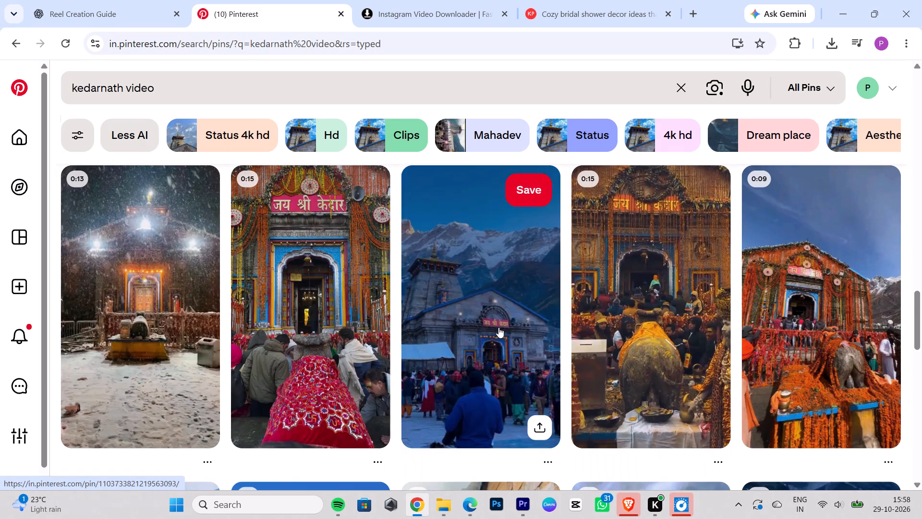
{"action": "scroll", "coordinate": [498, 327], "scroll_direction": "down", "scroll_amount": 4}
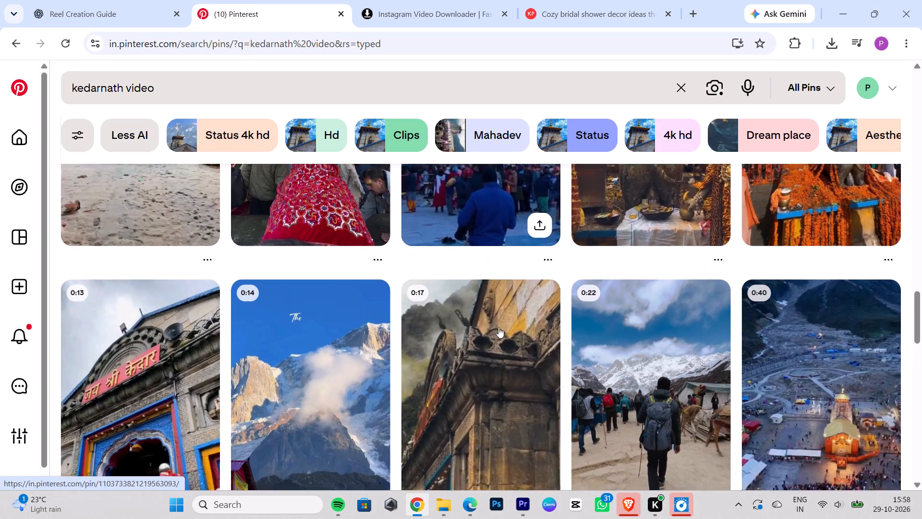
{"action": "scroll", "coordinate": [498, 327], "scroll_direction": "down", "scroll_amount": 2}
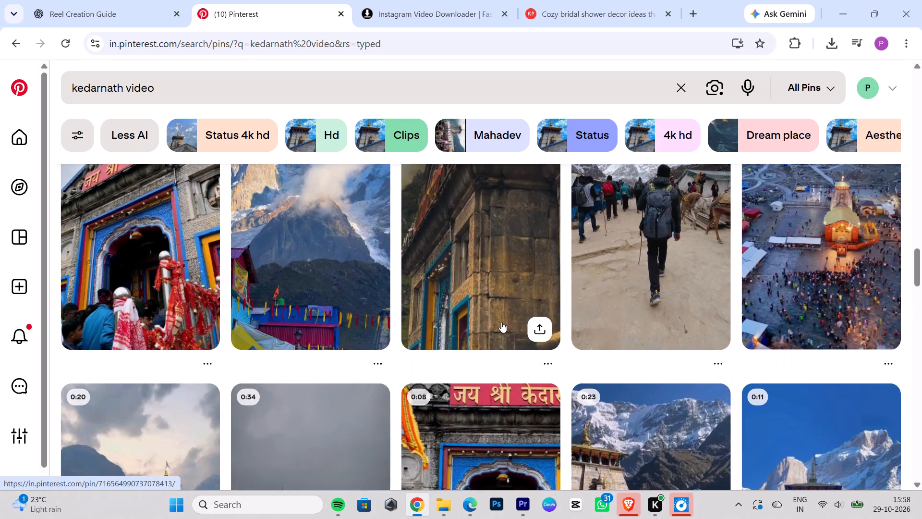
{"action": "scroll", "coordinate": [501, 322], "scroll_direction": "down", "scroll_amount": 5}
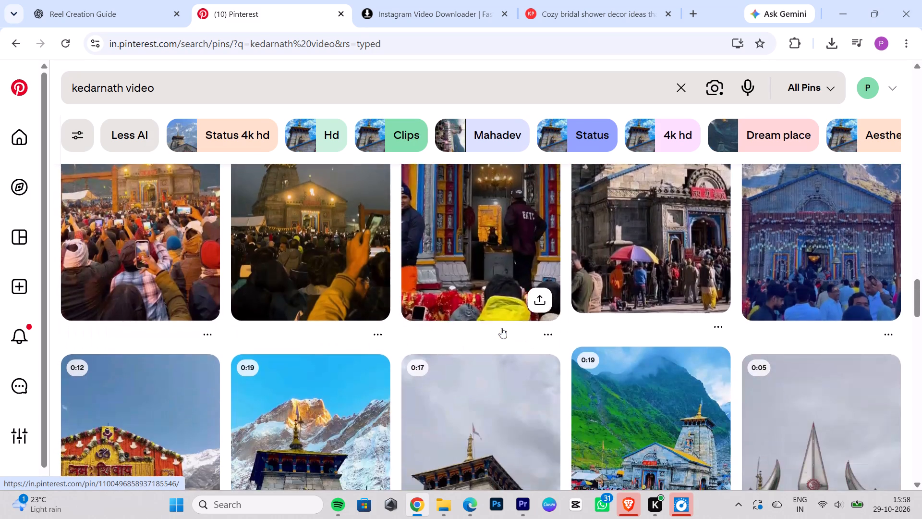
{"action": "scroll", "coordinate": [501, 326], "scroll_direction": "down", "scroll_amount": 4}
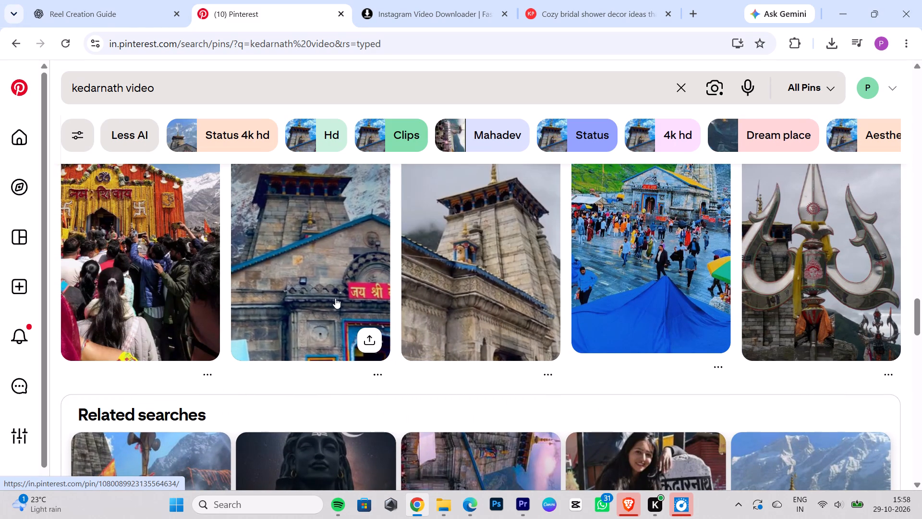
{"action": "scroll", "coordinate": [335, 298], "scroll_direction": "down", "scroll_amount": 7}
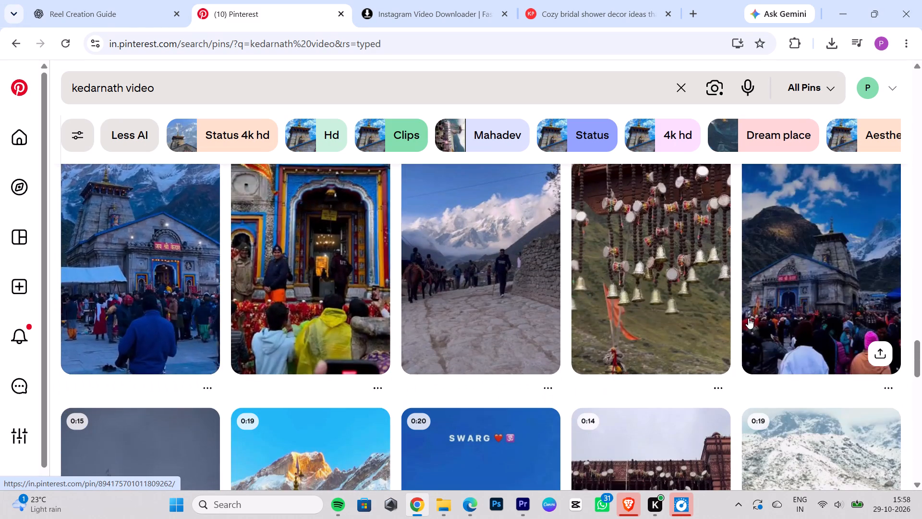
{"action": "scroll", "coordinate": [819, 297], "scroll_direction": "down", "scroll_amount": 4}
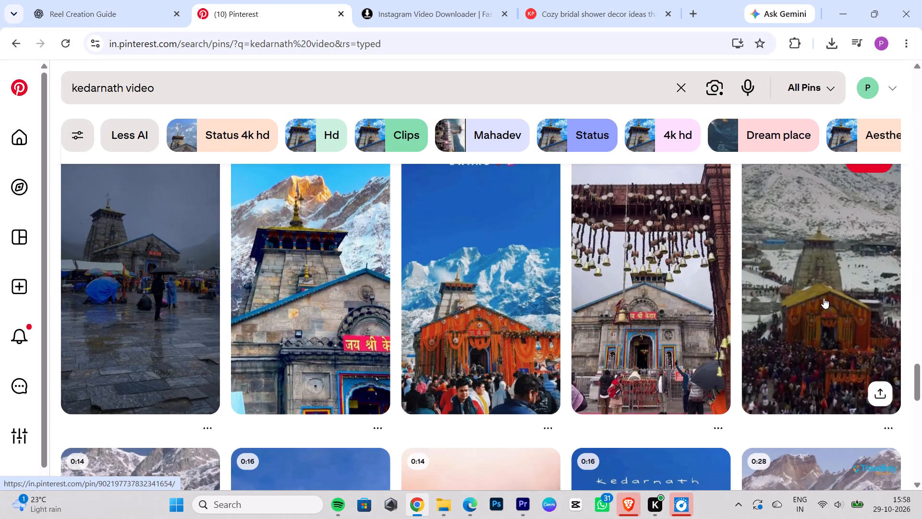
{"action": "scroll", "coordinate": [824, 298], "scroll_direction": "down", "scroll_amount": 4}
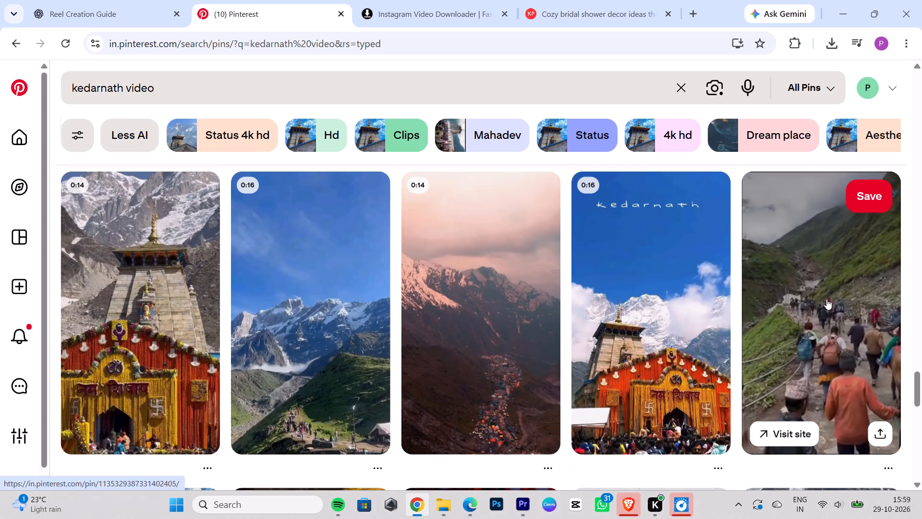
{"action": "scroll", "coordinate": [826, 299], "scroll_direction": "down", "scroll_amount": 4}
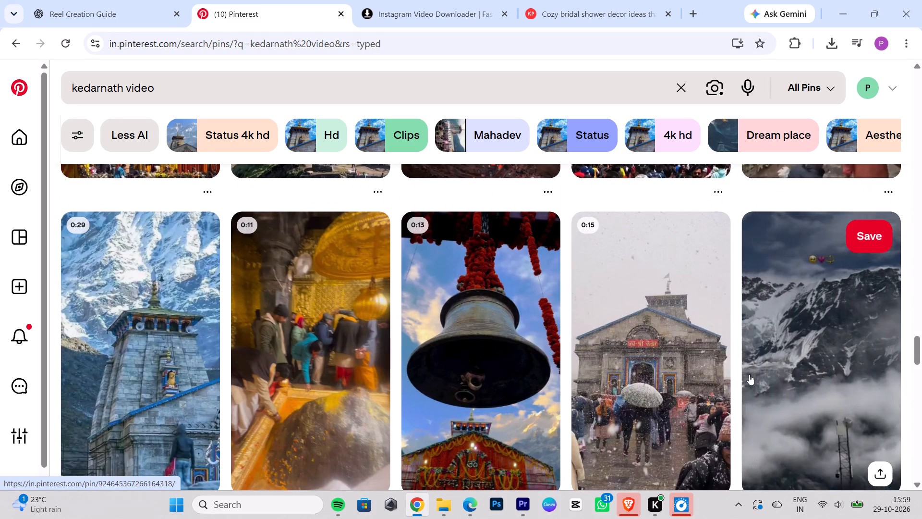
{"action": "scroll", "coordinate": [538, 344], "scroll_direction": "down", "scroll_amount": 6}
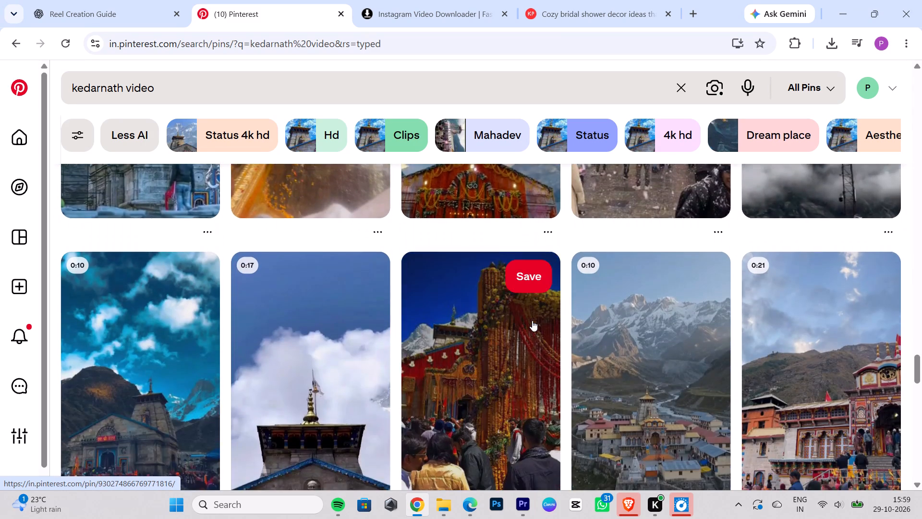
{"action": "scroll", "coordinate": [532, 321], "scroll_direction": "down", "scroll_amount": 1}
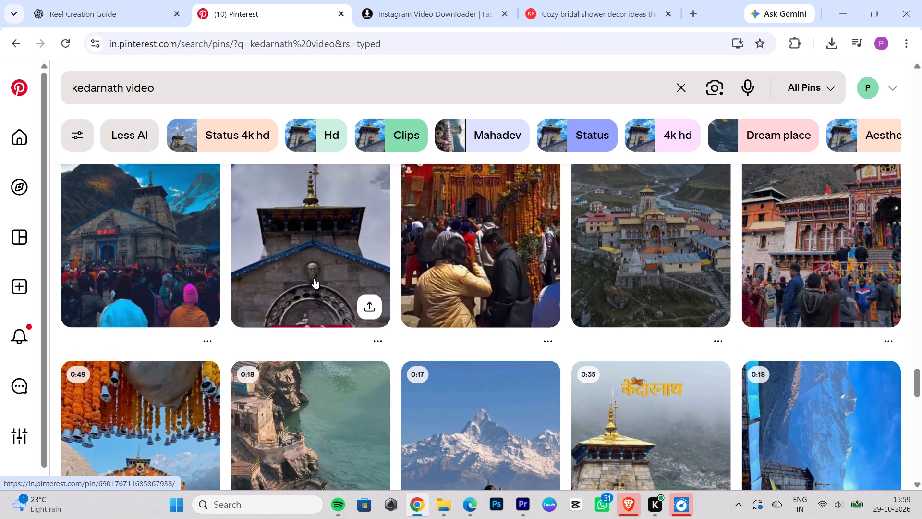
{"action": "scroll", "coordinate": [755, 306], "scroll_direction": "down", "scroll_amount": 5}
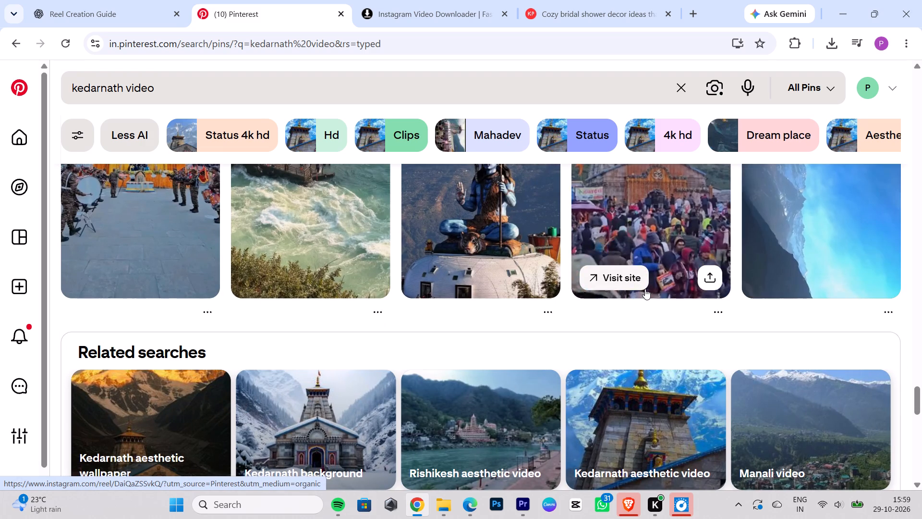
Search Pinterest for "kedarnath ariel view video".
{"action": "key", "text": "BackSpace"}
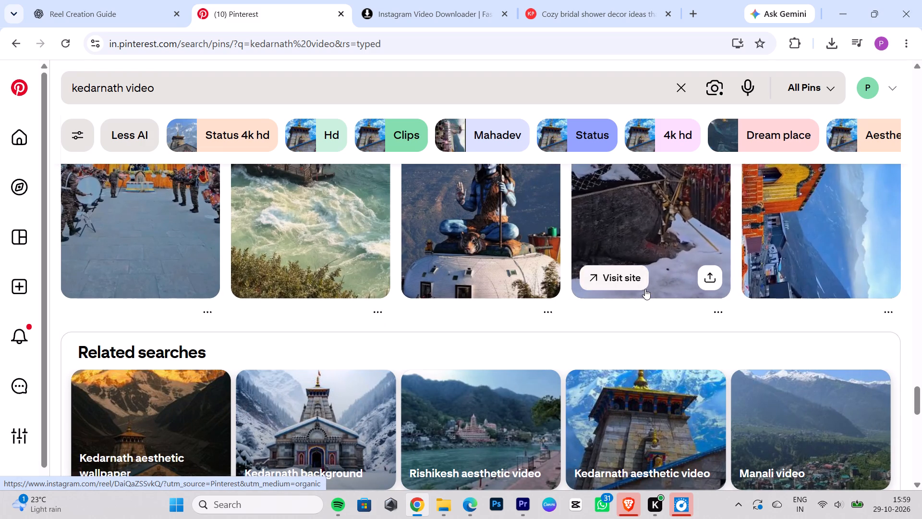
{"action": "left_click", "coordinate": [675, 84]}
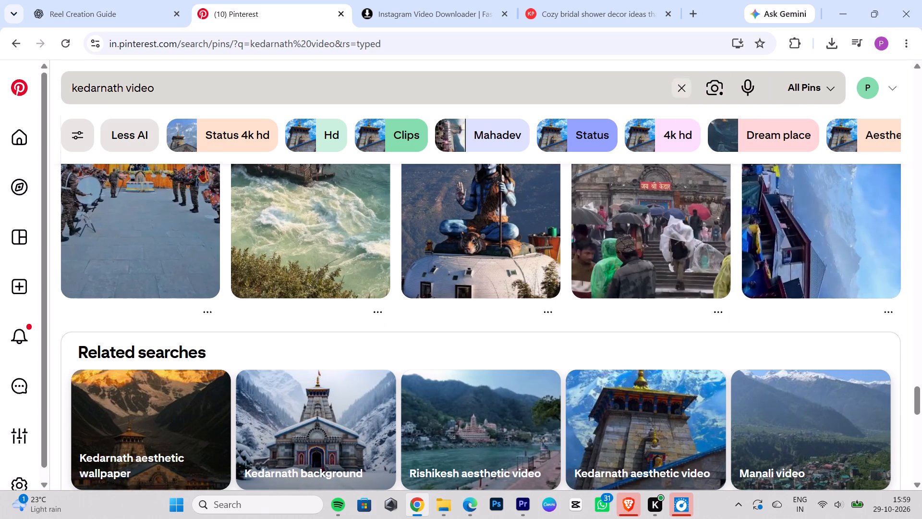
{"action": "type", "text": "kedarnath ariel view video"}
{"action": "key", "text": "space"}
{"action": "key", "text": "Return"}
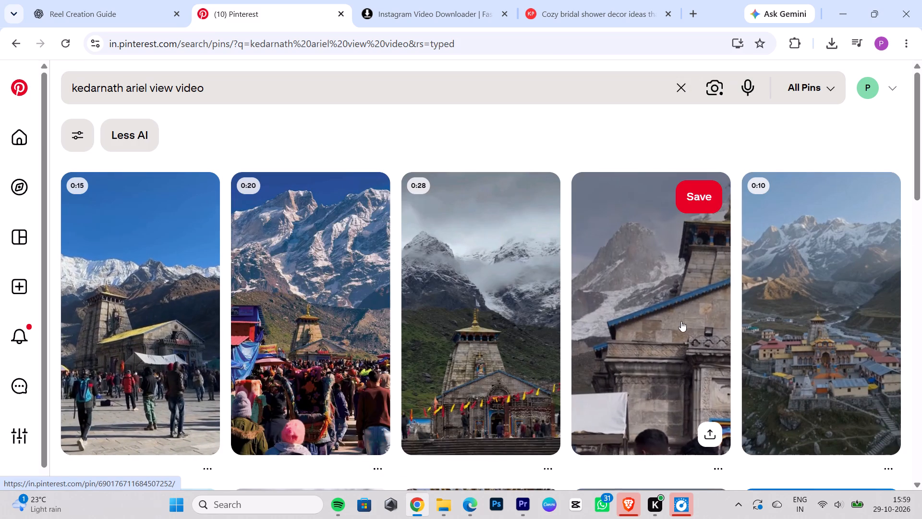
Browse the "kedarnath ariel view video" results for aerial shots of the Kedarnath temple and valley.
{"action": "scroll", "coordinate": [710, 334], "scroll_direction": "down", "scroll_amount": 5}
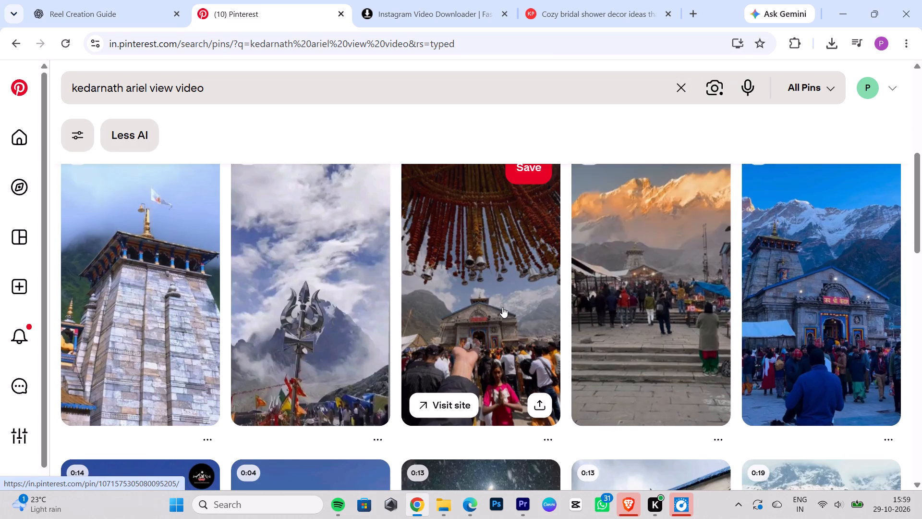
{"action": "scroll", "coordinate": [502, 307], "scroll_direction": "down", "scroll_amount": 4}
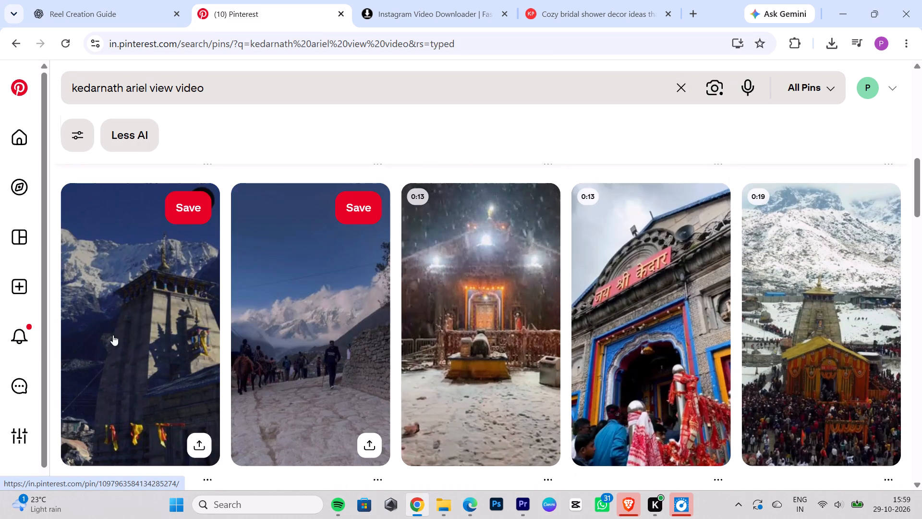
{"action": "scroll", "coordinate": [805, 344], "scroll_direction": "down", "scroll_amount": 4}
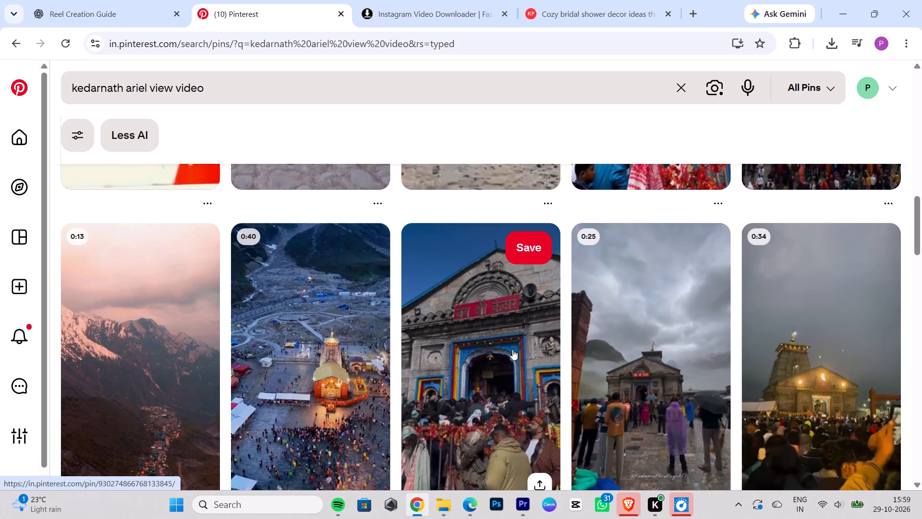
{"action": "scroll", "coordinate": [512, 349], "scroll_direction": "down", "scroll_amount": 7}
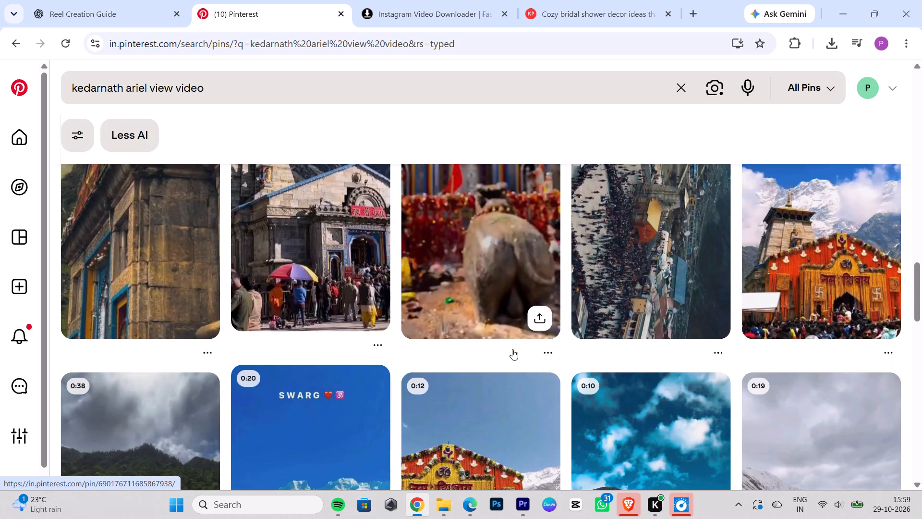
{"action": "scroll", "coordinate": [784, 277], "scroll_direction": "down", "scroll_amount": 2}
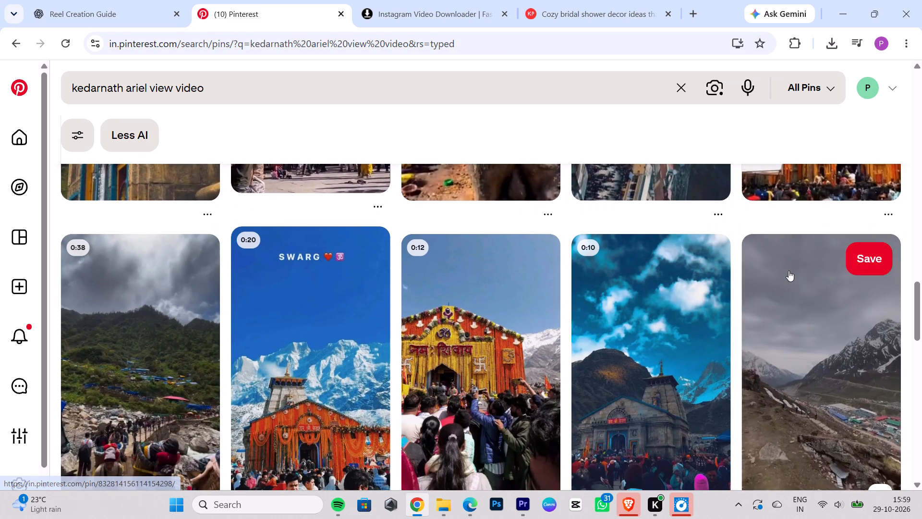
{"action": "scroll", "coordinate": [786, 307], "scroll_direction": "down", "scroll_amount": 3}
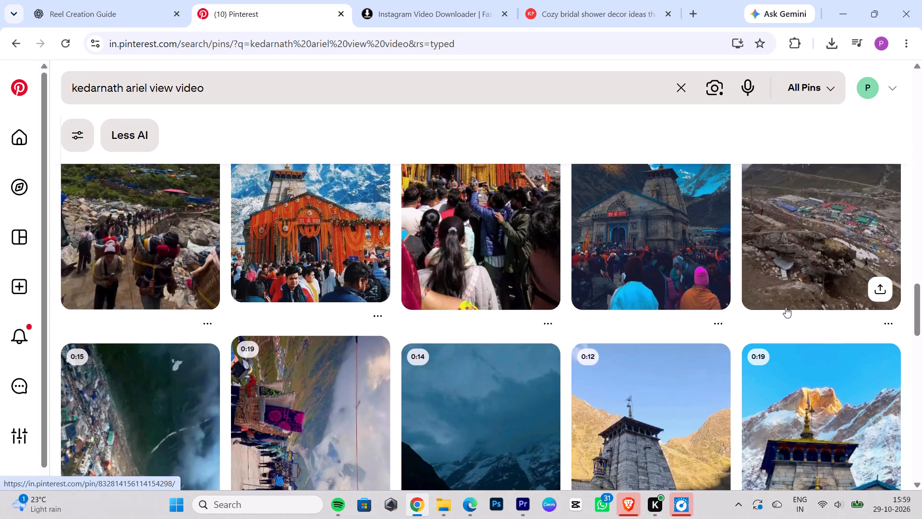
{"action": "scroll", "coordinate": [786, 307], "scroll_direction": "down", "scroll_amount": 4}
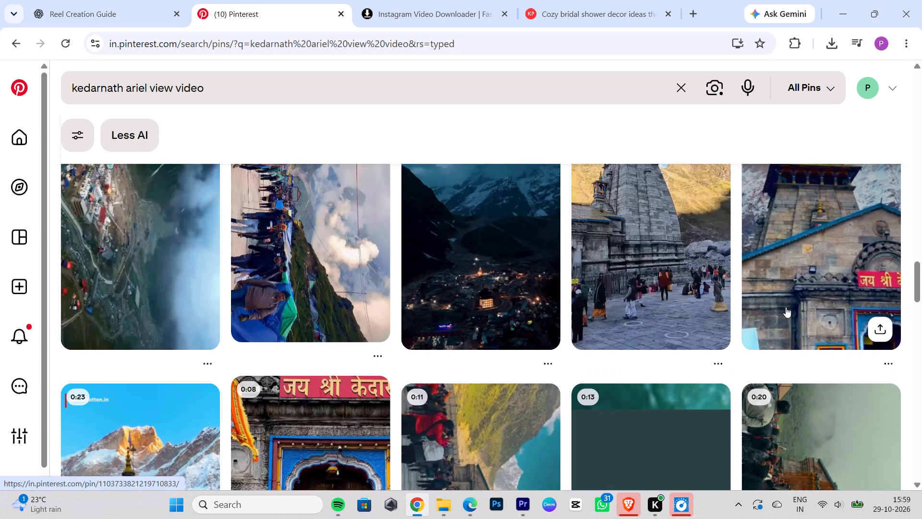
{"action": "scroll", "coordinate": [786, 307], "scroll_direction": "down", "scroll_amount": 5}
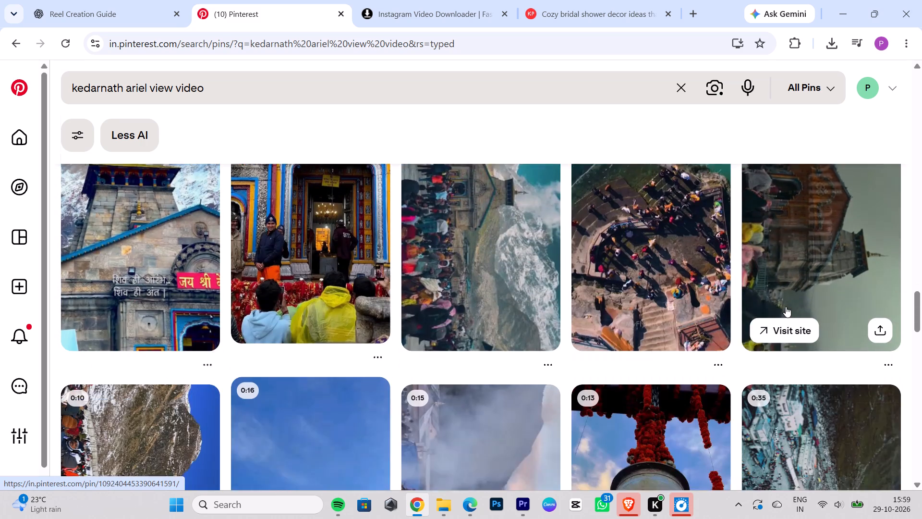
{"action": "scroll", "coordinate": [787, 304], "scroll_direction": "down", "scroll_amount": 3}
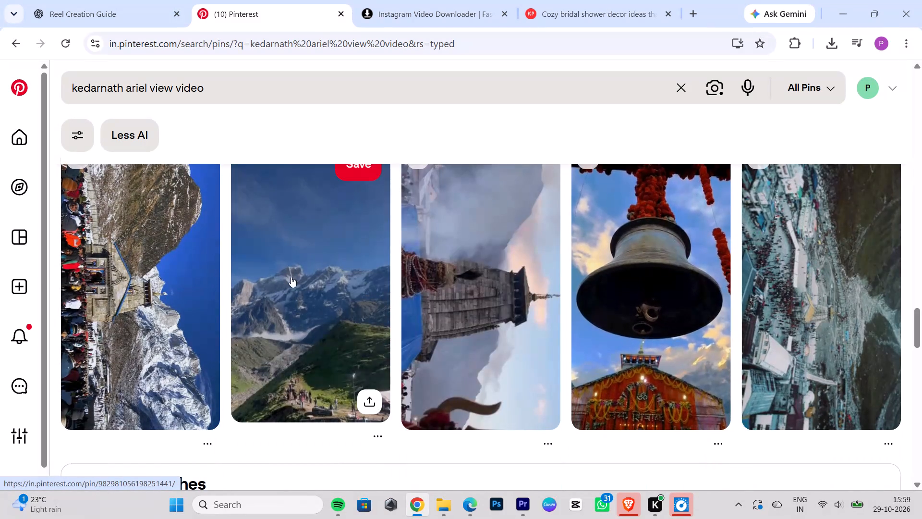
{"action": "scroll", "coordinate": [339, 271], "scroll_direction": "down", "scroll_amount": 6}
{"action": "scroll", "coordinate": [425, 348], "scroll_direction": "down", "scroll_amount": 6}
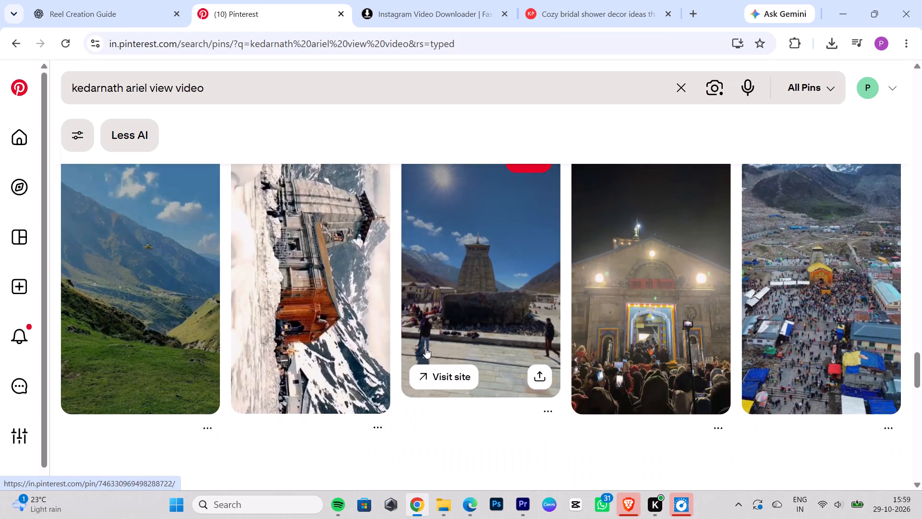
{"action": "scroll", "coordinate": [643, 334], "scroll_direction": "down", "scroll_amount": 5}
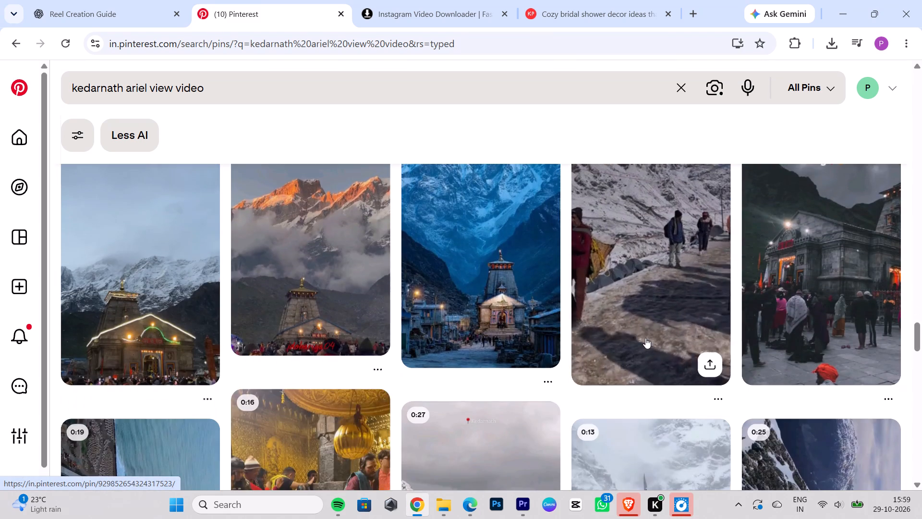
{"action": "scroll", "coordinate": [647, 339], "scroll_direction": "down", "scroll_amount": 9}
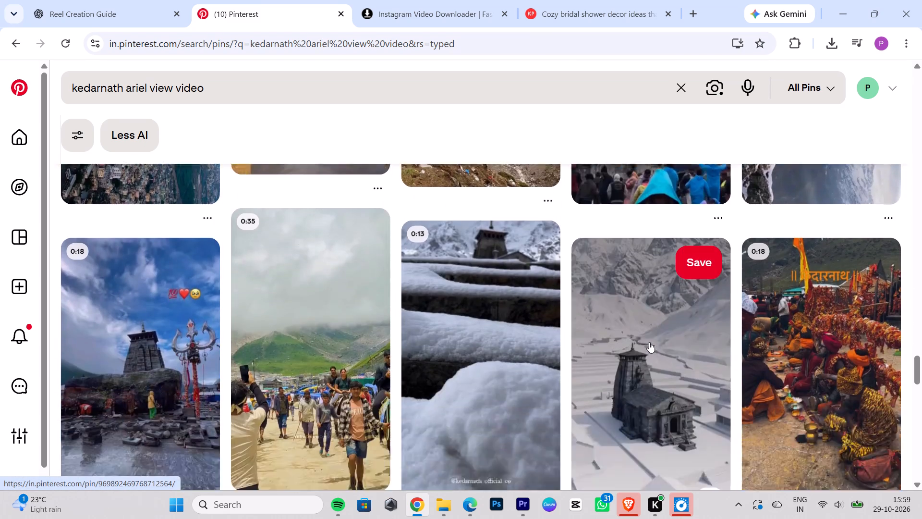
Switch to the Downloads folder in File Explorer and preview the downloaded clip of the garlanded Nandi before the marigold-decorated temple.
{"action": "left_click", "coordinate": [440, 512]}
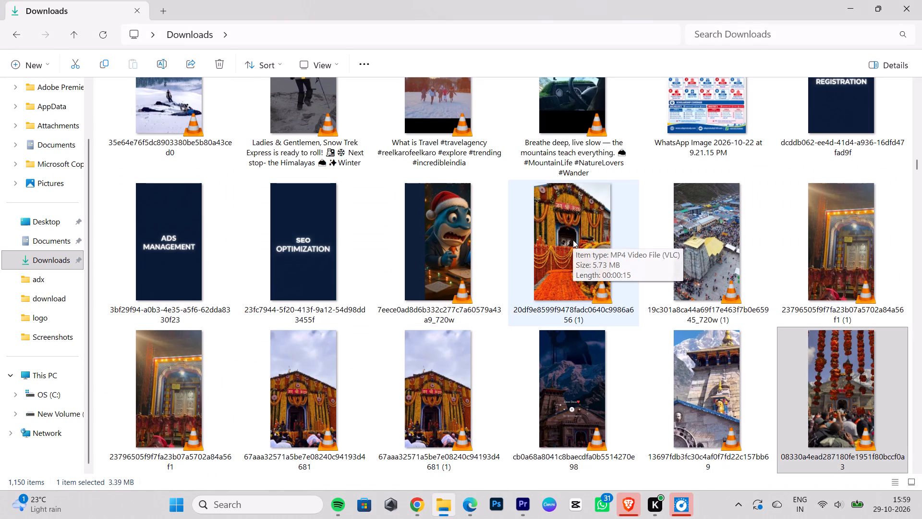
{"action": "double_click", "coordinate": [552, 258]}
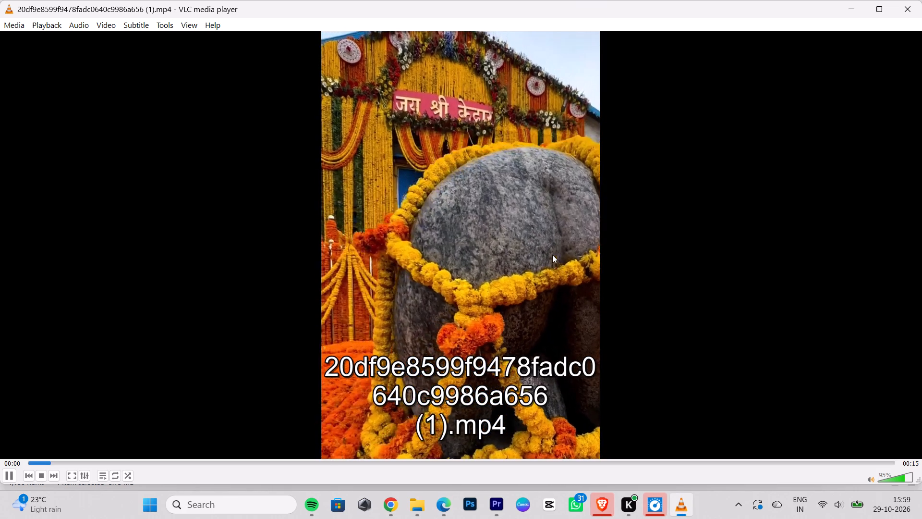
Close the video preview and import the garlanded Nandi clip into the Premiere Pro project, placing it on V5 after the sequence's last clip.
{"action": "left_click", "coordinate": [908, 2]}
{"action": "left_click_drag", "start_coordinate": [561, 223], "coordinate": [584, 304]}
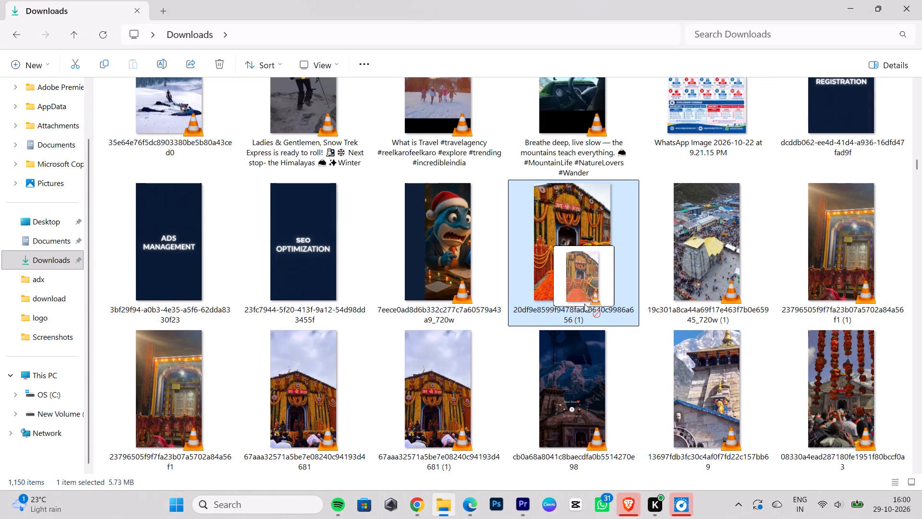
{"action": "left_click_drag", "start_coordinate": [584, 304], "coordinate": [271, 161]}
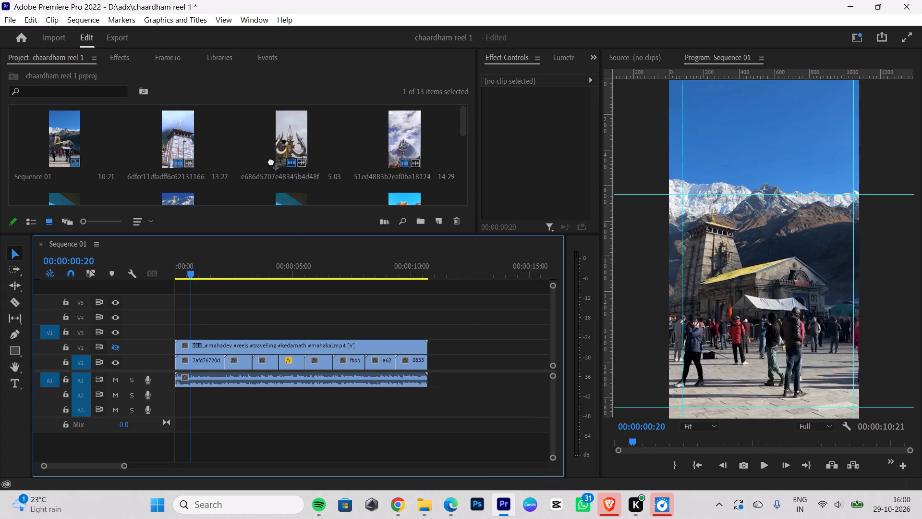
{"action": "left_click_drag", "start_coordinate": [295, 145], "coordinate": [422, 300]}
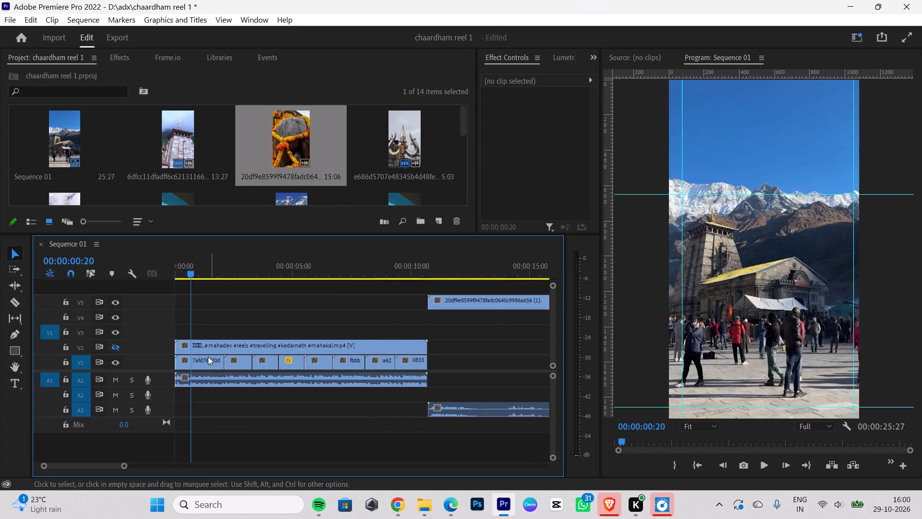
Delete the opening temple courtyard clip from V1.
{"action": "left_click", "coordinate": [207, 358]}
{"action": "key", "text": "BackSpace"}
Fill the opening gap on V1 with the garlanded Nandi clip, cut to end where the trident clip starts, discarding the remainder.
{"action": "left_click_drag", "start_coordinate": [485, 298], "coordinate": [486, 299]}
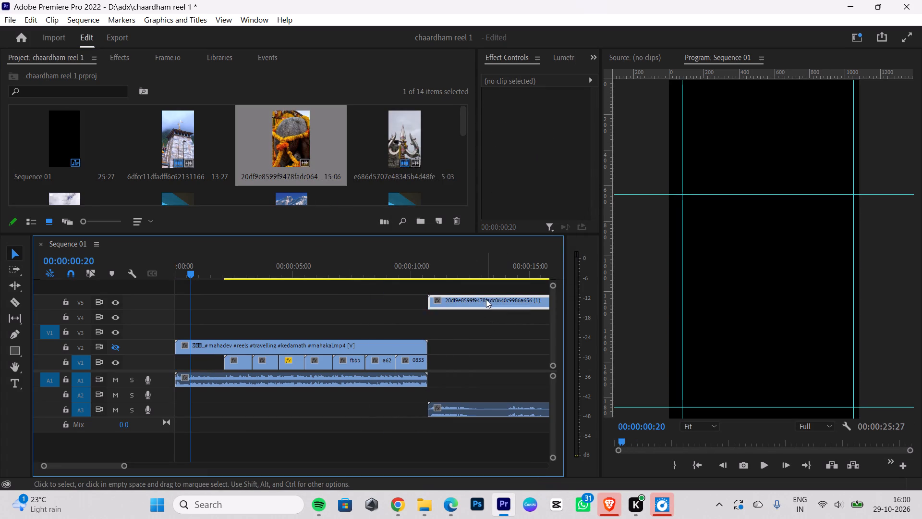
{"action": "left_click_drag", "start_coordinate": [486, 299], "coordinate": [229, 328]}
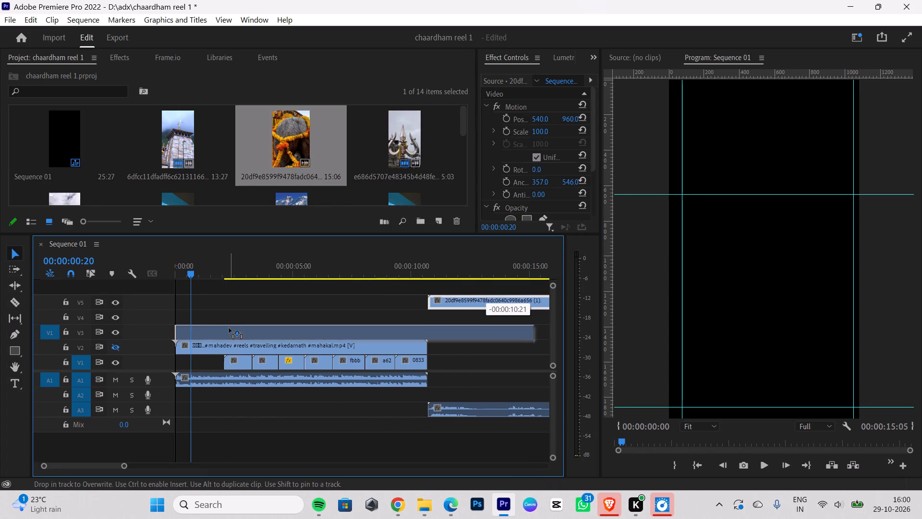
{"action": "left_click_drag", "start_coordinate": [229, 328], "coordinate": [229, 329]}
{"action": "left_click", "coordinate": [20, 301]}
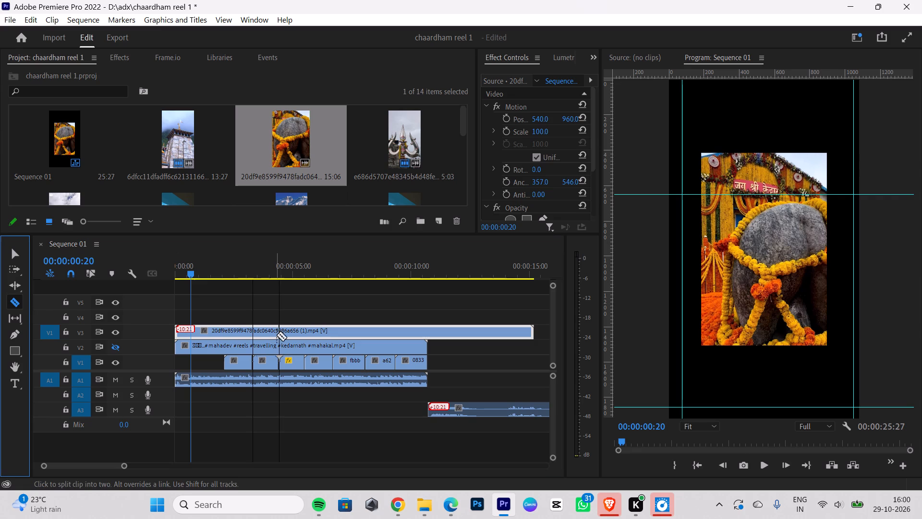
{"action": "left_click", "coordinate": [224, 328]}
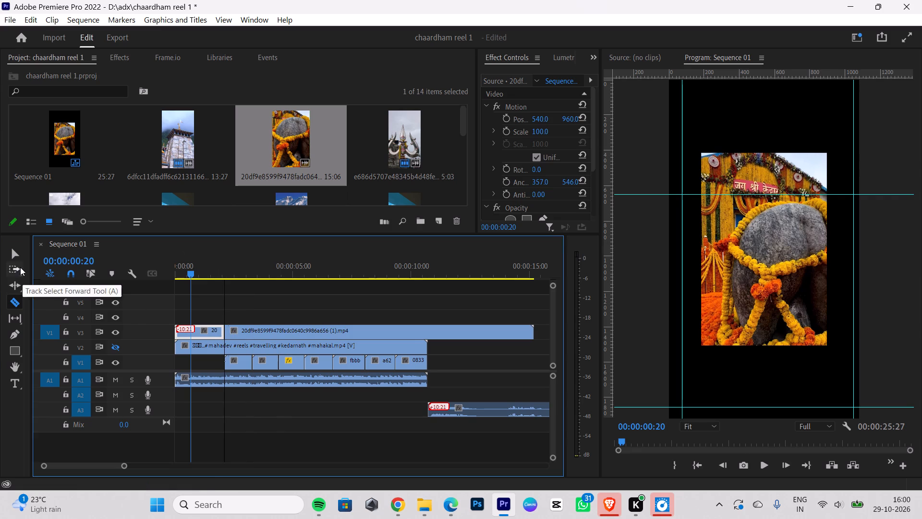
{"action": "left_click", "coordinate": [15, 254]}
{"action": "left_click", "coordinate": [243, 327]}
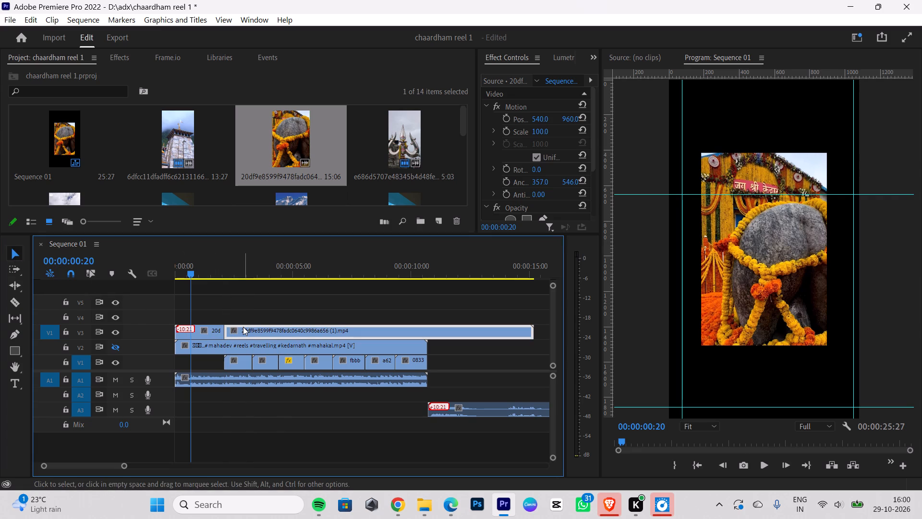
{"action": "key", "text": "BackSpace"}
{"action": "left_click_drag", "start_coordinate": [205, 330], "coordinate": [203, 354]}
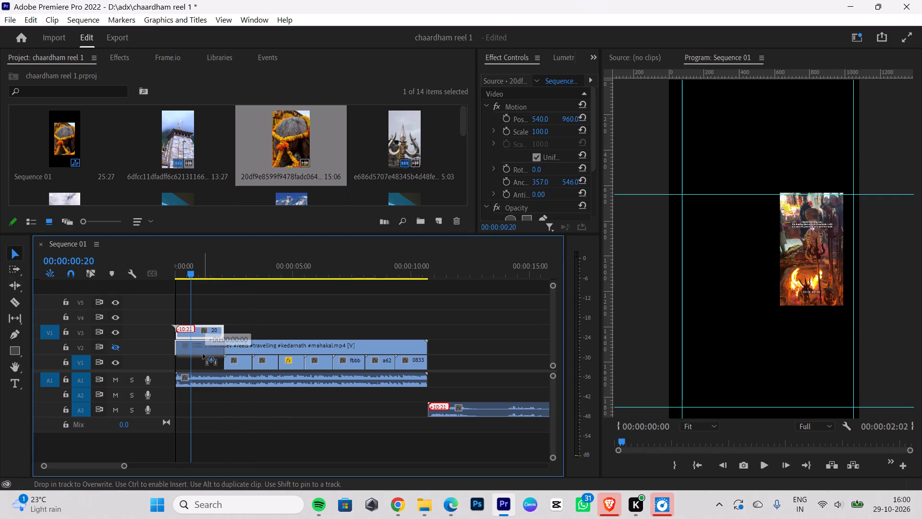
{"action": "left_click_drag", "start_coordinate": [203, 354], "coordinate": [203, 359]}
Fit the opening Nandi clip to the frame size and set its scale to 117 to fill the vertical frame.
{"action": "right_click", "coordinate": [204, 358]}
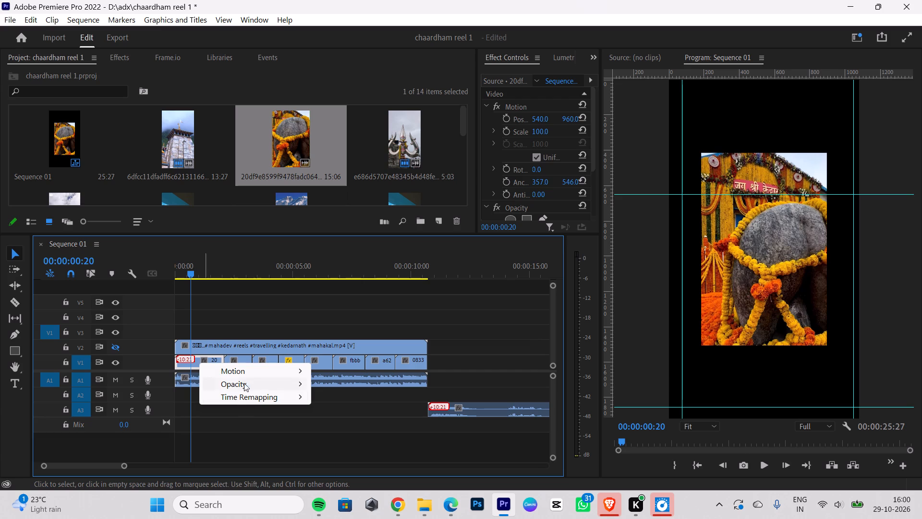
{"action": "left_click", "coordinate": [280, 297]}
{"action": "left_click", "coordinate": [210, 363]}
{"action": "left_click", "coordinate": [211, 363]}
{"action": "right_click", "coordinate": [214, 363]}
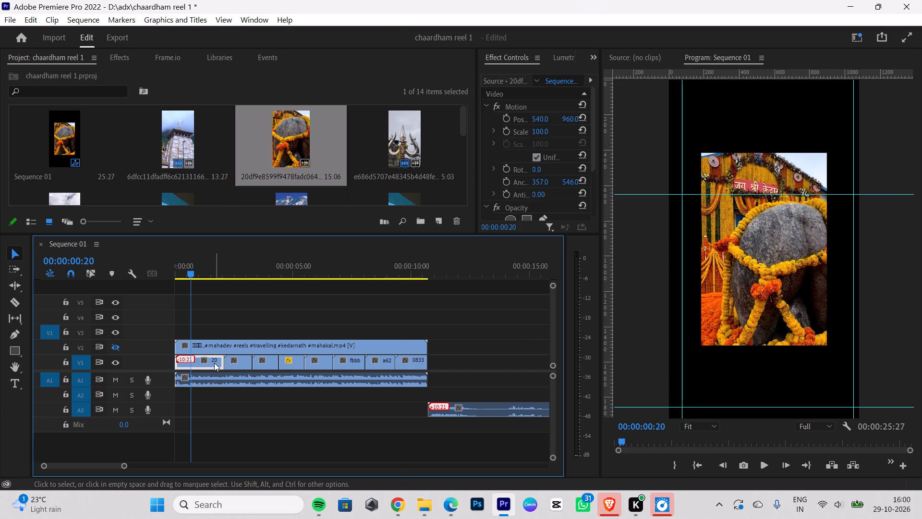
{"action": "left_click", "coordinate": [259, 463]}
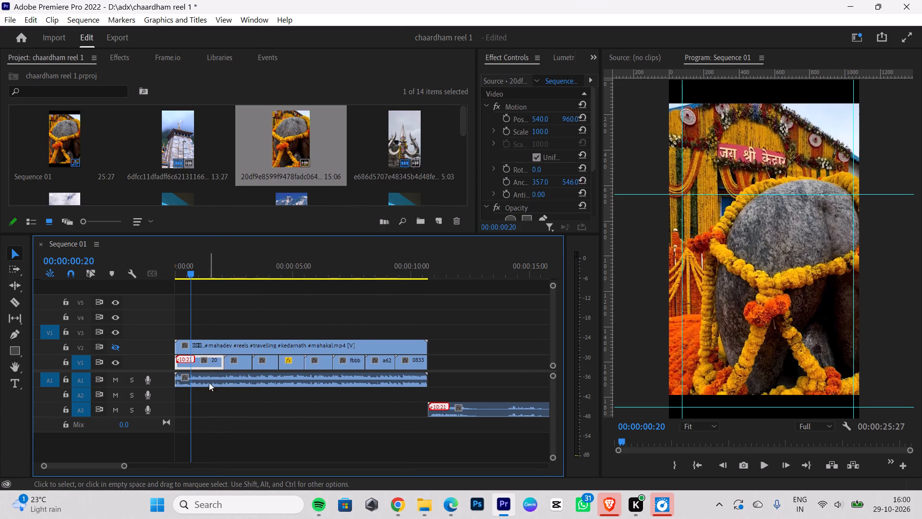
{"action": "left_click_drag", "start_coordinate": [543, 133], "coordinate": [552, 128]}
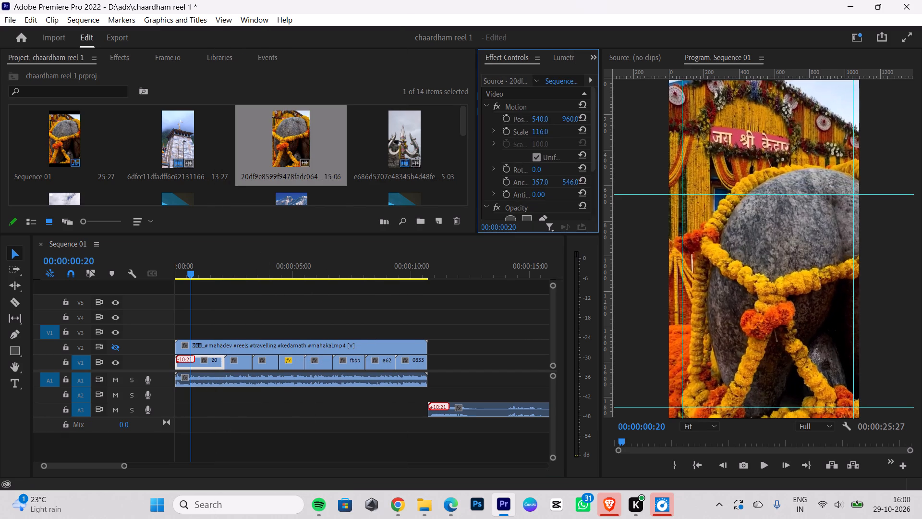
{"action": "left_click_drag", "start_coordinate": [552, 128], "coordinate": [552, 128]}
Play the sequence from the start to check the new Nandi opening and its cut to the trident clip.
{"action": "left_click_drag", "start_coordinate": [193, 273], "coordinate": [162, 280]}
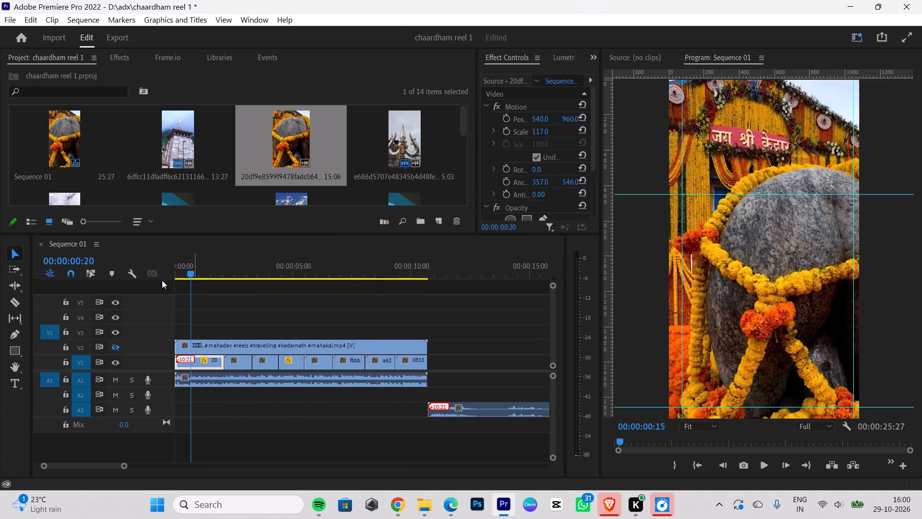
{"action": "left_click_drag", "start_coordinate": [162, 280], "coordinate": [88, 296]}
{"action": "key", "text": "space"}
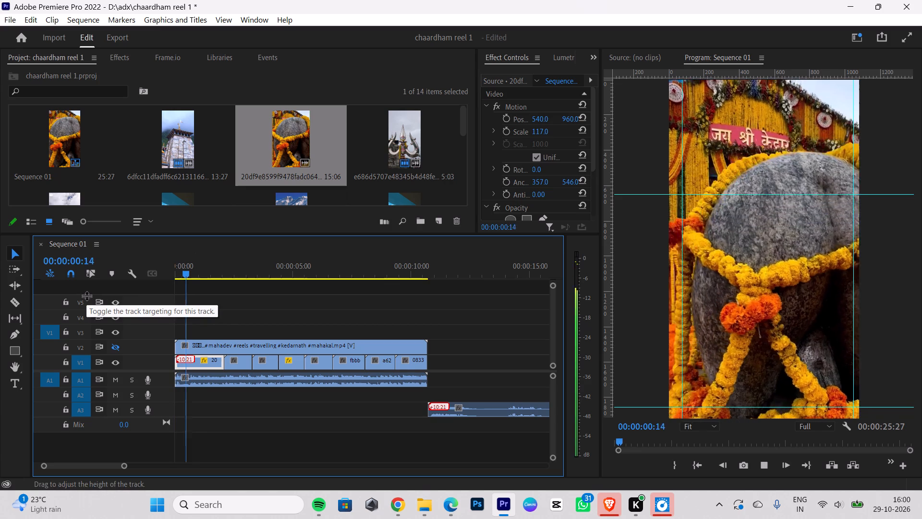
{"action": "key", "text": "space"}
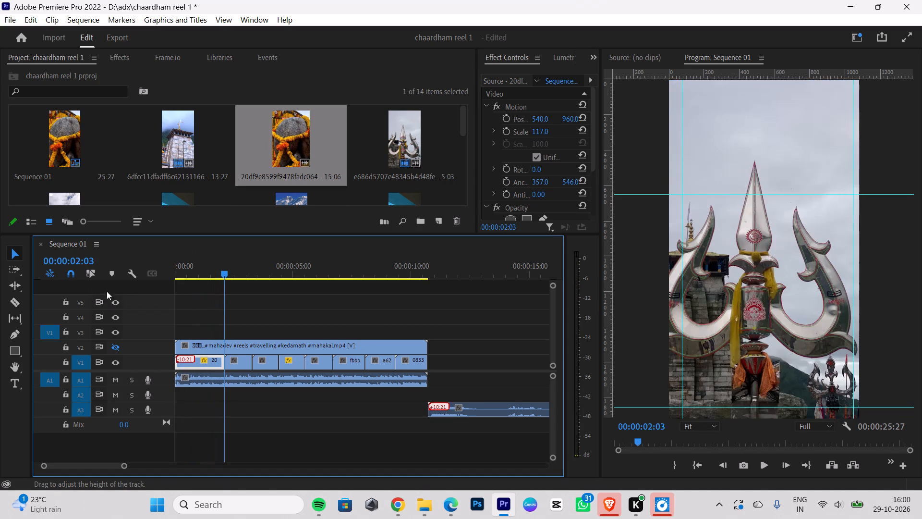
Pause the Spotify music playing in the background.
{"action": "left_click", "coordinate": [815, 507]}
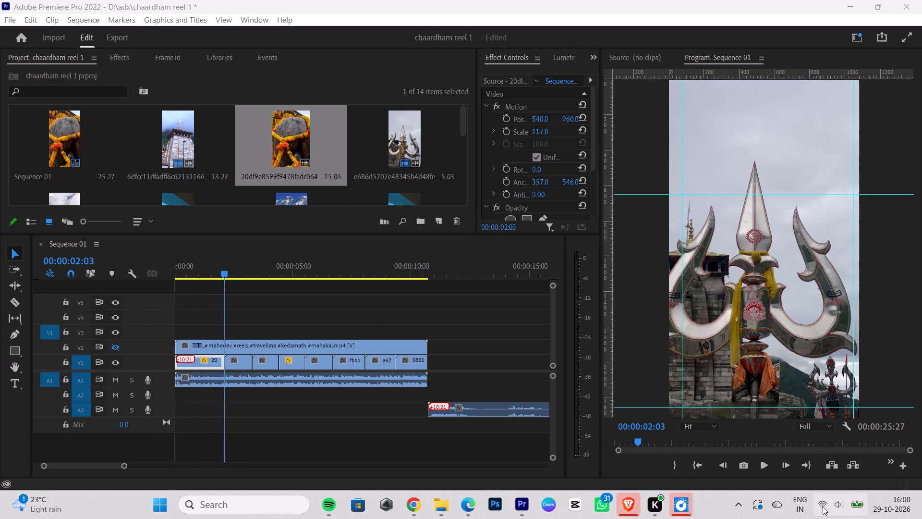
{"action": "left_click", "coordinate": [824, 507]}
{"action": "left_click", "coordinate": [810, 221]}
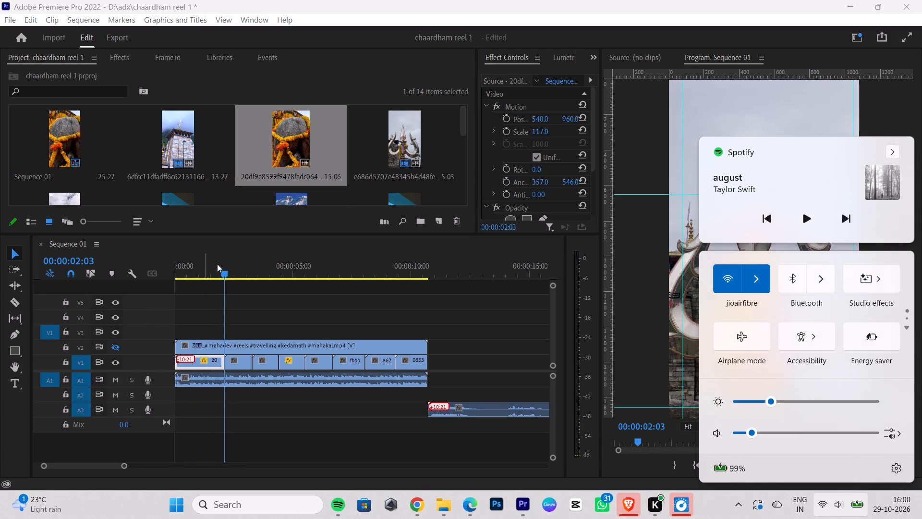
Replay the sequence opening to check the Nandi clip's motion and timing against the audio.
{"action": "left_click_drag", "start_coordinate": [220, 271], "coordinate": [49, 284]}
{"action": "key", "text": "space"}
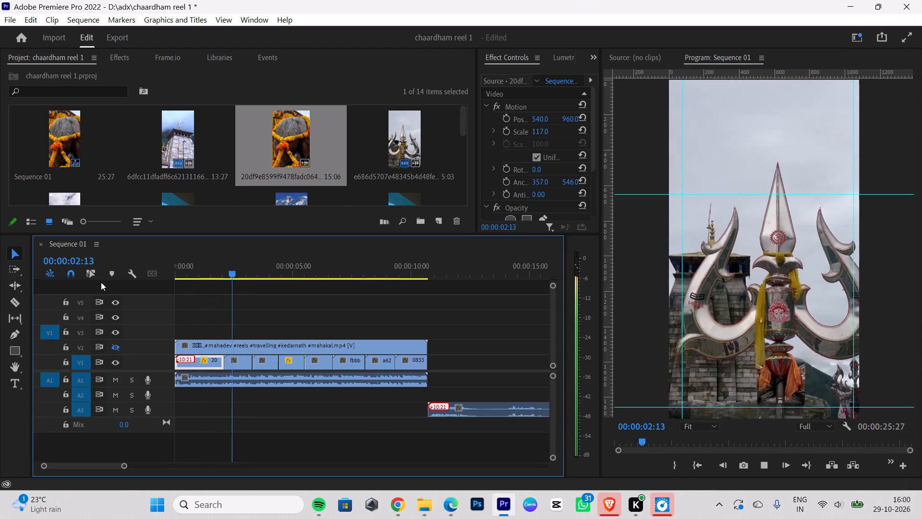
{"action": "key", "text": "space"}
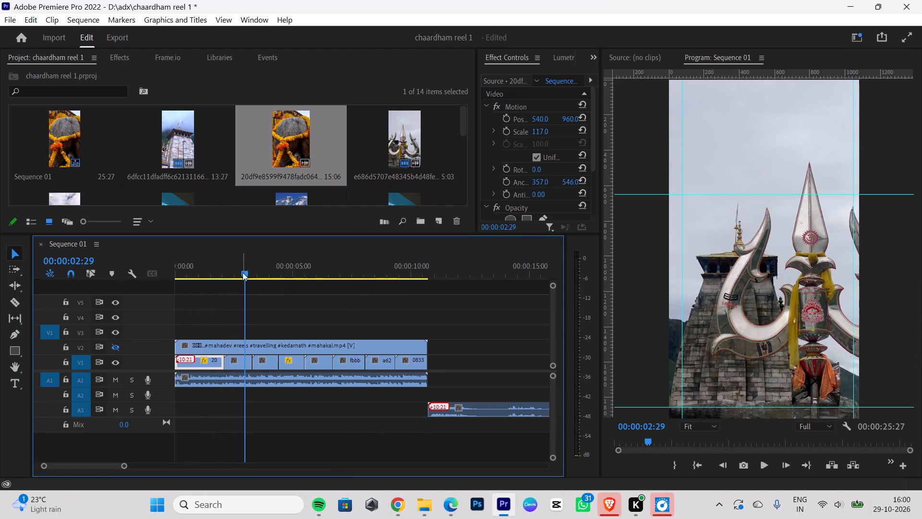
{"action": "left_click_drag", "start_coordinate": [240, 275], "coordinate": [0, 283]}
{"action": "key", "text": "space"}
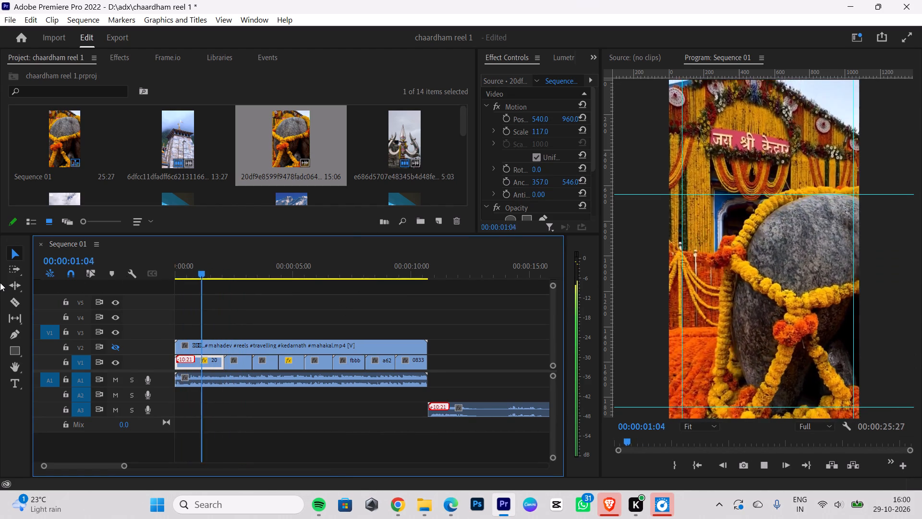
{"action": "key", "text": "space"}
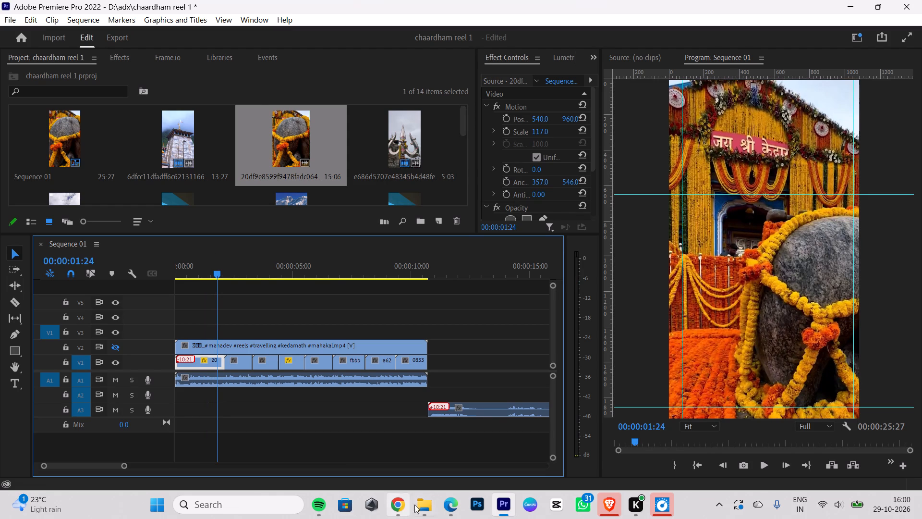
Look through the Downloads folder for other Kedarnath clips suitable for the reel.
{"action": "left_click", "coordinate": [422, 504]}
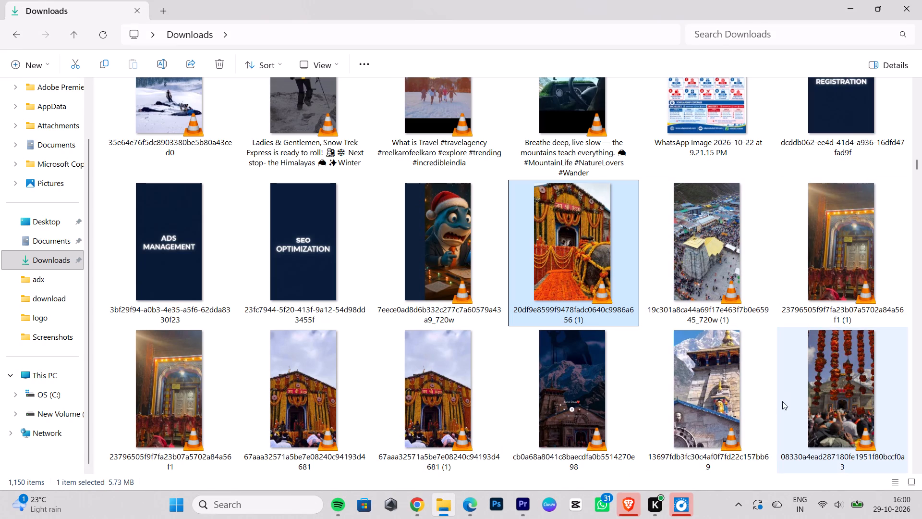
{"action": "scroll", "coordinate": [446, 396], "scroll_direction": "down", "scroll_amount": 1}
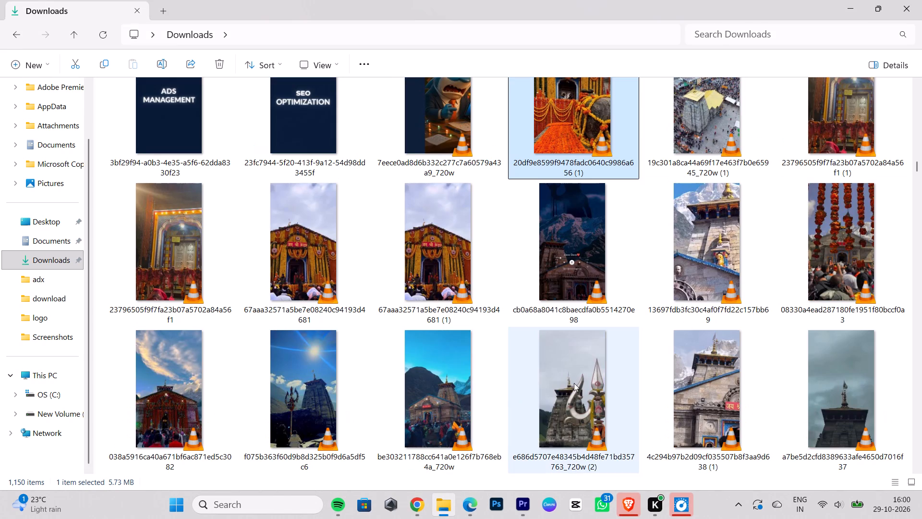
{"action": "scroll", "coordinate": [593, 399], "scroll_direction": "down", "scroll_amount": 2}
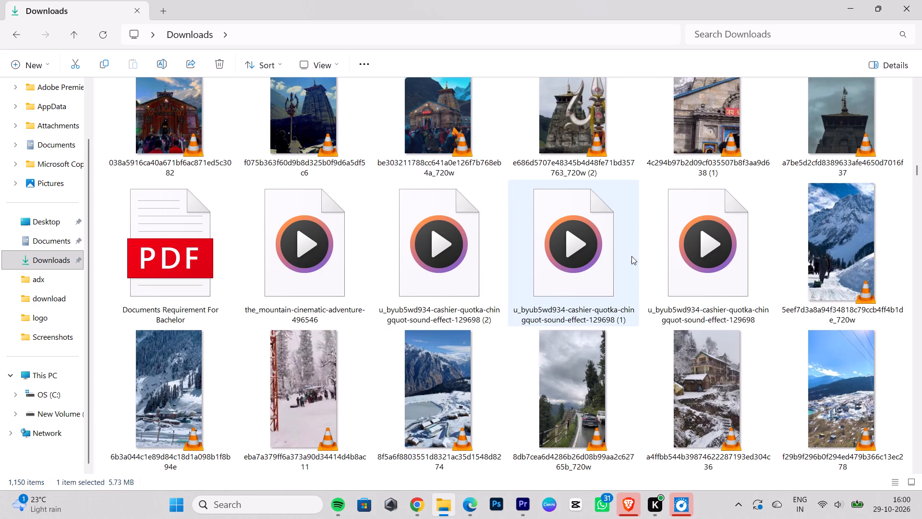
{"action": "scroll", "coordinate": [640, 271], "scroll_direction": "down", "scroll_amount": 1}
Switch back to Premiere Pro and make the V2 reference reel visible.
{"action": "left_click", "coordinate": [515, 514]}
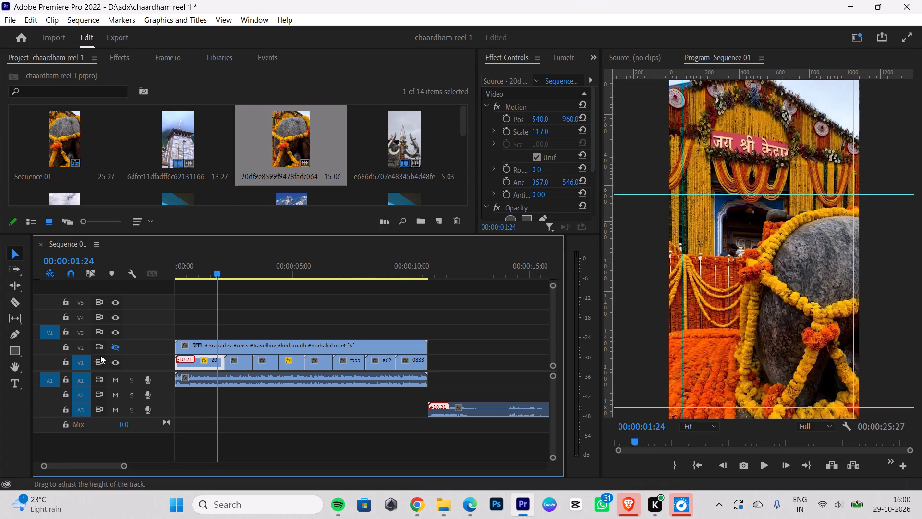
{"action": "left_click", "coordinate": [116, 349]}
Play the opening with the V2 reference reel overlaid to compare its first shot and caption with the Nandi clip.
{"action": "left_click_drag", "start_coordinate": [231, 272], "coordinate": [33, 278]}
{"action": "key", "text": "space"}
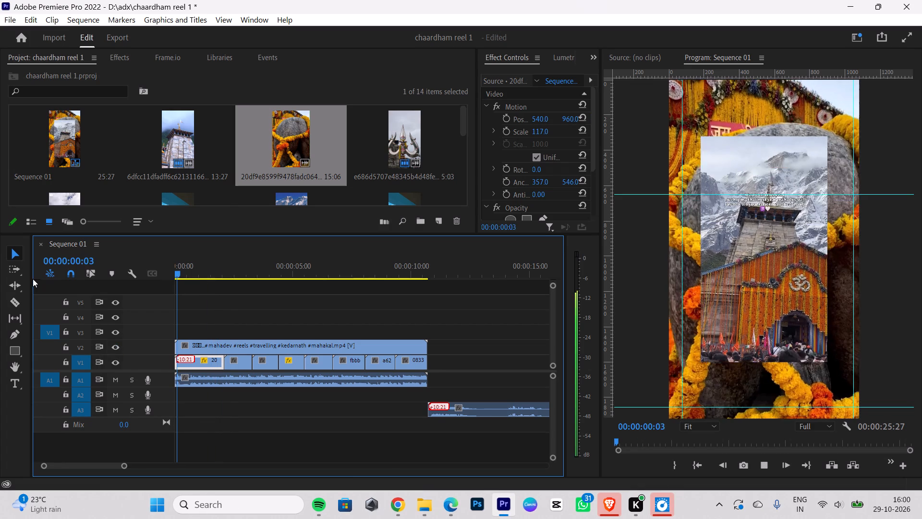
{"action": "key", "text": "space"}
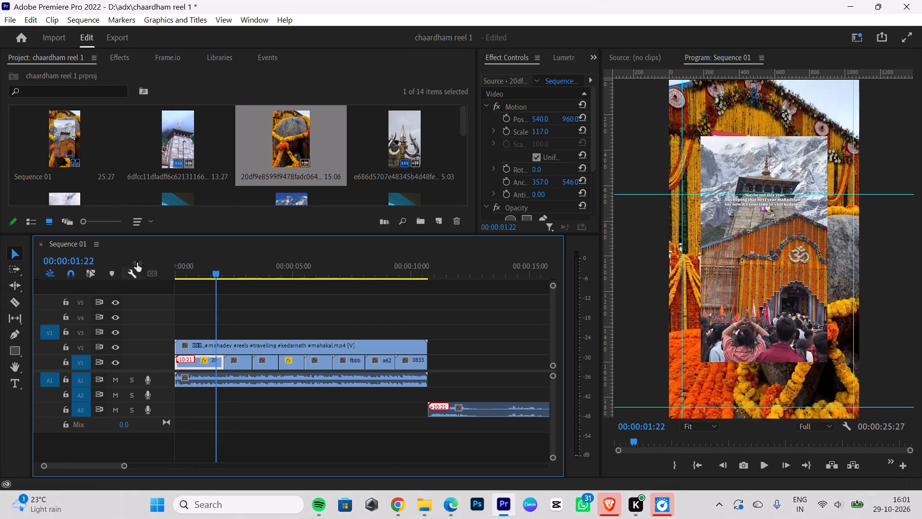
{"action": "left_click_drag", "start_coordinate": [208, 272], "coordinate": [59, 298]}
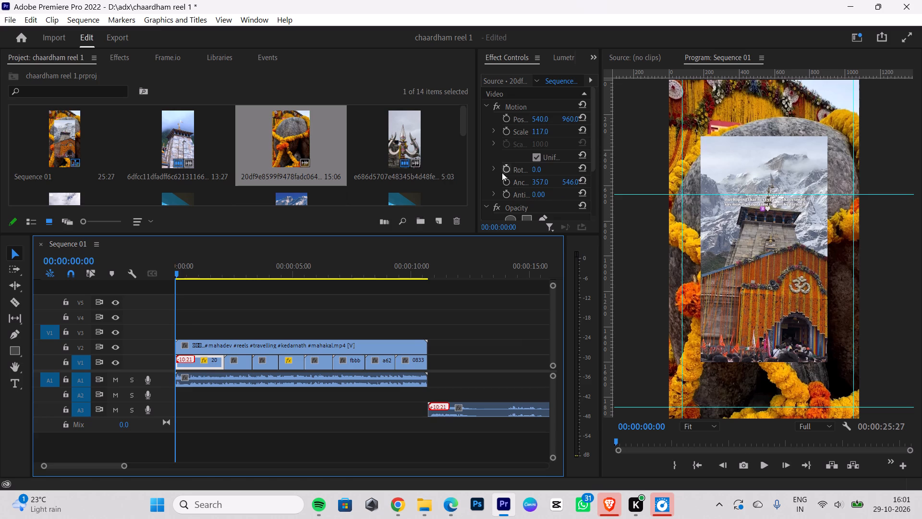
Set the V2 reference reel's position to 513, 1789 and its scale to 158 so its caption is readable in the lower frame.
{"action": "left_click", "coordinate": [226, 349]}
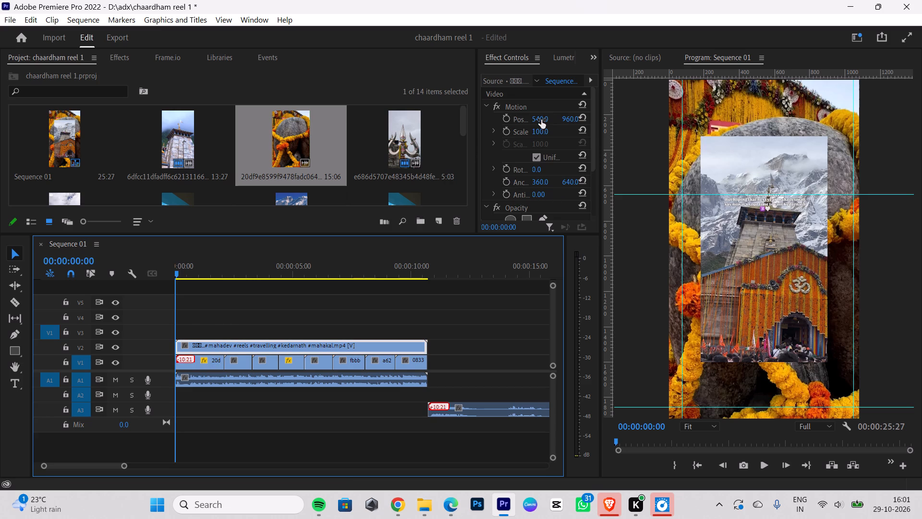
{"action": "left_click_drag", "start_coordinate": [541, 120], "coordinate": [630, 174]}
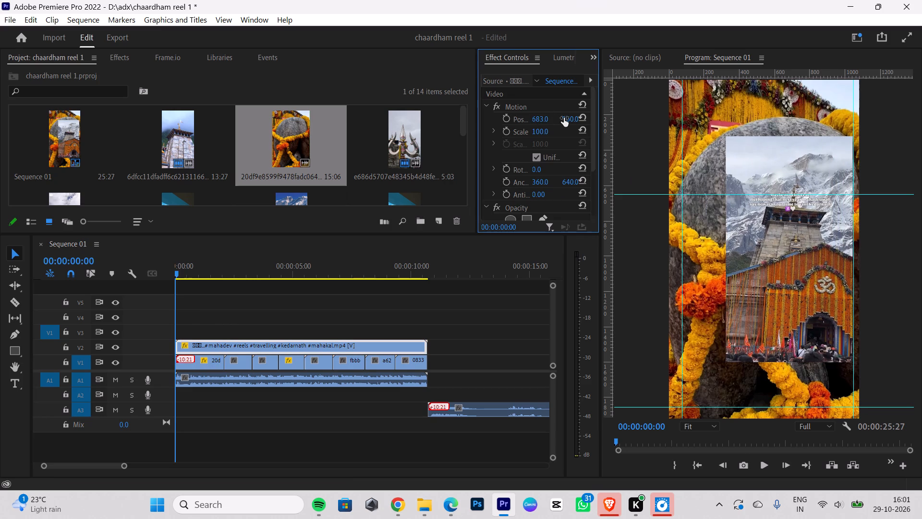
{"action": "left_click_drag", "start_coordinate": [565, 119], "coordinate": [598, 46]}
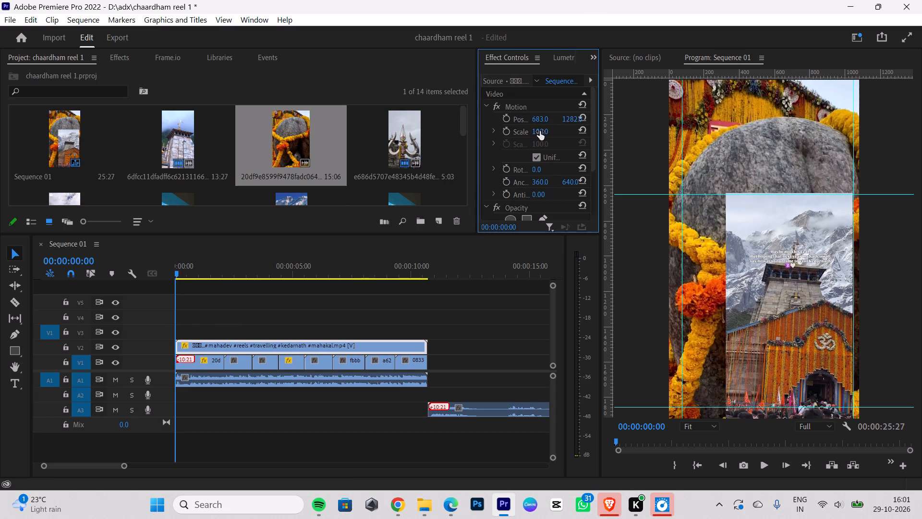
{"action": "left_click_drag", "start_coordinate": [540, 131], "coordinate": [577, 132]}
{"action": "left_click_drag", "start_coordinate": [544, 120], "coordinate": [519, 125]}
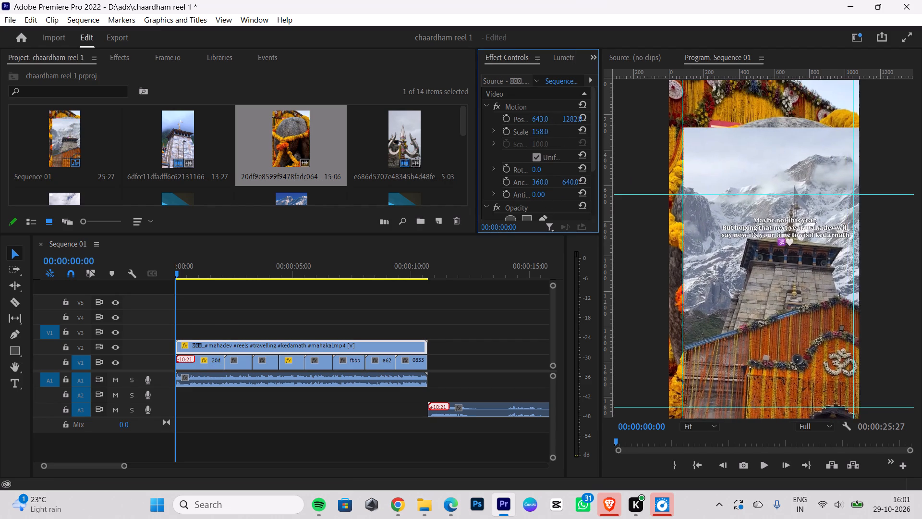
{"action": "left_click_drag", "start_coordinate": [519, 125], "coordinate": [444, 145]}
{"action": "left_click_drag", "start_coordinate": [571, 121], "coordinate": [589, 52]}
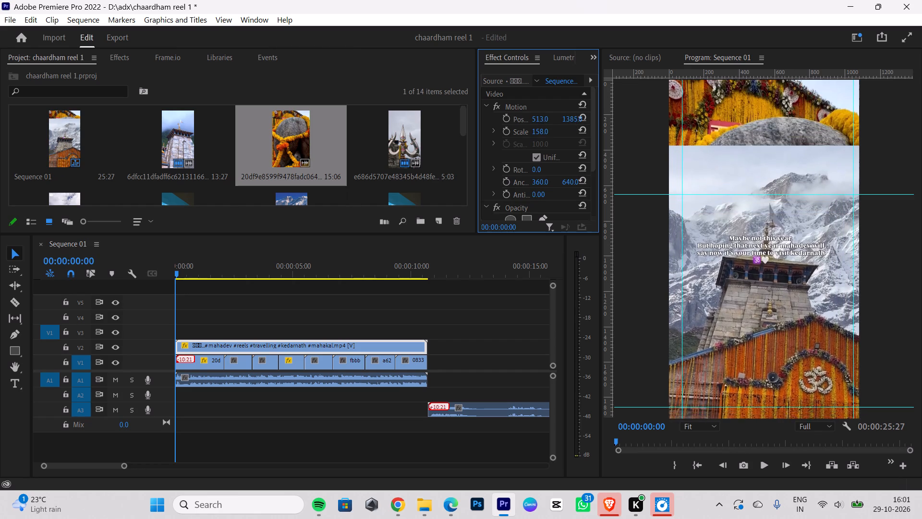
{"action": "left_click_drag", "start_coordinate": [589, 52], "coordinate": [594, 60]}
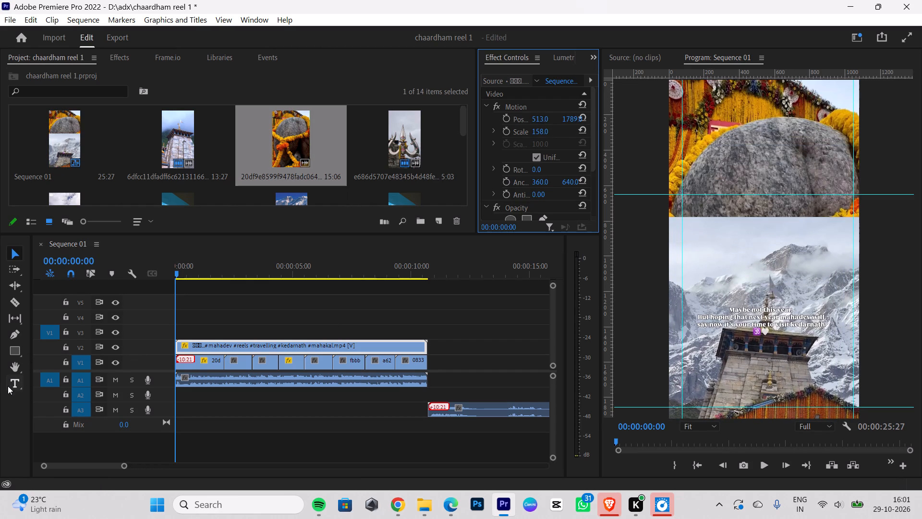
Add a text graphic reading "Maybe not this year." over the opening shot, just above the reference reel's upper edge.
{"action": "left_click", "coordinate": [10, 383]}
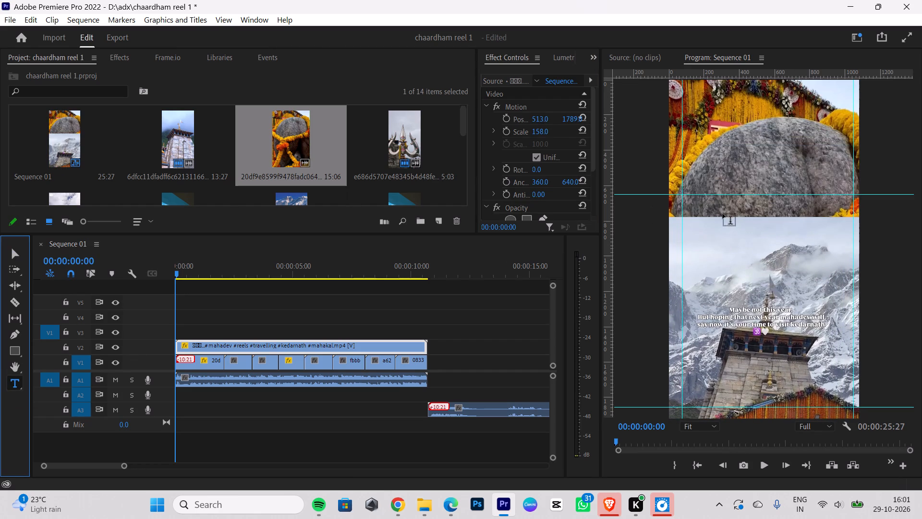
{"action": "left_click", "coordinate": [715, 215]}
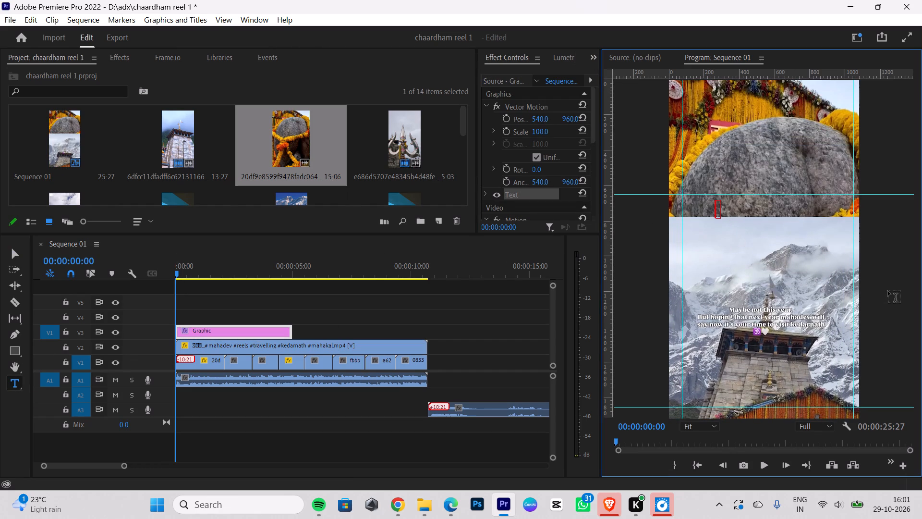
{"action": "type", "text": "aybe"}
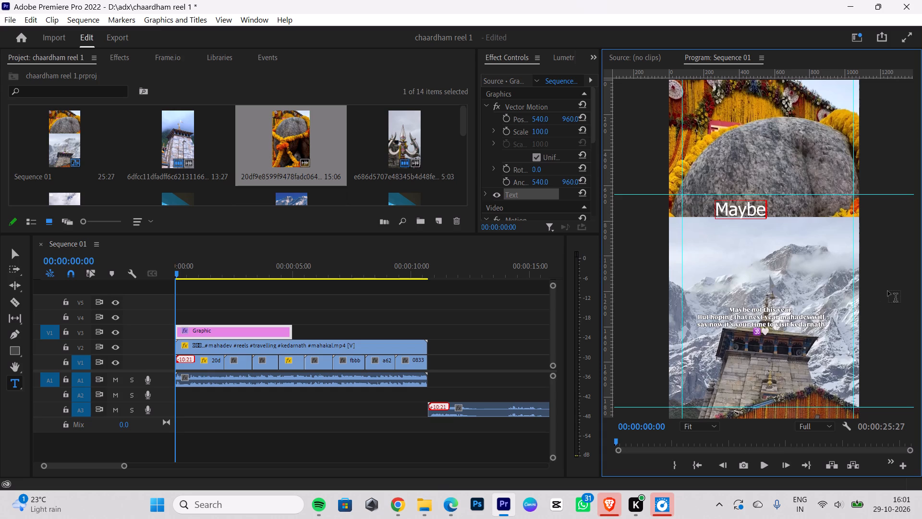
{"action": "key", "text": "space"}
{"action": "type", "text": "not"}
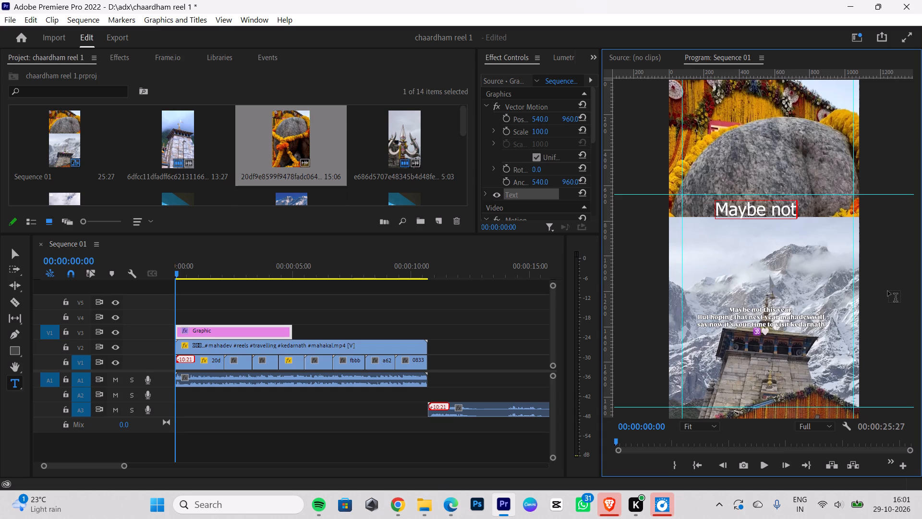
{"action": "key", "text": "space"}
{"action": "type", "text": "this year."}
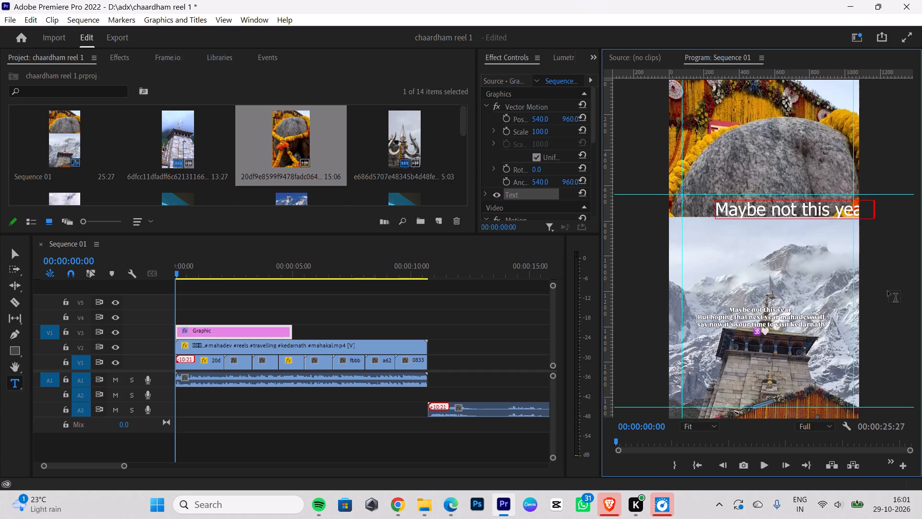
Reposition the "Maybe not this year." caption slightly up and toward the frame's centre.
{"action": "left_click", "coordinate": [10, 252]}
{"action": "left_click_drag", "start_coordinate": [832, 209], "coordinate": [825, 205]}
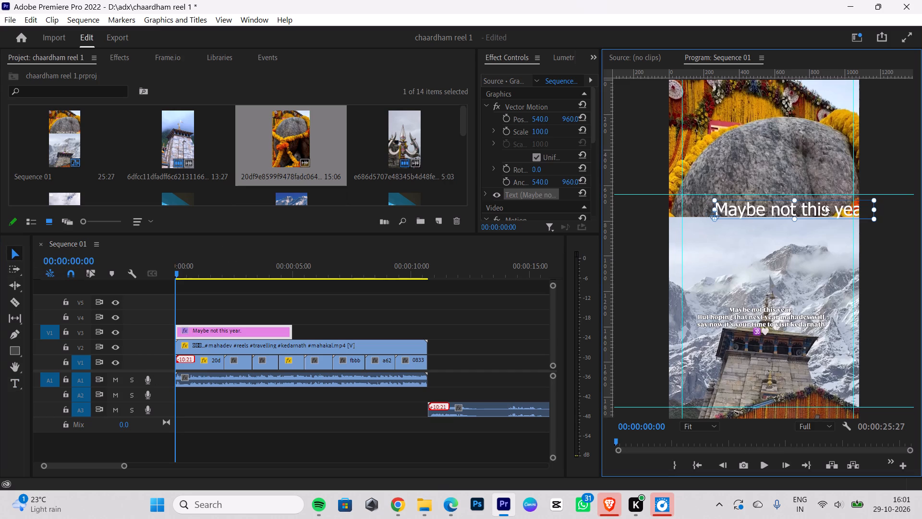
Move the "Maybe not this year." caption up onto the rock and centre it horizontally in the frame.
{"action": "left_click_drag", "start_coordinate": [825, 205], "coordinate": [805, 159]}
{"action": "left_click_drag", "start_coordinate": [846, 160], "coordinate": [833, 160]}
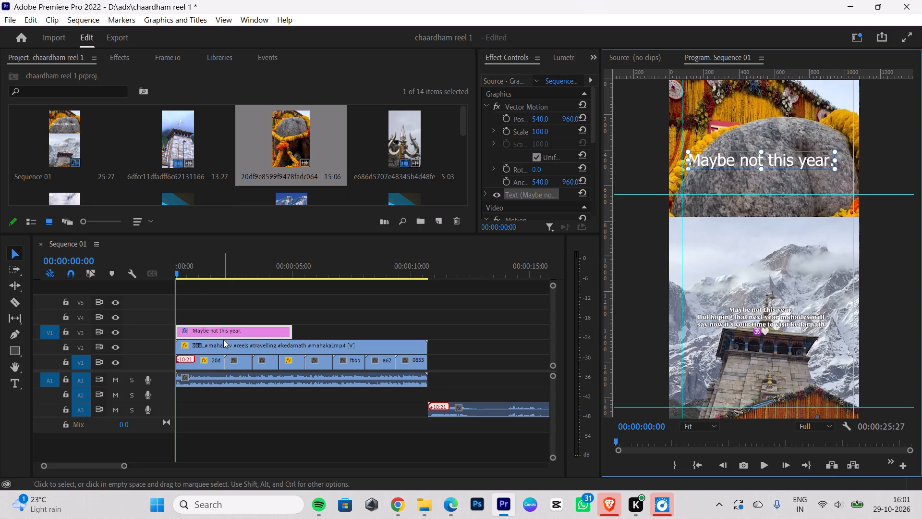
Duplicate the "Maybe not this year." caption clip and place the copy on V4 at the sequence start.
{"action": "left_click", "coordinate": [228, 333]}
{"action": "key", "text": "ctrl+c"}
{"action": "key", "text": "ctrl+v"}
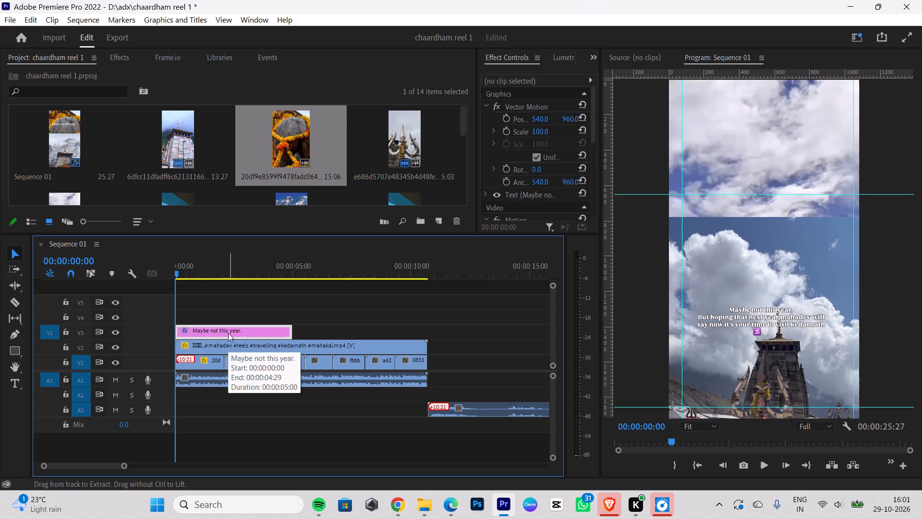
{"action": "key", "text": "ctrl+v"}
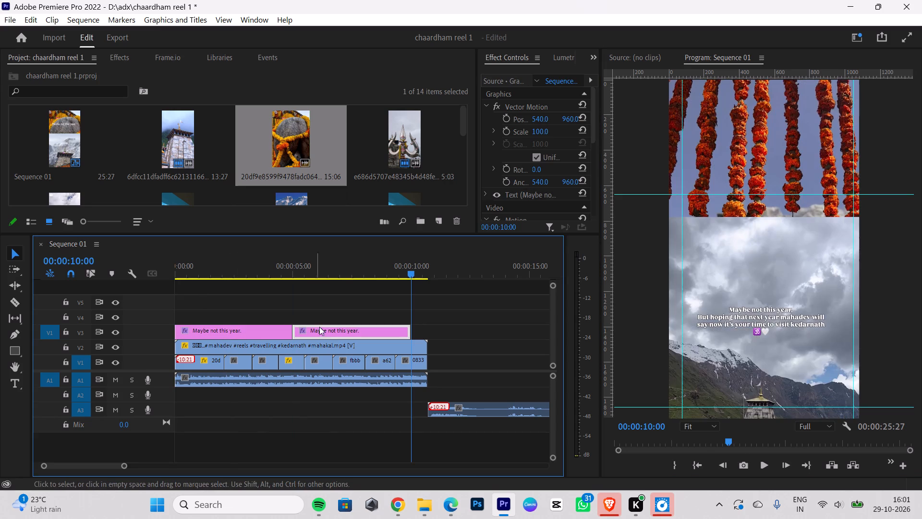
{"action": "left_click_drag", "start_coordinate": [325, 331], "coordinate": [215, 313]}
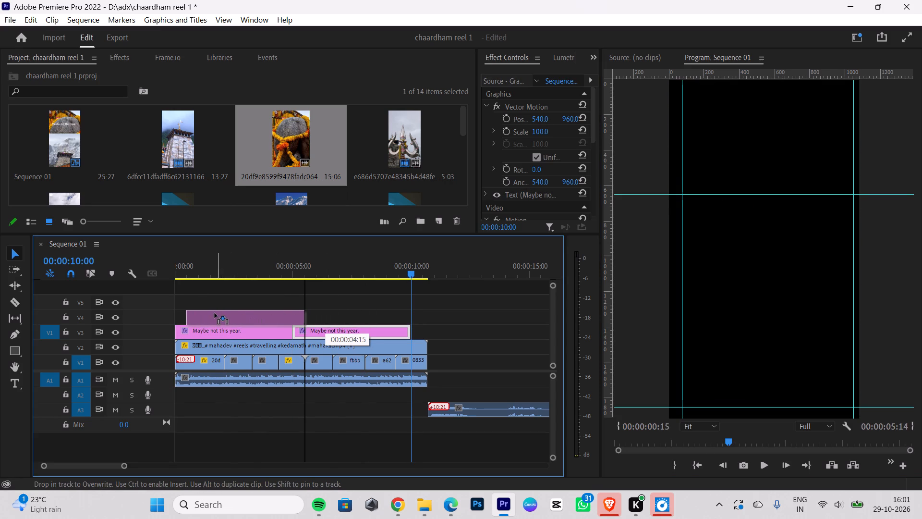
{"action": "left_click_drag", "start_coordinate": [215, 313], "coordinate": [210, 313]}
At 00:00:01:06, move the V4 caption copy below the original so the two lines sit apart.
{"action": "left_click_drag", "start_coordinate": [414, 269], "coordinate": [257, 279]}
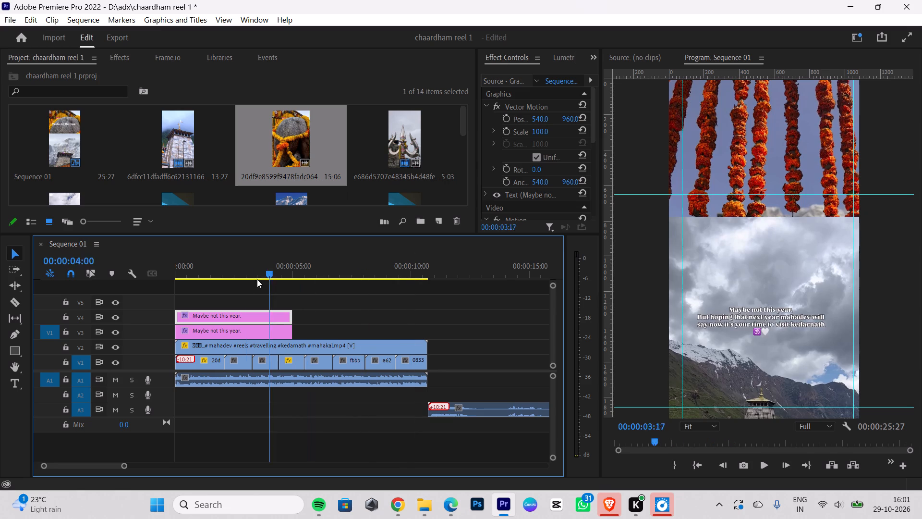
{"action": "left_click_drag", "start_coordinate": [257, 279], "coordinate": [204, 280]}
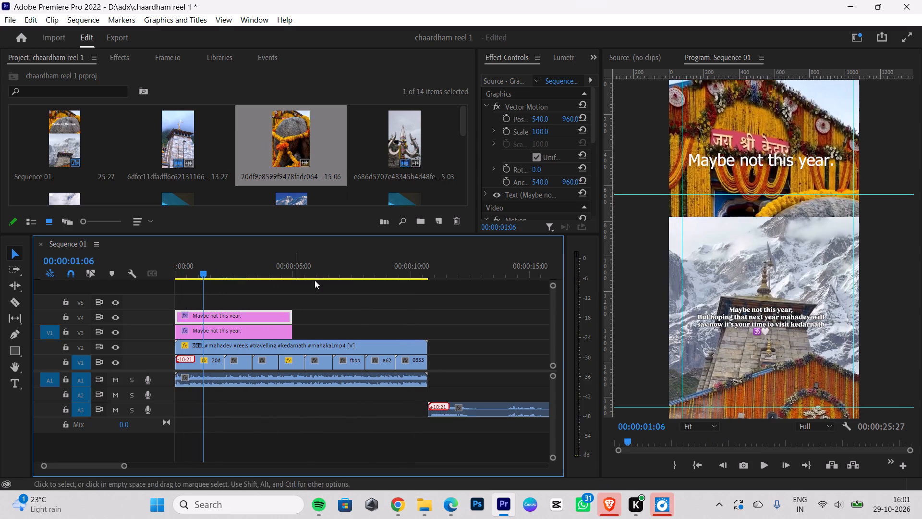
{"action": "left_click", "coordinate": [746, 159]}
{"action": "key", "text": "ctrl+c"}
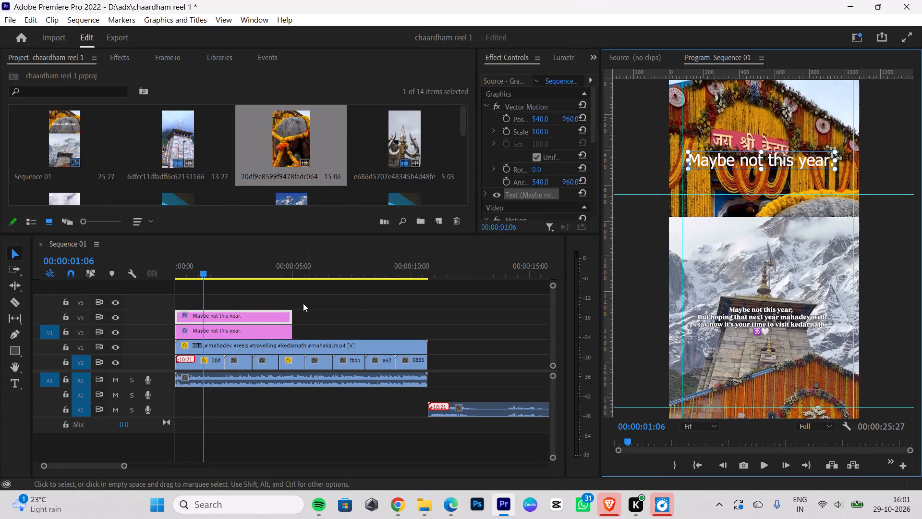
{"action": "left_click", "coordinate": [273, 315]}
{"action": "left_click_drag", "start_coordinate": [790, 159], "coordinate": [789, 163]}
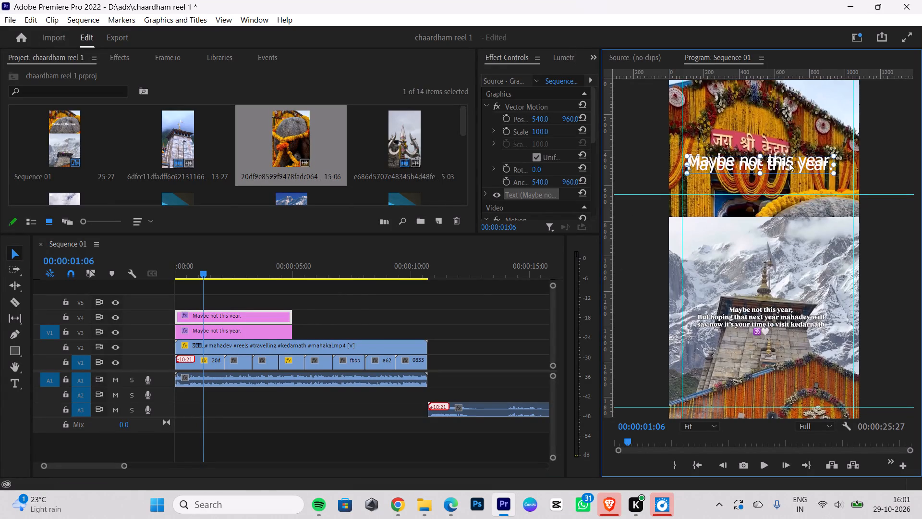
{"action": "left_click_drag", "start_coordinate": [789, 163], "coordinate": [798, 195]}
{"action": "left_click", "coordinate": [787, 163]}
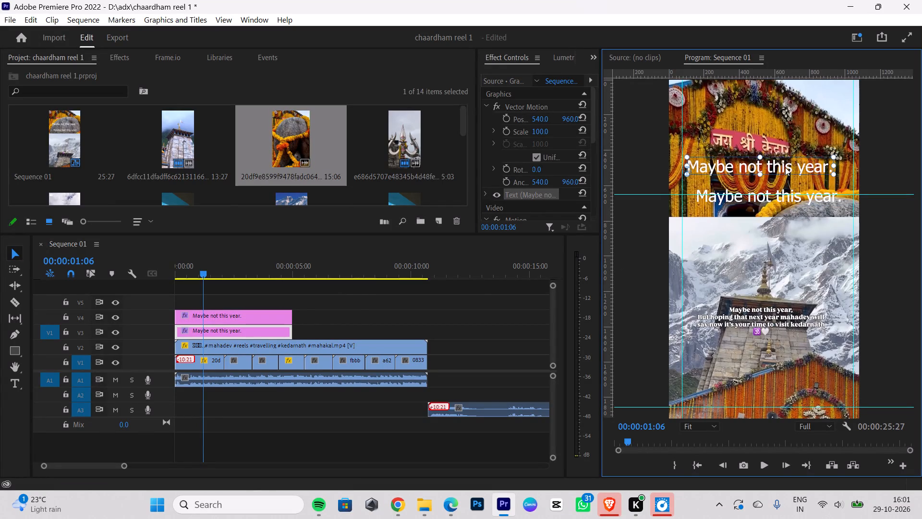
Replace the V4 caption's text with "But hoping that next year mahadev will say now it's your time to visit kedarnath".
{"action": "double_click", "coordinate": [771, 198]}
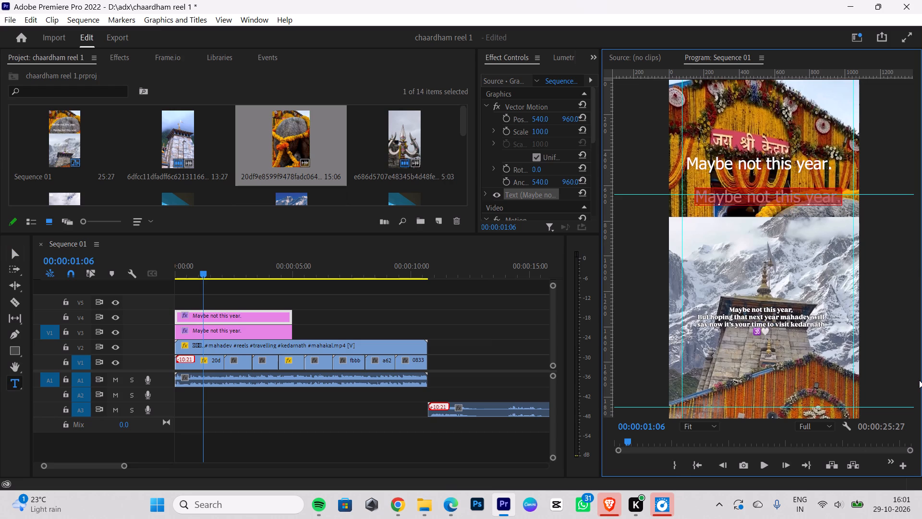
{"action": "key", "text": "BackSpace"}
{"action": "key", "text": "b"}
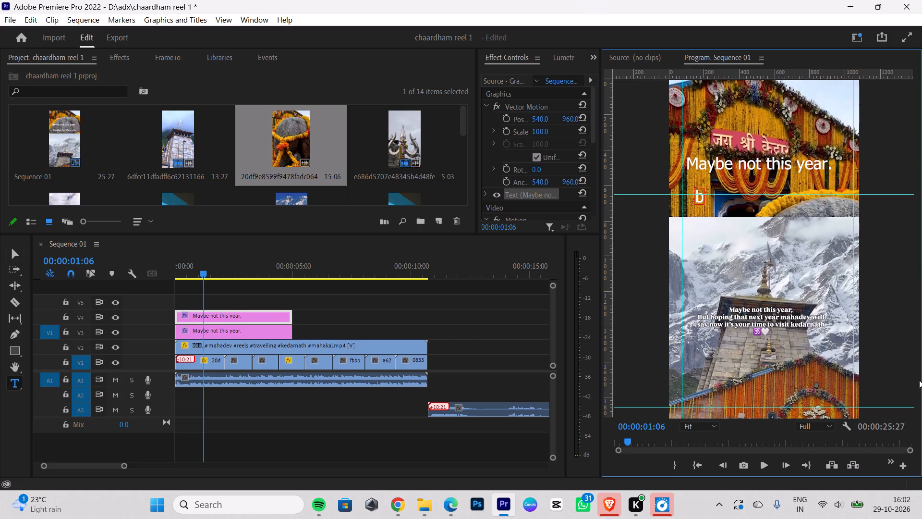
{"action": "key", "text": "BackSpace"}
{"action": "key", "text": "b"}
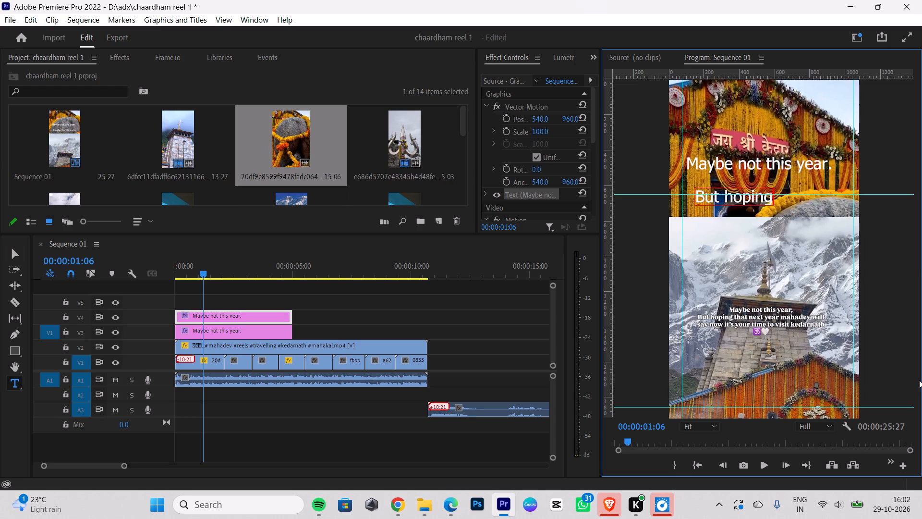
{"action": "key", "text": "space"}
{"action": "type", "text": "that next year"}
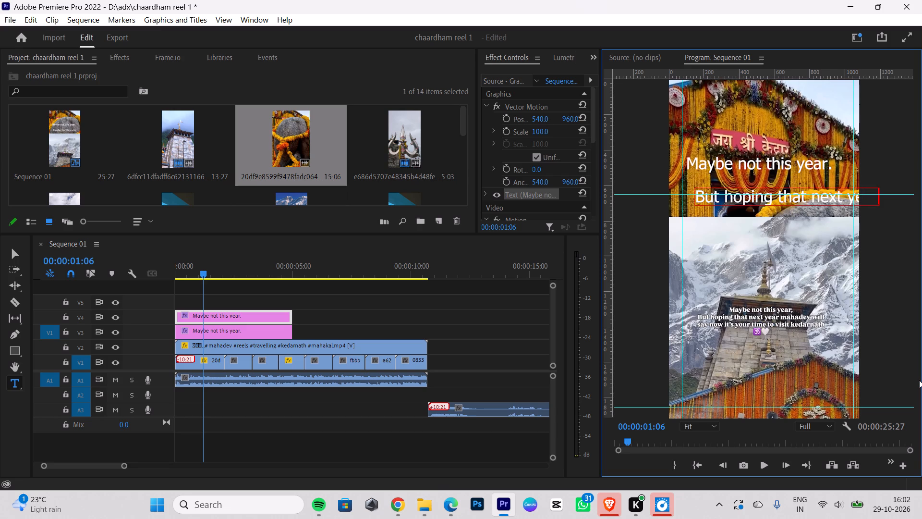
{"action": "key", "text": "space"}
{"action": "type", "text": "mahadev will"}
{"action": "key", "text": "space"}
{"action": "type", "text": "say now it"}
{"action": "type", "text": "'s"}
{"action": "key", "text": "space"}
{"action": "type", "text": "your time"}
{"action": "key", "text": "space"}
{"action": "type", "text": "to visit"}
{"action": "key", "text": "space"}
{"action": "type", "text": "kedarnath"}
{"action": "left_click", "coordinate": [12, 251]}
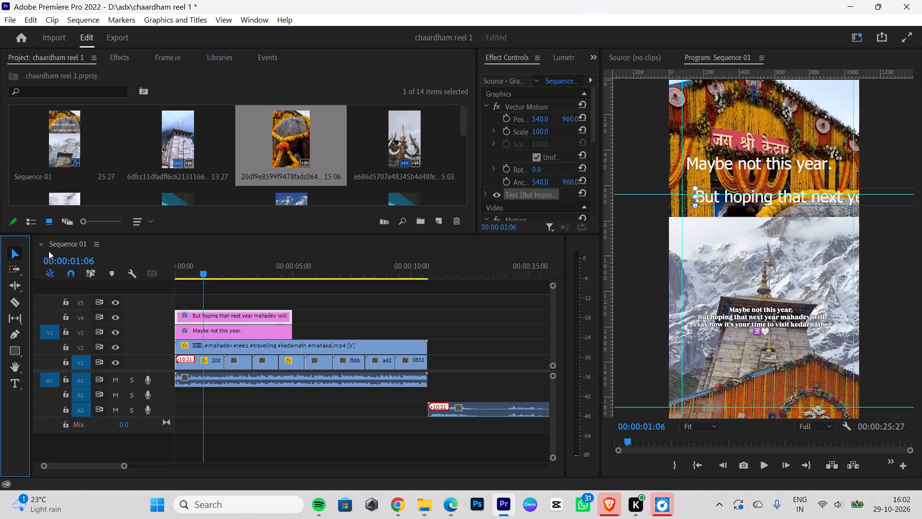
Shift the long V4 caption to reach its middle and break it into two lines after "mahadev will".
{"action": "left_click_drag", "start_coordinate": [812, 202], "coordinate": [751, 205]}
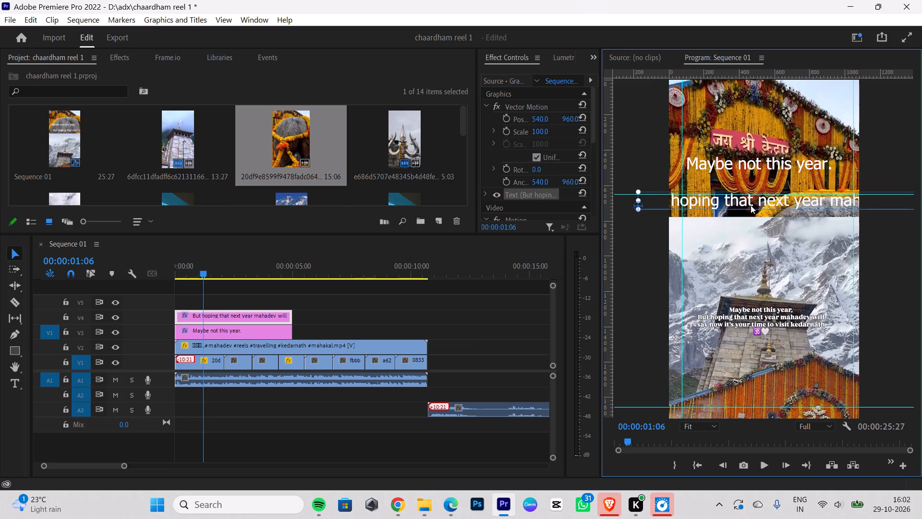
{"action": "left_click_drag", "start_coordinate": [751, 205], "coordinate": [560, 213]}
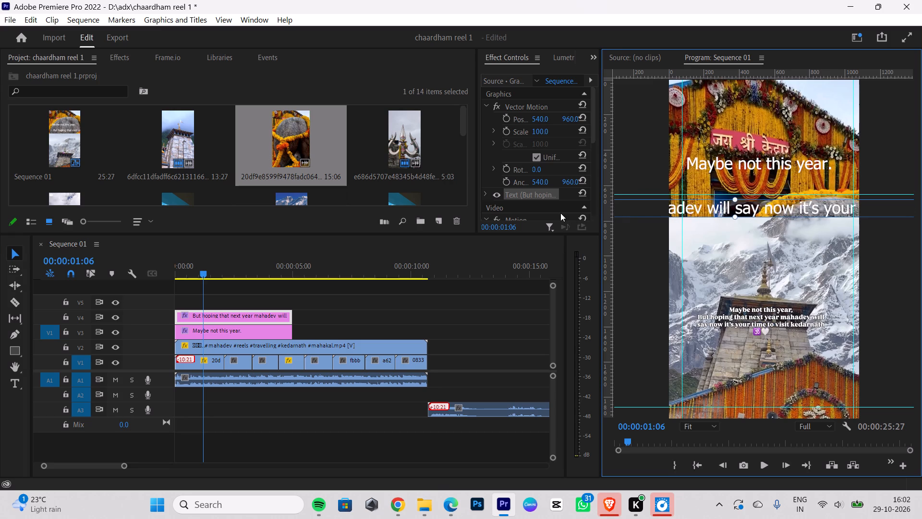
{"action": "left_click_drag", "start_coordinate": [560, 213], "coordinate": [466, 218]}
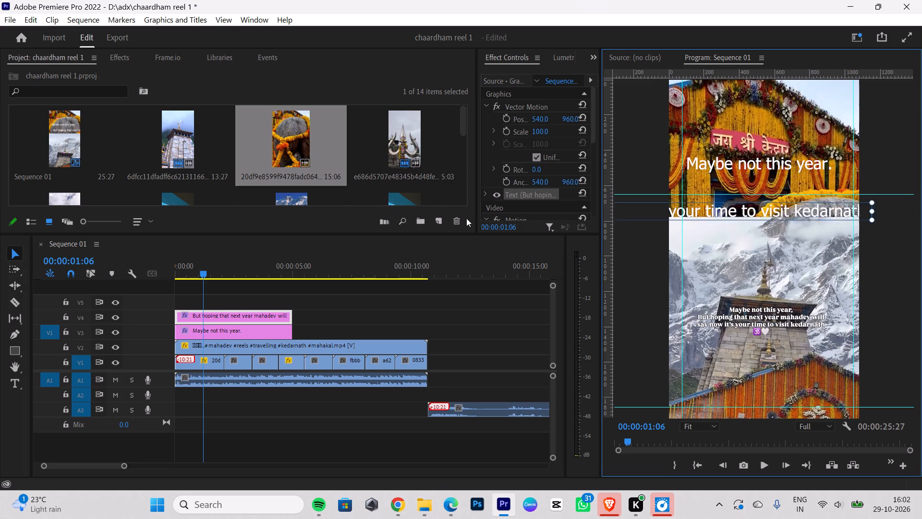
{"action": "left_click_drag", "start_coordinate": [466, 218], "coordinate": [677, 243]}
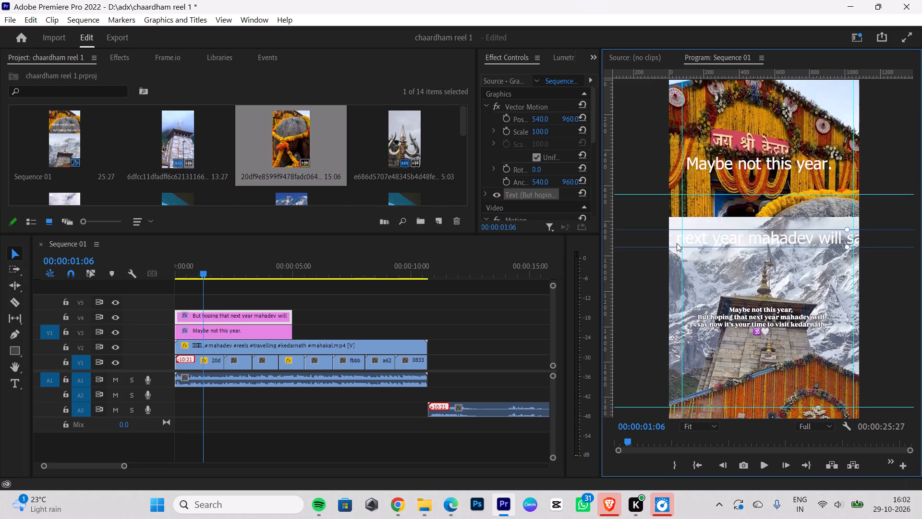
{"action": "left_click_drag", "start_coordinate": [677, 243], "coordinate": [652, 241]}
{"action": "double_click", "coordinate": [813, 238]}
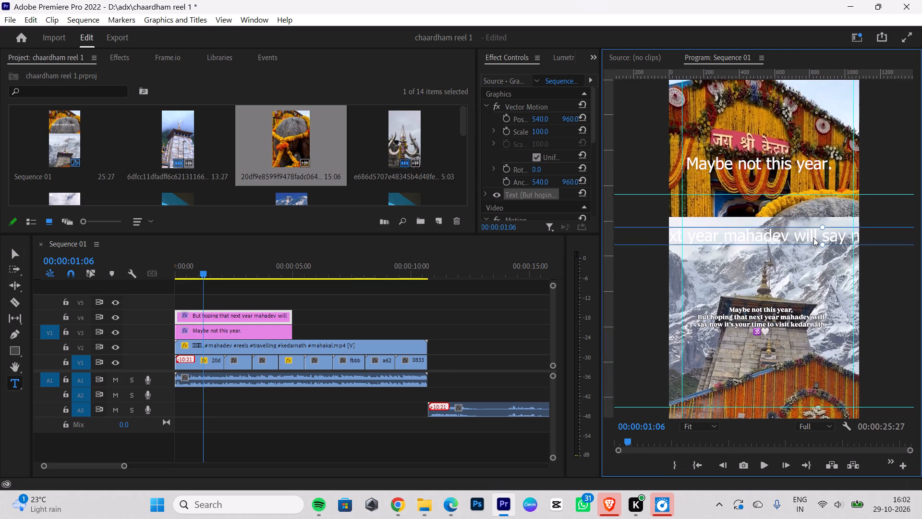
{"action": "left_click", "coordinate": [820, 234]}
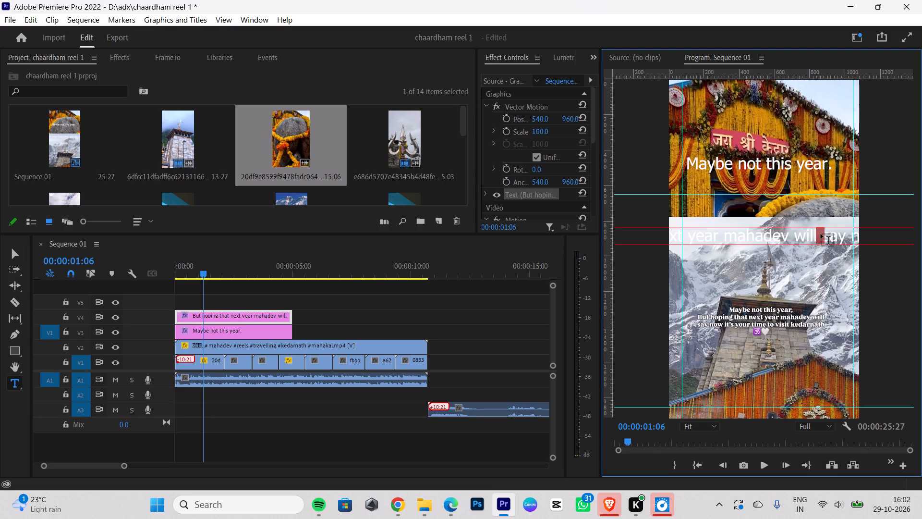
{"action": "key", "text": "Return"}
{"action": "left_click", "coordinate": [19, 257]}
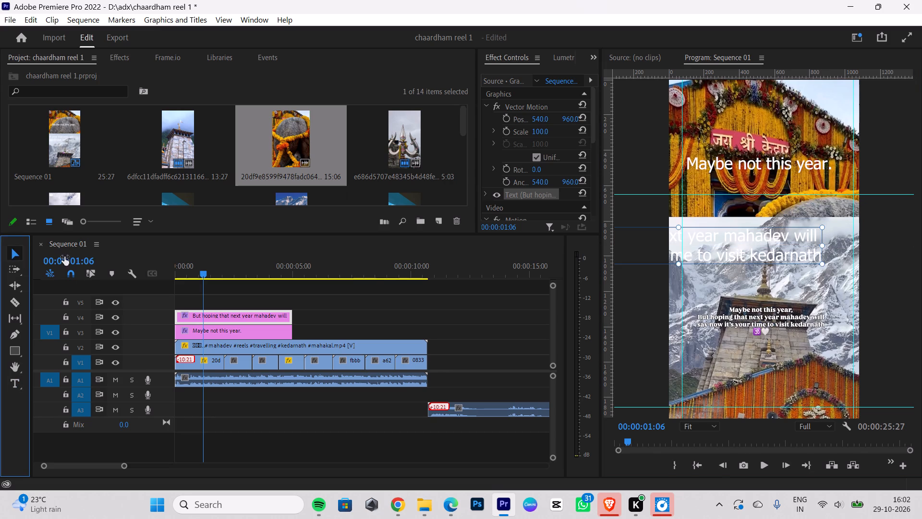
Shrink the two-line caption to about the frame's width and place it near the bottom of the video frame.
{"action": "left_click_drag", "start_coordinate": [823, 245], "coordinate": [747, 247]}
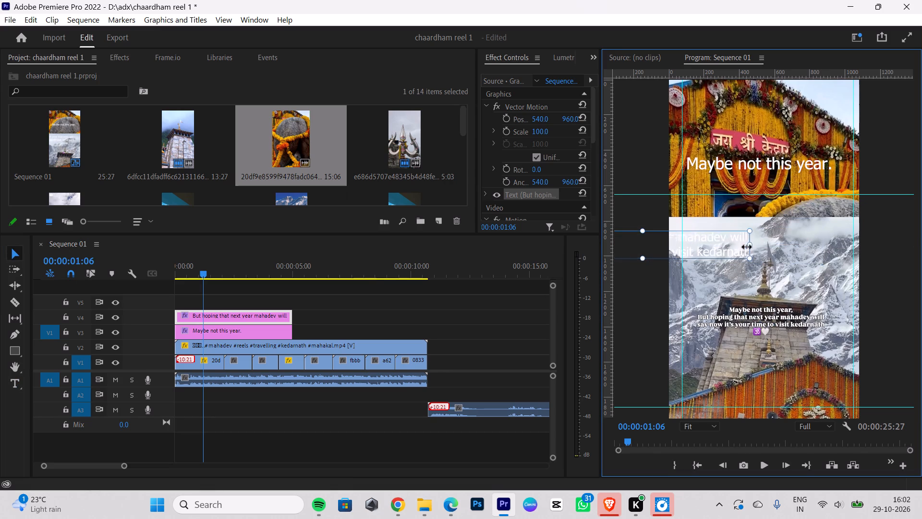
{"action": "left_click_drag", "start_coordinate": [747, 247], "coordinate": [725, 247]}
{"action": "left_click_drag", "start_coordinate": [694, 245], "coordinate": [827, 285]}
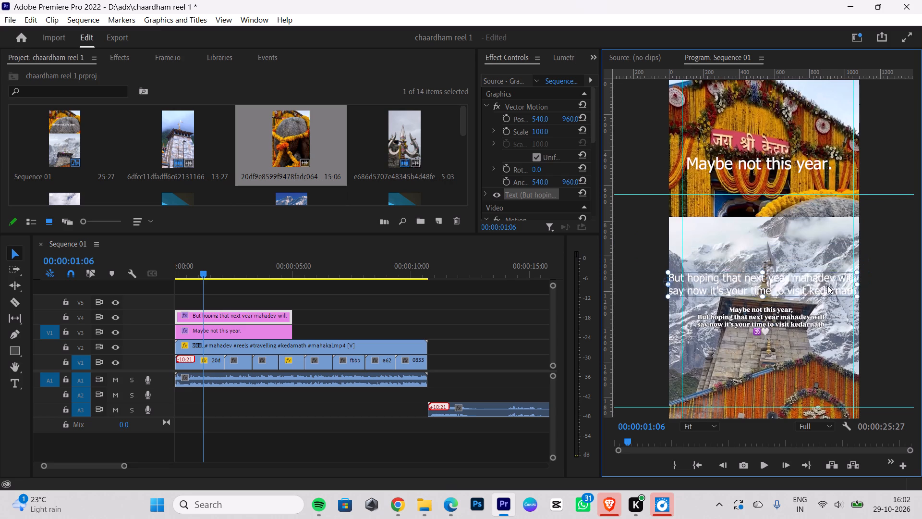
{"action": "left_click_drag", "start_coordinate": [827, 285], "coordinate": [829, 380]}
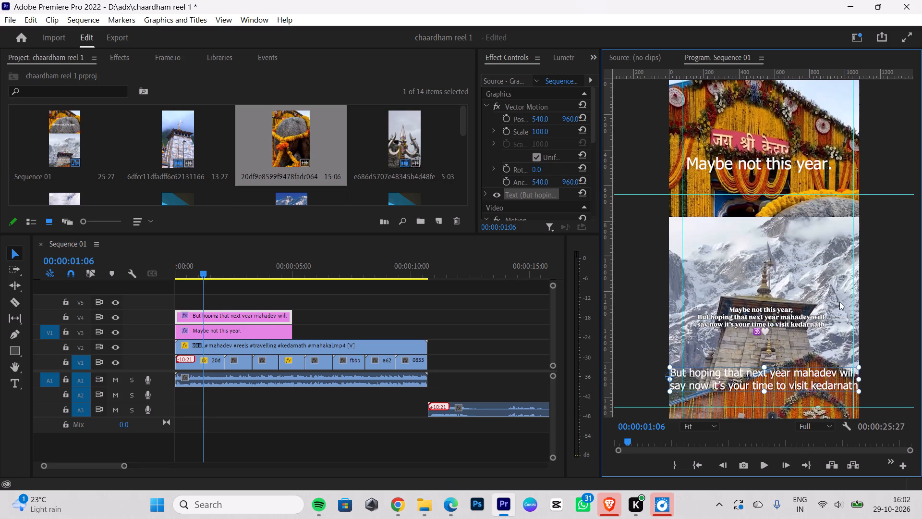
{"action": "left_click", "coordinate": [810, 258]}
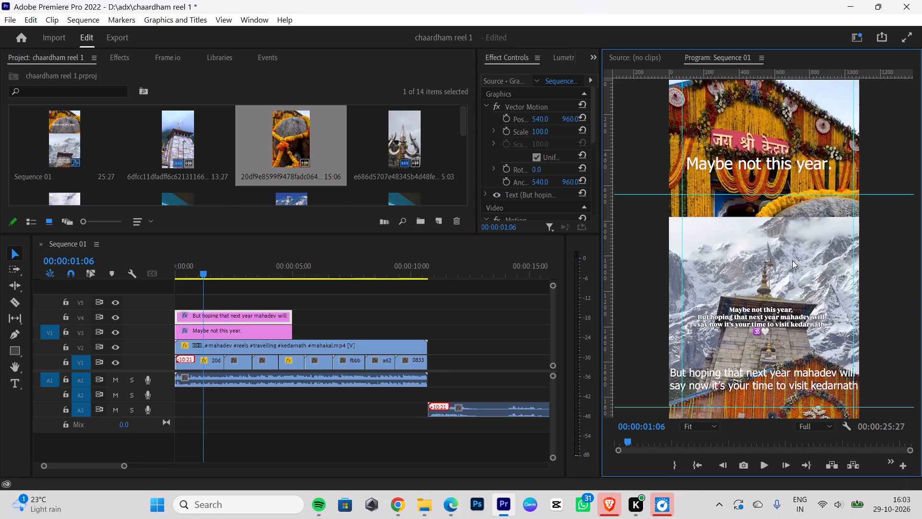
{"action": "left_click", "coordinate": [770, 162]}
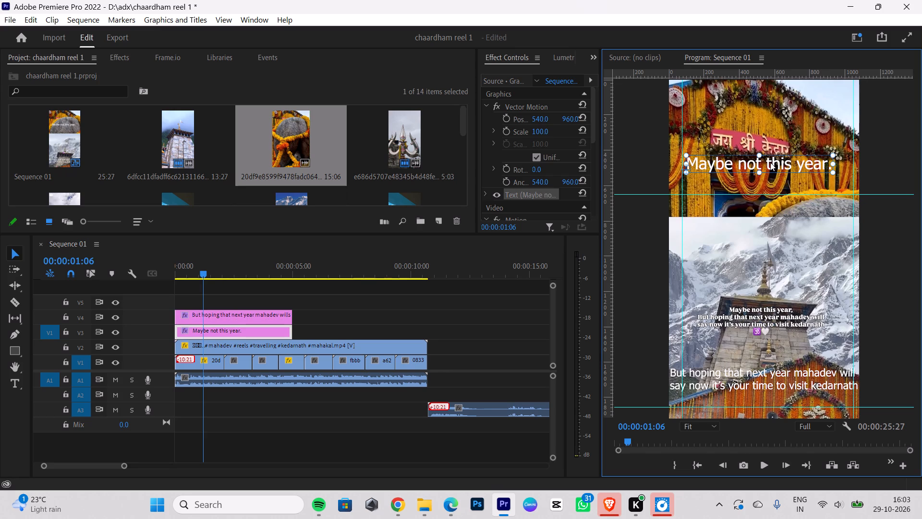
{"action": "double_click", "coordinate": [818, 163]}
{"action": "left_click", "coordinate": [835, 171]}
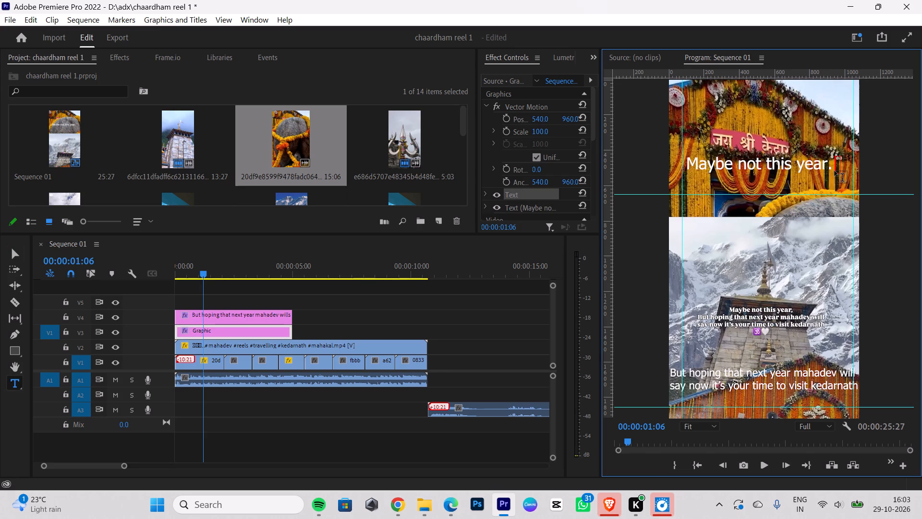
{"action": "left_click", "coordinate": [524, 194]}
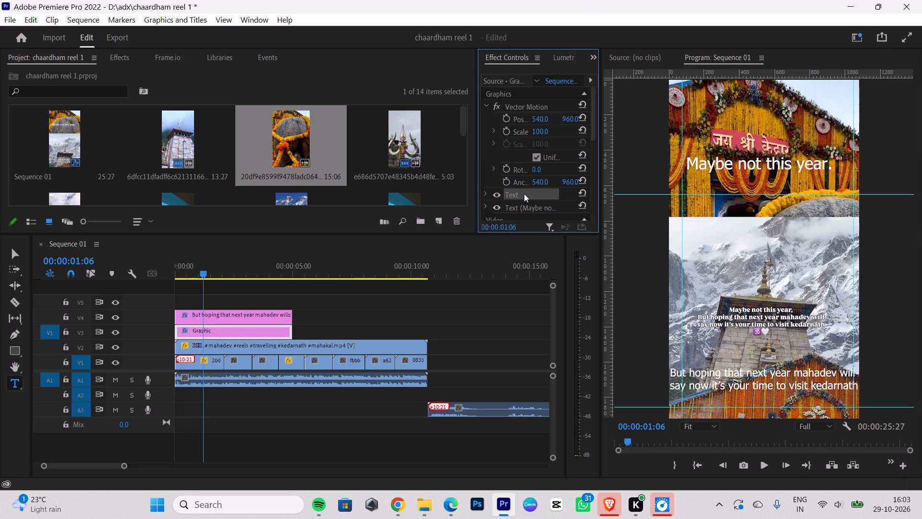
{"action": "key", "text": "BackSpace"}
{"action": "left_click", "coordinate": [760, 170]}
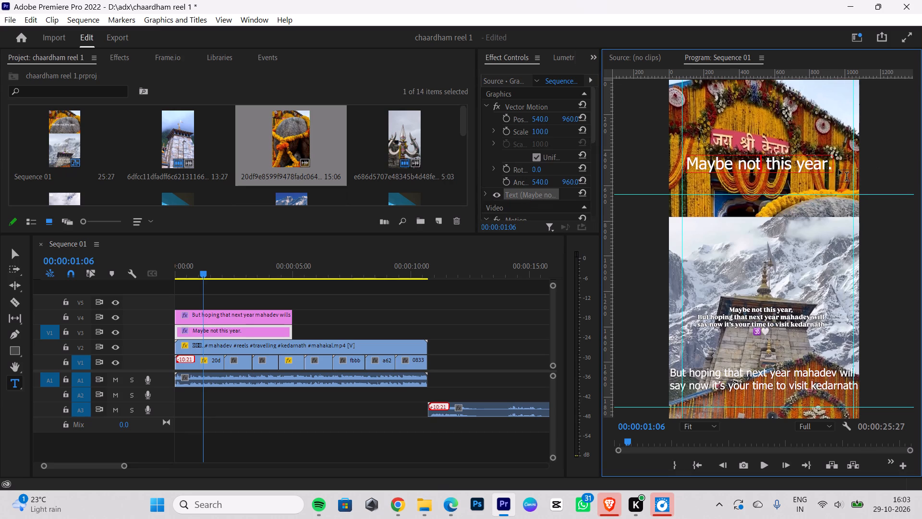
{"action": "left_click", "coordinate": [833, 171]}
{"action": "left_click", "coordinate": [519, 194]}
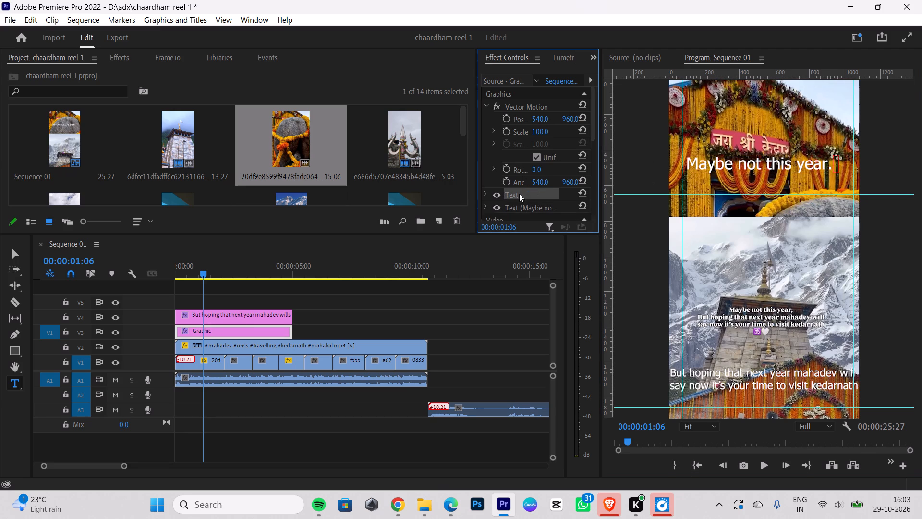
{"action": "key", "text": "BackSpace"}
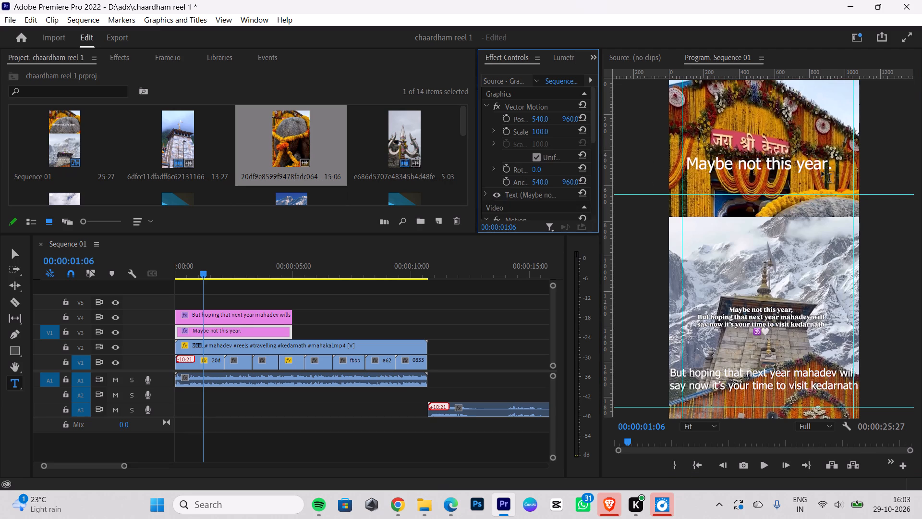
Replace the full stop at the end of the V3 caption "Maybe not this year" with a comma.
{"action": "left_click", "coordinate": [820, 168]}
{"action": "left_click_drag", "start_coordinate": [825, 168], "coordinate": [830, 168]}
{"action": "key", "text": "BackSpace"}
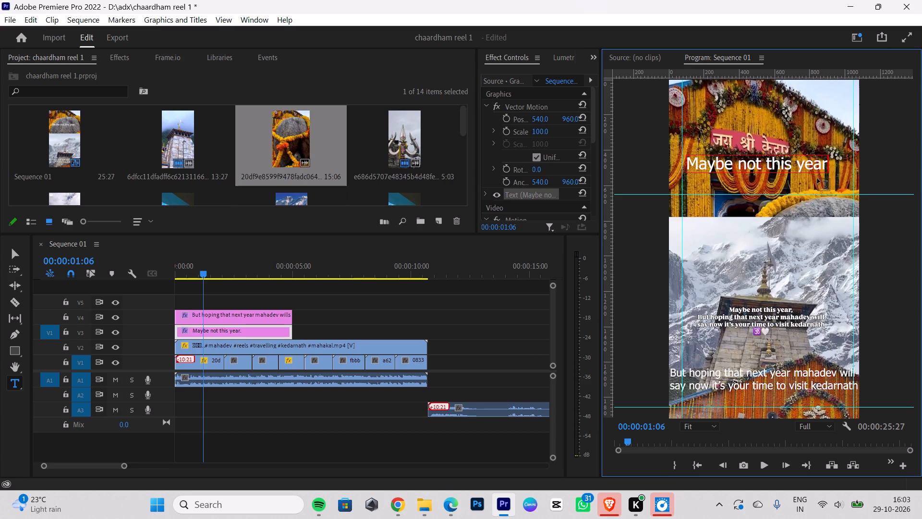
{"action": "key", "text": "shift+less"}
{"action": "key", "text": "BackSpace"}
{"action": "key", "text": "comma"}
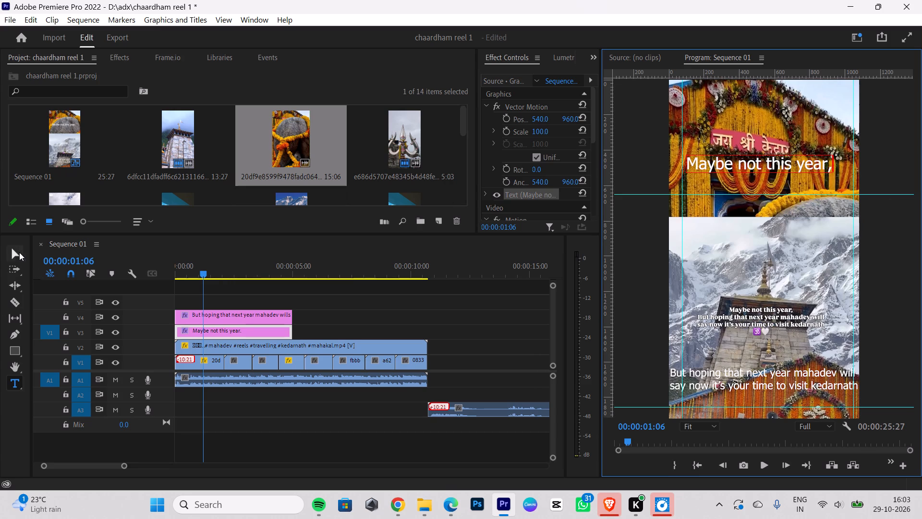
{"action": "left_click", "coordinate": [17, 250]}
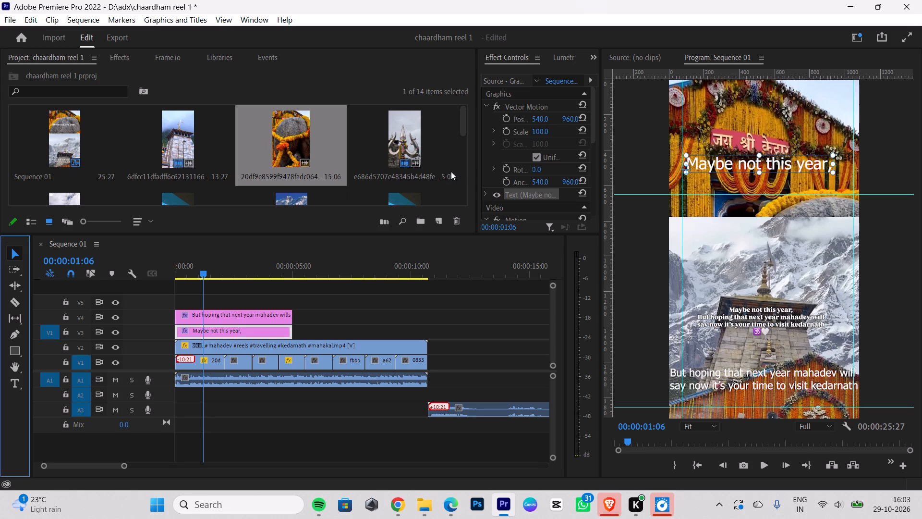
Widen the Effect Controls area and set the V3 caption's font to Times New Roman.
{"action": "left_click_drag", "start_coordinate": [476, 163], "coordinate": [365, 161]}
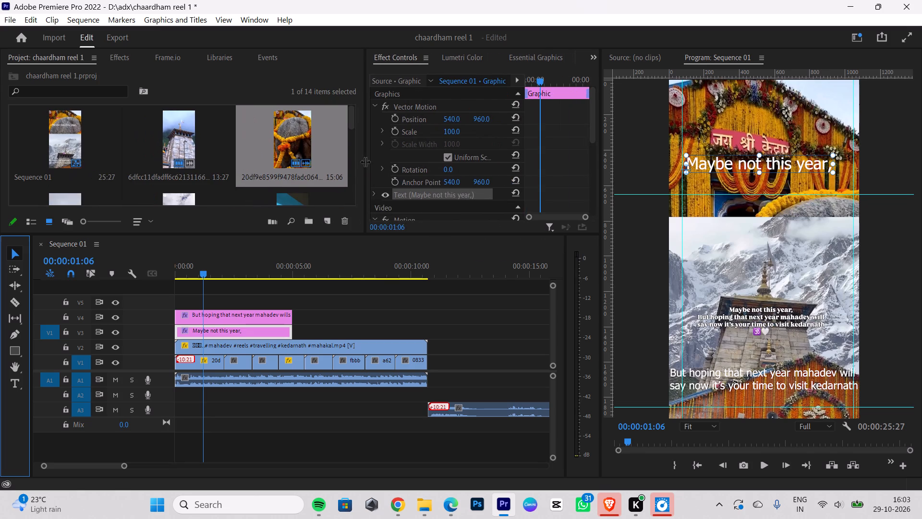
{"action": "left_click_drag", "start_coordinate": [365, 161], "coordinate": [356, 161]}
{"action": "scroll", "coordinate": [398, 154], "scroll_direction": "down", "scroll_amount": 2}
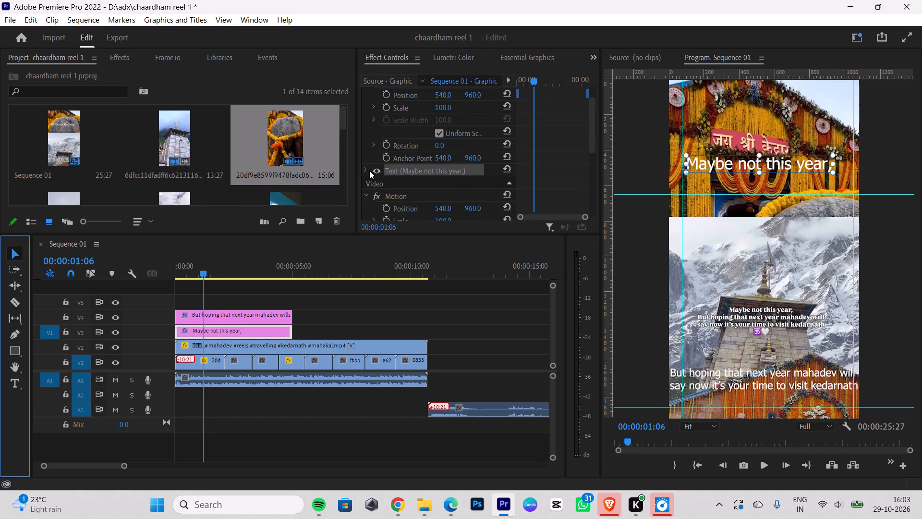
{"action": "left_click", "coordinate": [369, 171]}
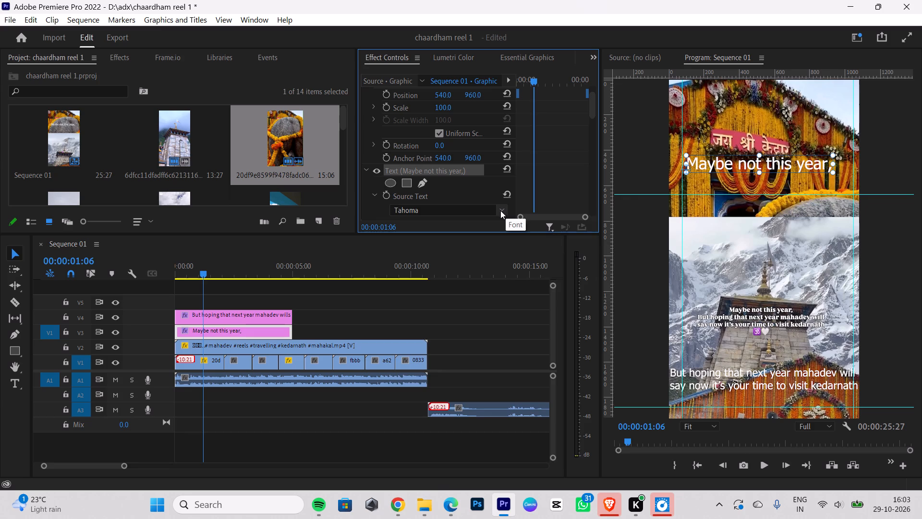
{"action": "left_click", "coordinate": [500, 210]}
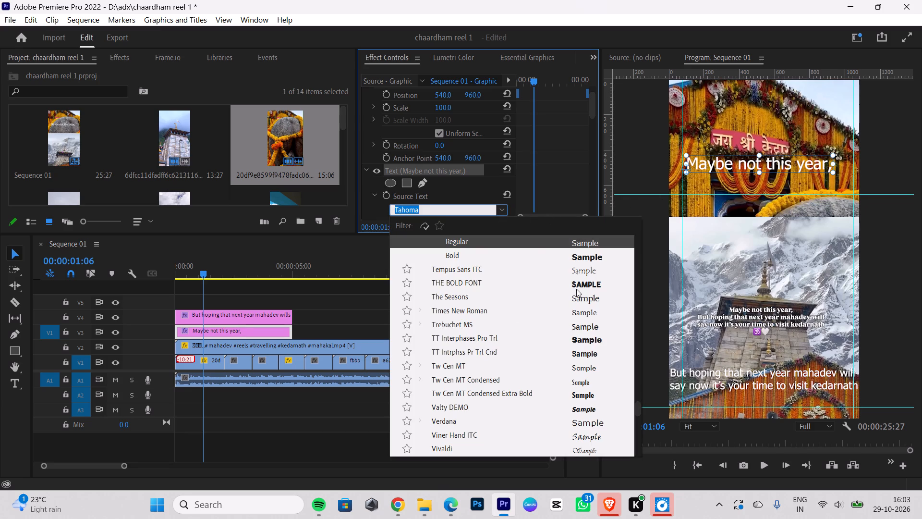
{"action": "left_click", "coordinate": [576, 257]}
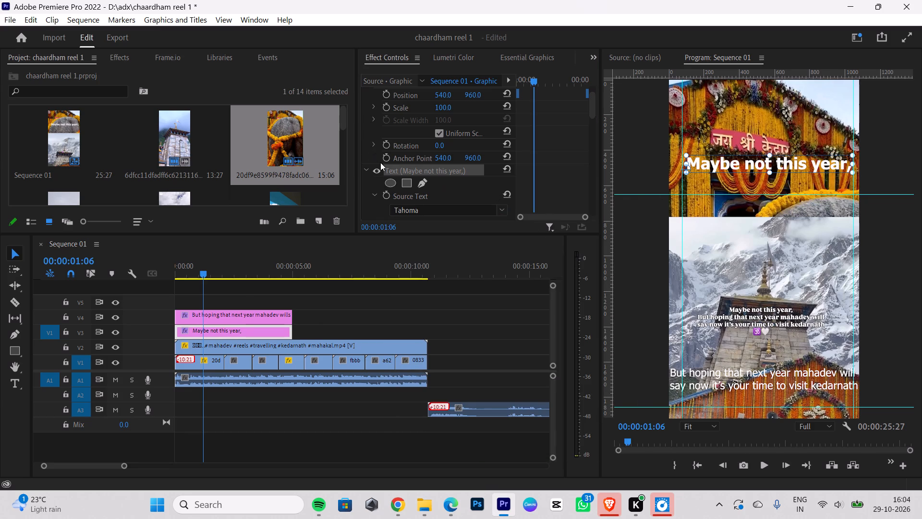
{"action": "scroll", "coordinate": [477, 211], "scroll_direction": "down", "scroll_amount": 2}
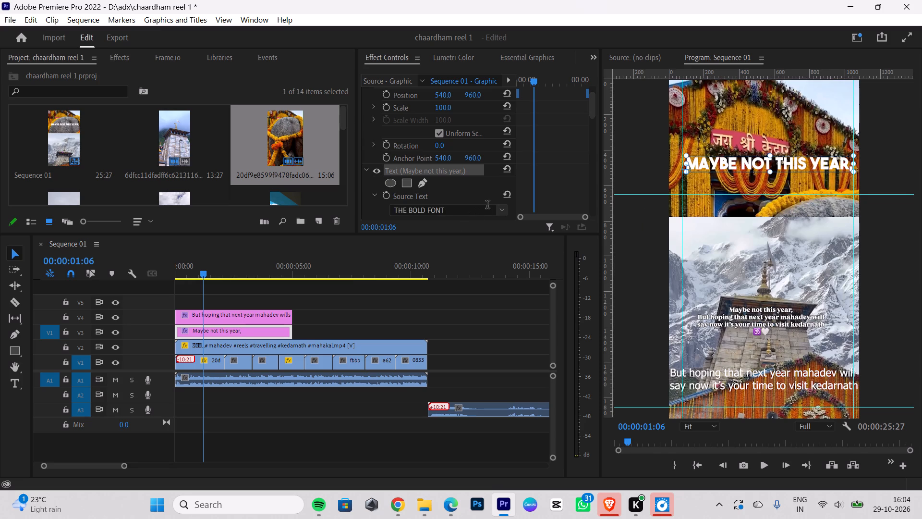
{"action": "scroll", "coordinate": [487, 206], "scroll_direction": "down", "scroll_amount": 2}
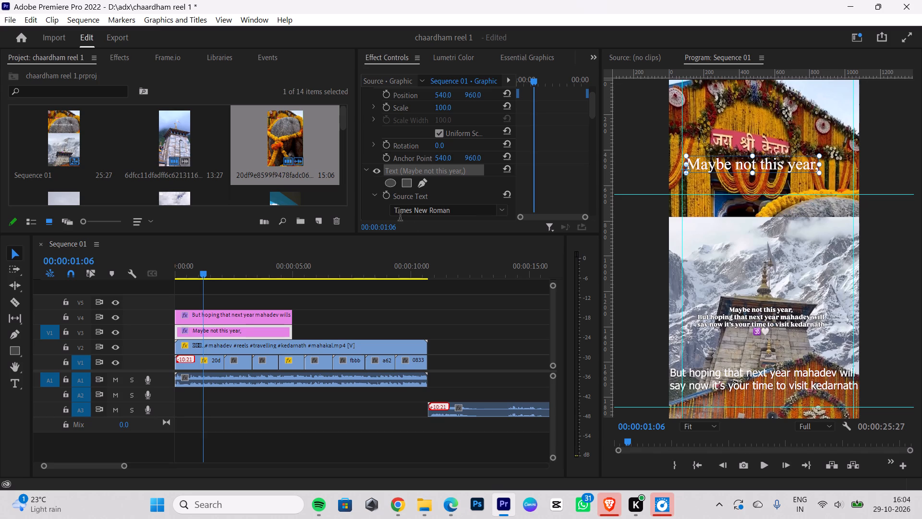
{"action": "left_click", "coordinate": [556, 176]}
Try the Italic style on the V3 caption, and settle on Bold.
{"action": "scroll", "coordinate": [424, 186], "scroll_direction": "down", "scroll_amount": 1}
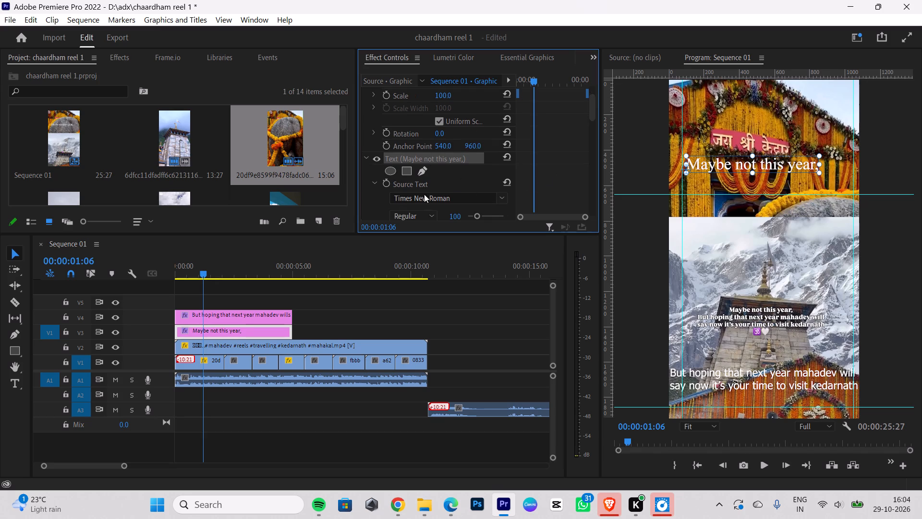
{"action": "left_click", "coordinate": [422, 215]}
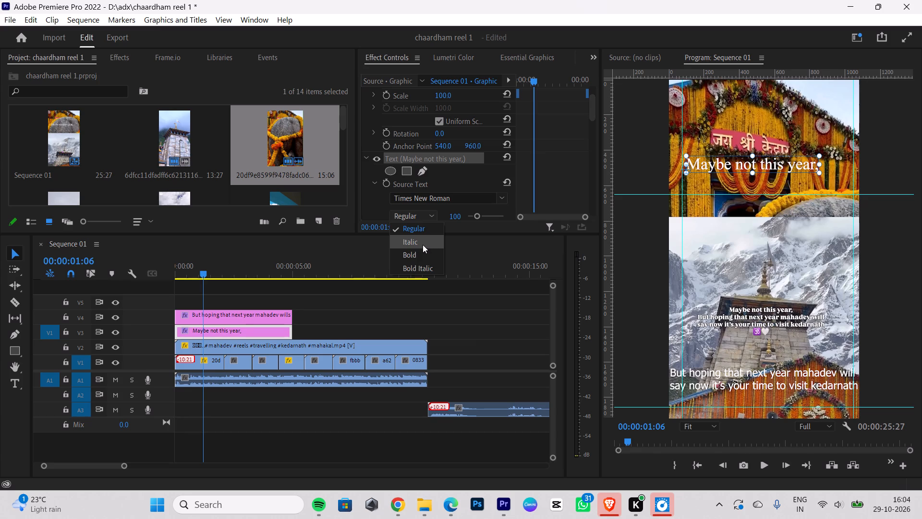
{"action": "left_click", "coordinate": [423, 245]}
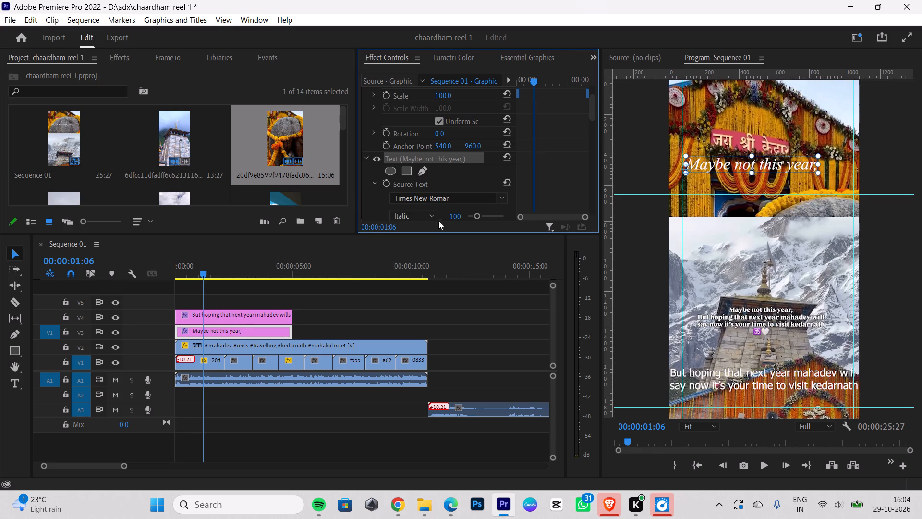
{"action": "left_click", "coordinate": [421, 214]}
{"action": "left_click", "coordinate": [421, 249]}
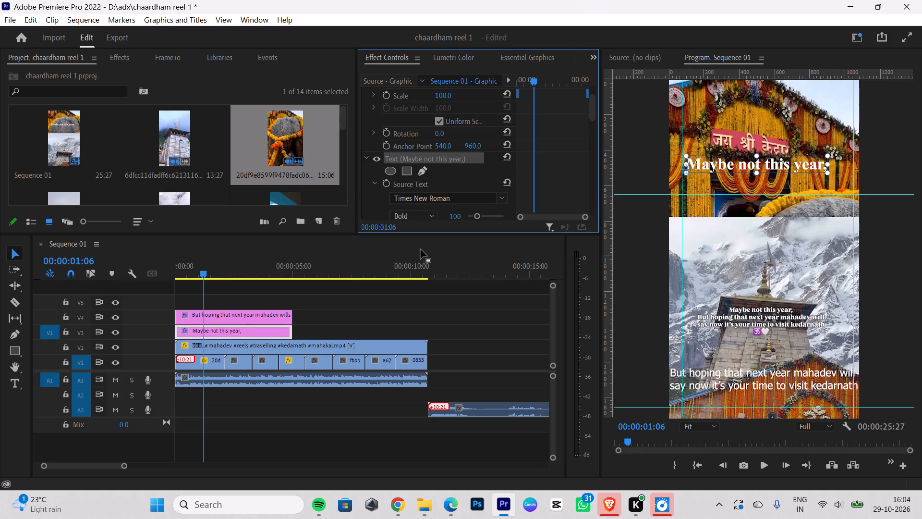
{"action": "left_click", "coordinate": [819, 235]}
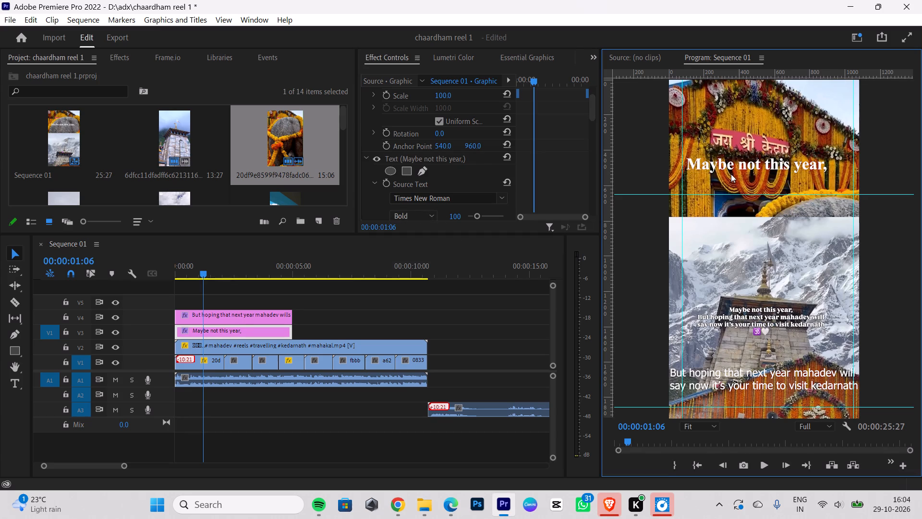
Shrink the "Maybe not this year," caption slightly and place it roughly centred on the upper horizontal guide.
{"action": "left_click_drag", "start_coordinate": [728, 166], "coordinate": [743, 188]}
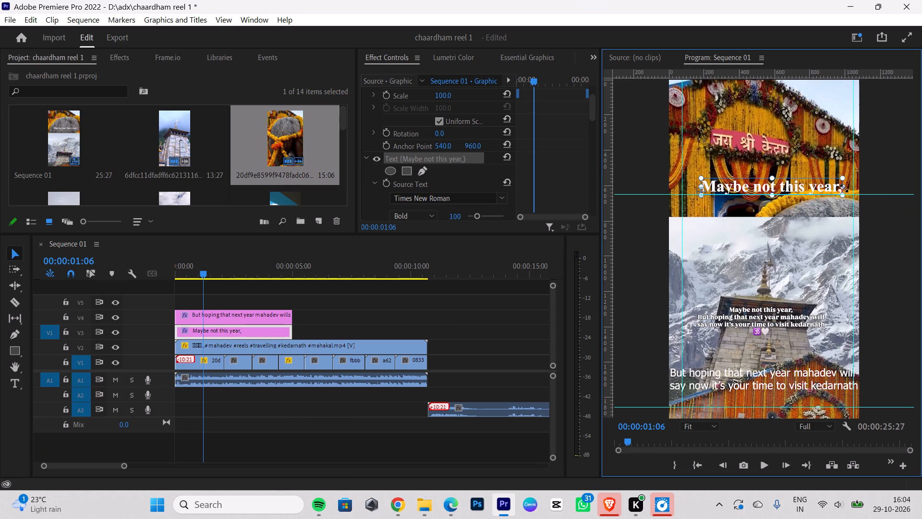
{"action": "left_click_drag", "start_coordinate": [845, 184], "coordinate": [831, 185]}
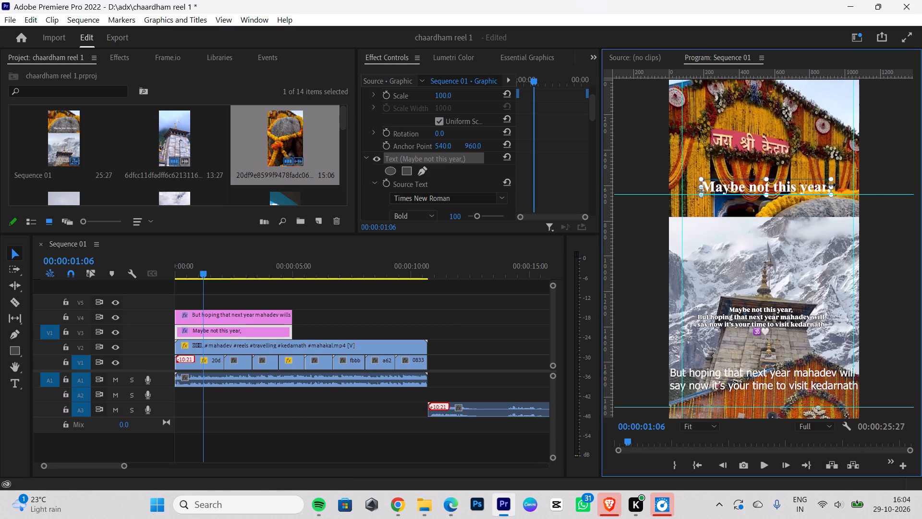
{"action": "left_click_drag", "start_coordinate": [831, 185], "coordinate": [825, 185]}
{"action": "left_click", "coordinate": [784, 248]}
{"action": "left_click_drag", "start_coordinate": [754, 186], "coordinate": [757, 181]}
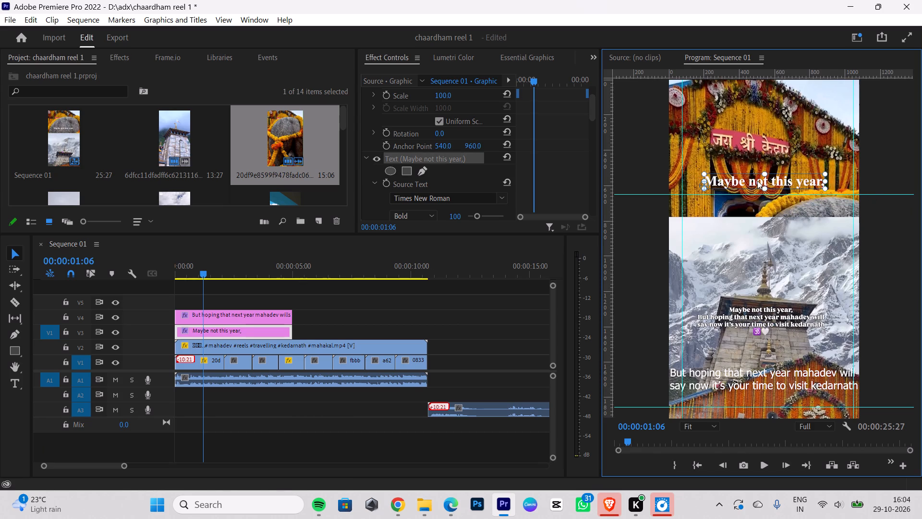
{"action": "left_click_drag", "start_coordinate": [757, 181], "coordinate": [755, 193]}
Move the two-line V4 caption up to sit directly beneath "Maybe not this year,".
{"action": "left_click", "coordinate": [764, 381]}
{"action": "left_click_drag", "start_coordinate": [764, 381], "coordinate": [770, 217]}
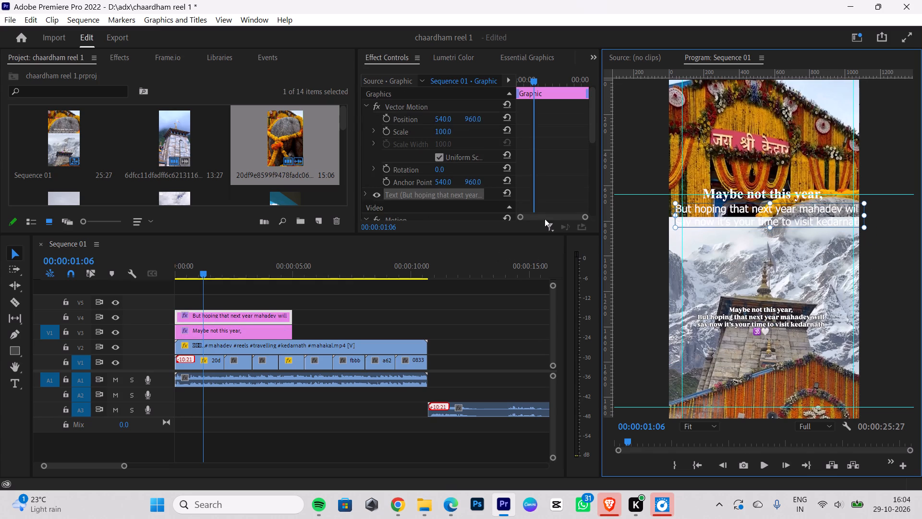
Raise the upper horizontal guide to just above the "Maybe not this year," caption.
{"action": "left_click", "coordinate": [766, 198]}
{"action": "left_click", "coordinate": [774, 192]}
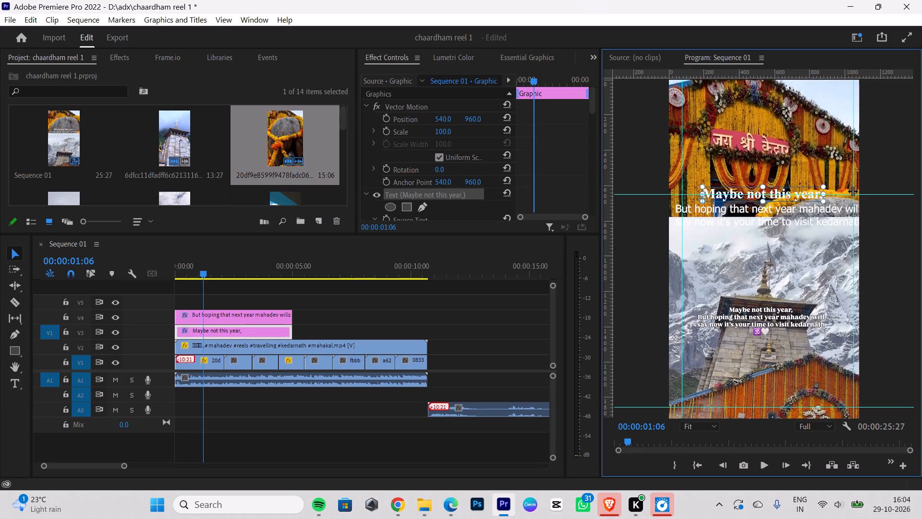
{"action": "left_click_drag", "start_coordinate": [852, 193], "coordinate": [852, 183]}
{"action": "left_click_drag", "start_coordinate": [842, 196], "coordinate": [840, 184]}
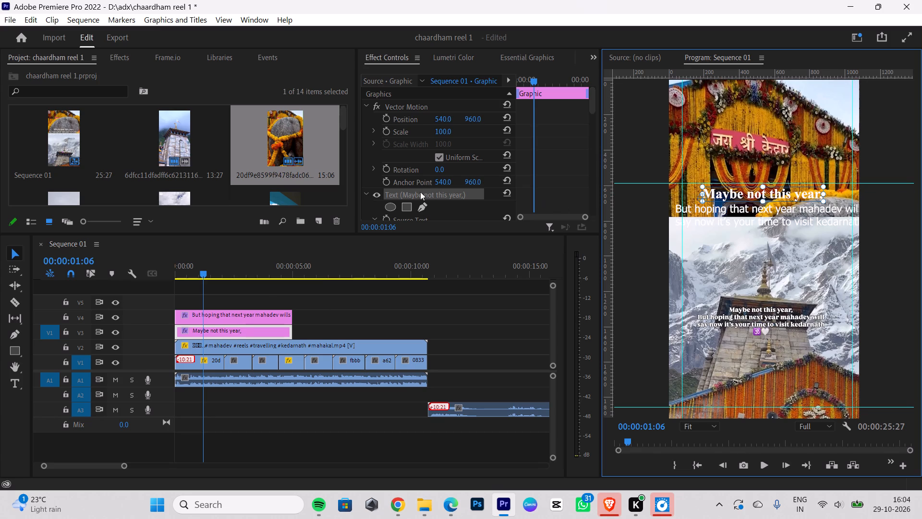
Set the two-line V4 caption's font to Times New Roman Bold to match the V3 caption.
{"action": "scroll", "coordinate": [467, 179], "scroll_direction": "down", "scroll_amount": 3}
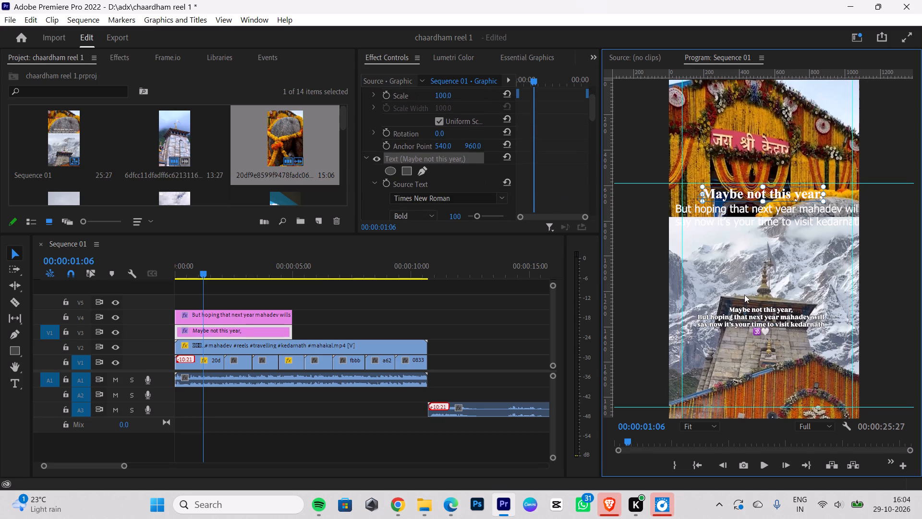
{"action": "left_click", "coordinate": [762, 218]}
{"action": "scroll", "coordinate": [448, 176], "scroll_direction": "down", "scroll_amount": 1}
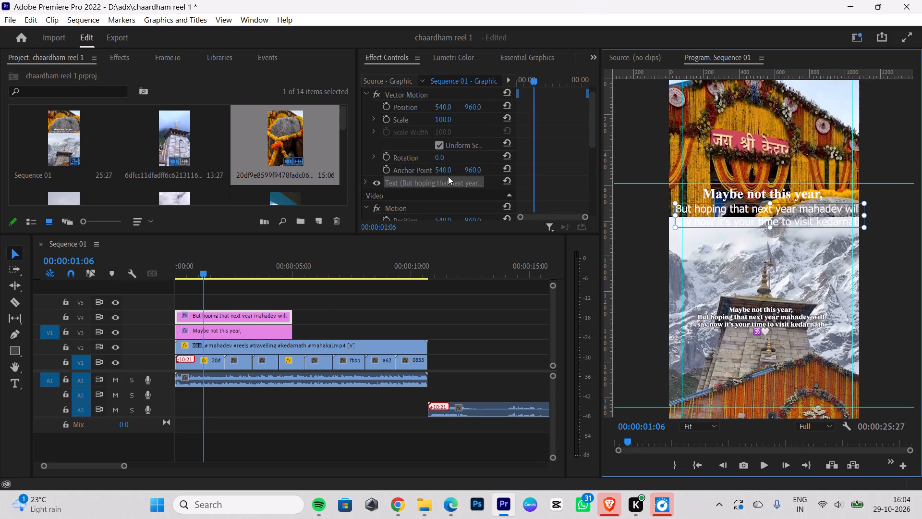
{"action": "left_click", "coordinate": [369, 178]}
{"action": "scroll", "coordinate": [459, 207], "scroll_direction": "down", "scroll_amount": 1}
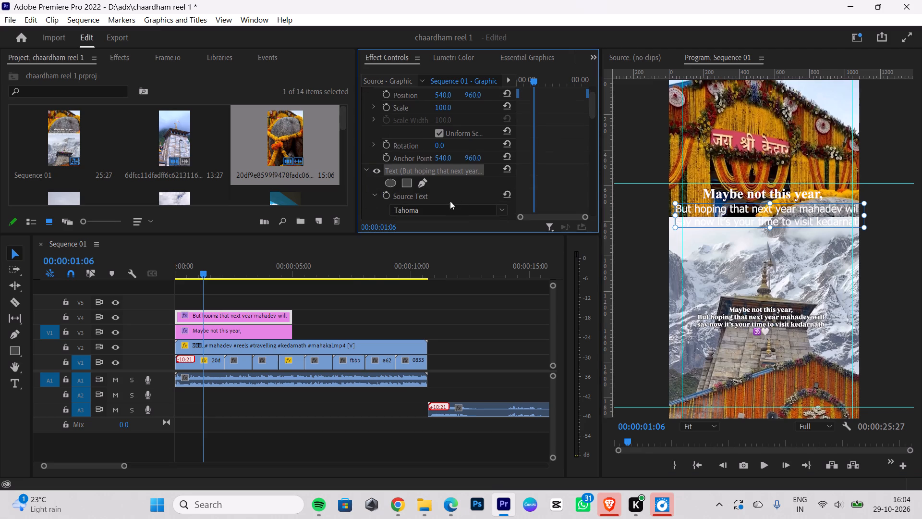
{"action": "left_click", "coordinate": [437, 205]}
{"action": "key", "text": "BackSpace"}
{"action": "key", "text": "ctrl+t"}
{"action": "type", "text": "imes"}
{"action": "left_click", "coordinate": [467, 267]}
{"action": "left_click", "coordinate": [770, 272]}
{"action": "left_click", "coordinate": [816, 224]}
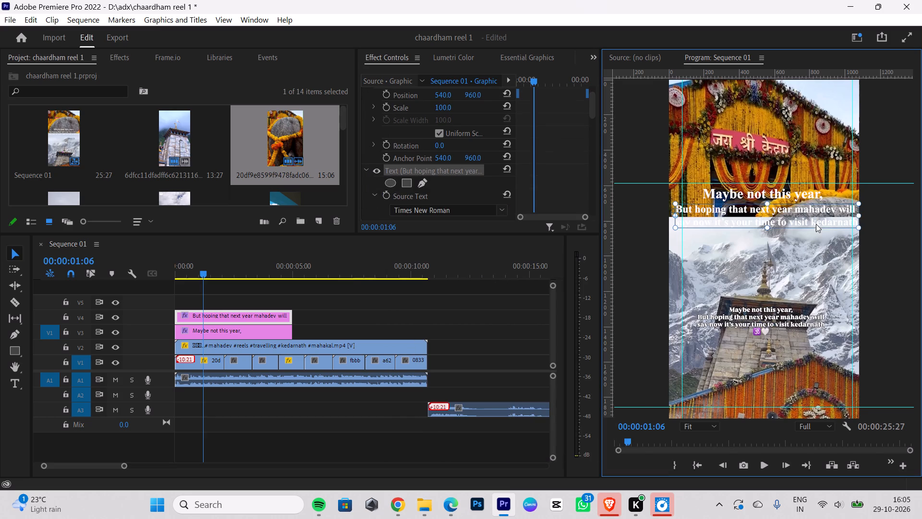
Shrink the two-line V4 caption to a little wider than "Maybe not this year," and centre it directly beneath that line.
{"action": "left_click_drag", "start_coordinate": [861, 215], "coordinate": [819, 218]}
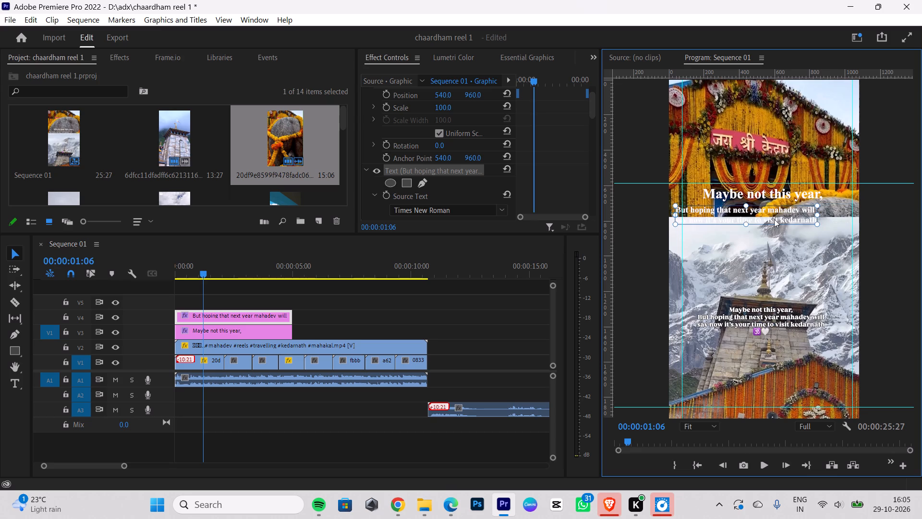
{"action": "left_click_drag", "start_coordinate": [750, 219], "coordinate": [759, 217]}
{"action": "left_click", "coordinate": [760, 260]}
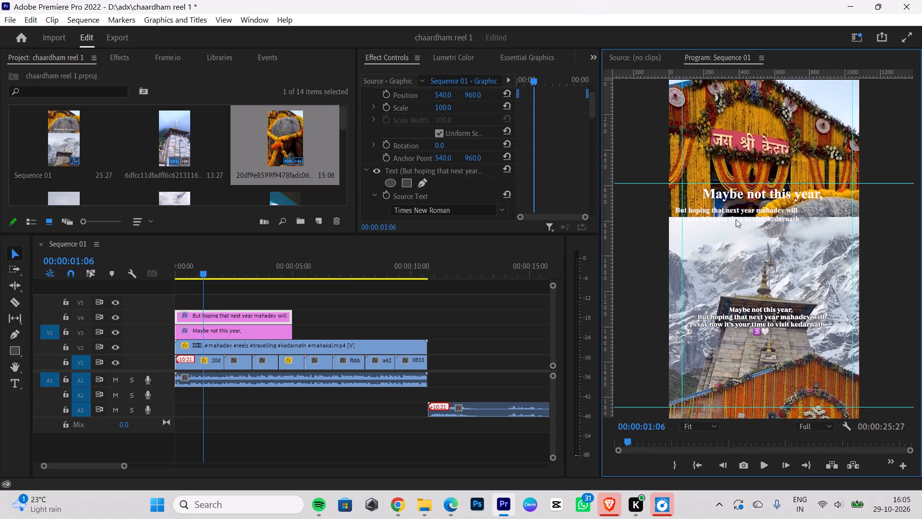
{"action": "left_click_drag", "start_coordinate": [725, 215], "coordinate": [751, 210]}
{"action": "left_click_drag", "start_coordinate": [830, 209], "coordinate": [848, 208]}
{"action": "left_click_drag", "start_coordinate": [819, 211], "coordinate": [809, 211]}
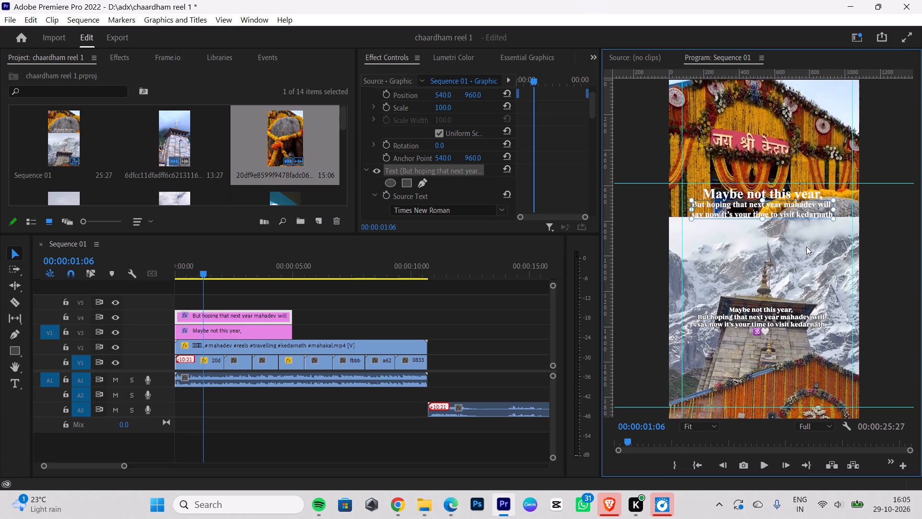
{"action": "left_click", "coordinate": [793, 275]}
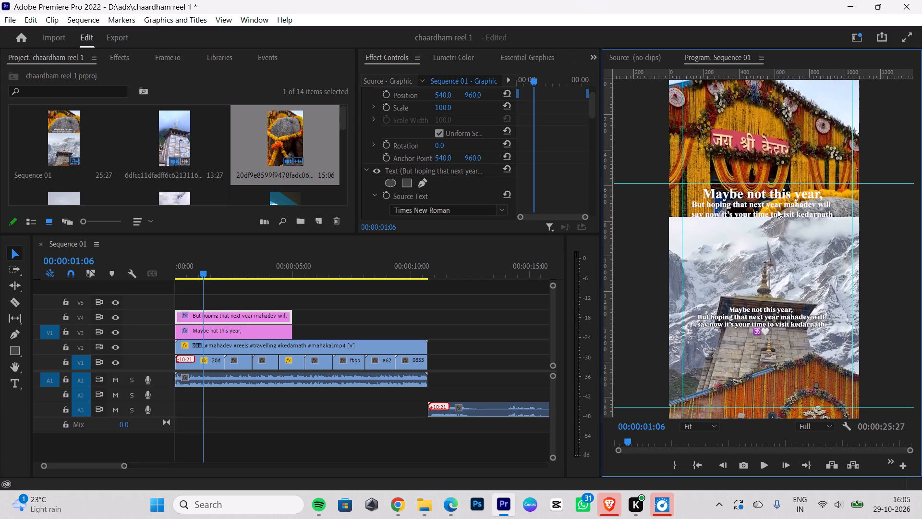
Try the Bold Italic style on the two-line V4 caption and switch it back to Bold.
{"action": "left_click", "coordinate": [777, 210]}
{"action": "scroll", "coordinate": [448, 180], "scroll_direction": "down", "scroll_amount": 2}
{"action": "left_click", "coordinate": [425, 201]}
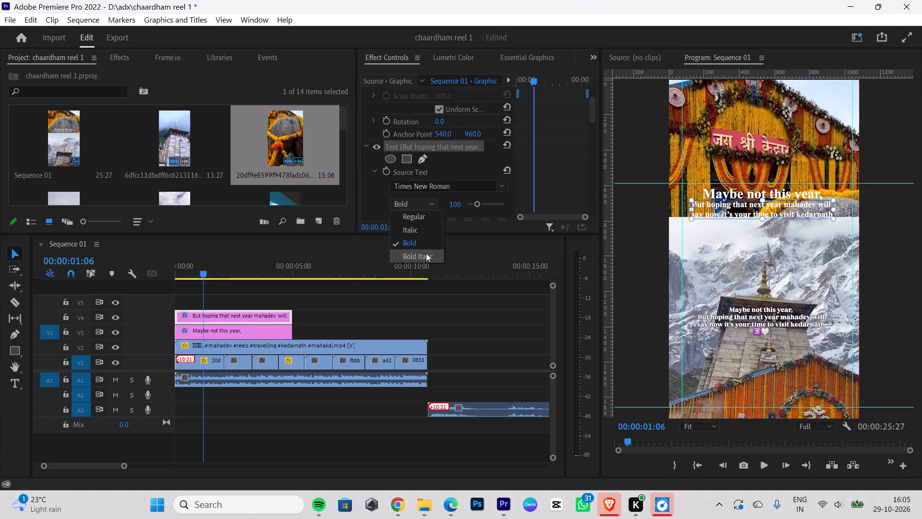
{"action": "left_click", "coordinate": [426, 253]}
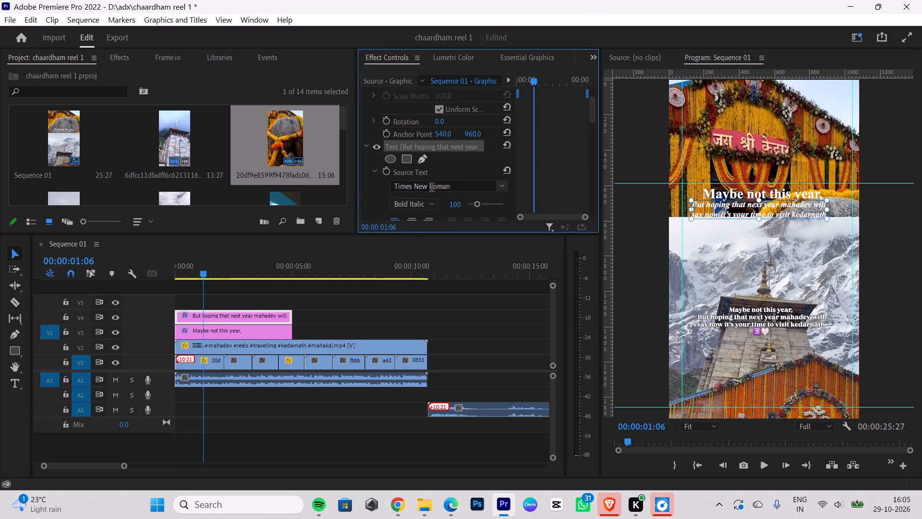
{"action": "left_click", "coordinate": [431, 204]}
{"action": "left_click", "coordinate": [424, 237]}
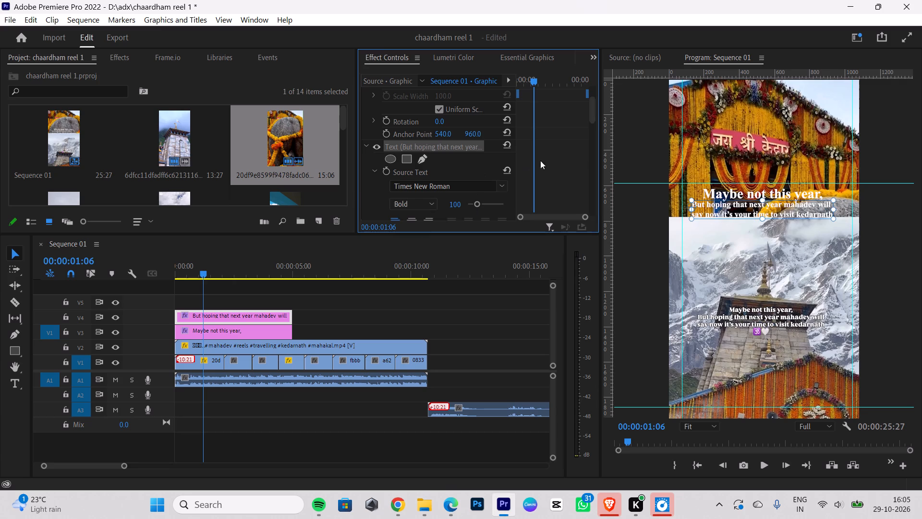
Tighten the two-line V4 caption by setting its leading to -10 and its tracking to -28.
{"action": "scroll", "coordinate": [533, 172], "scroll_direction": "down", "scroll_amount": 6}
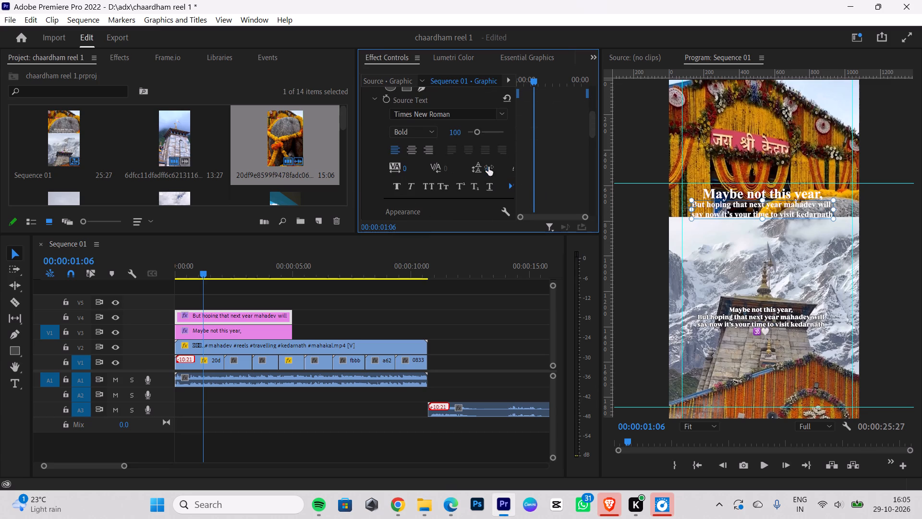
{"action": "left_click_drag", "start_coordinate": [488, 167], "coordinate": [480, 168]}
{"action": "left_click_drag", "start_coordinate": [408, 167], "coordinate": [400, 168]}
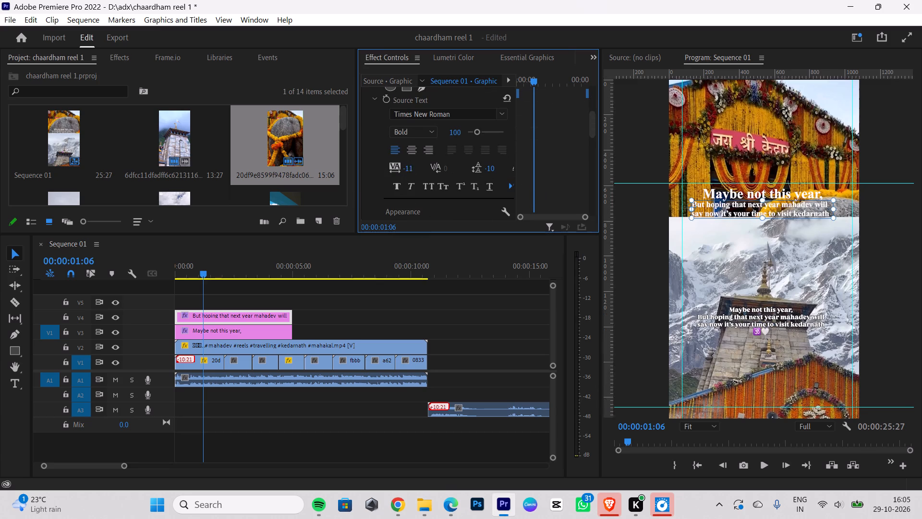
{"action": "left_click_drag", "start_coordinate": [400, 168], "coordinate": [391, 169]}
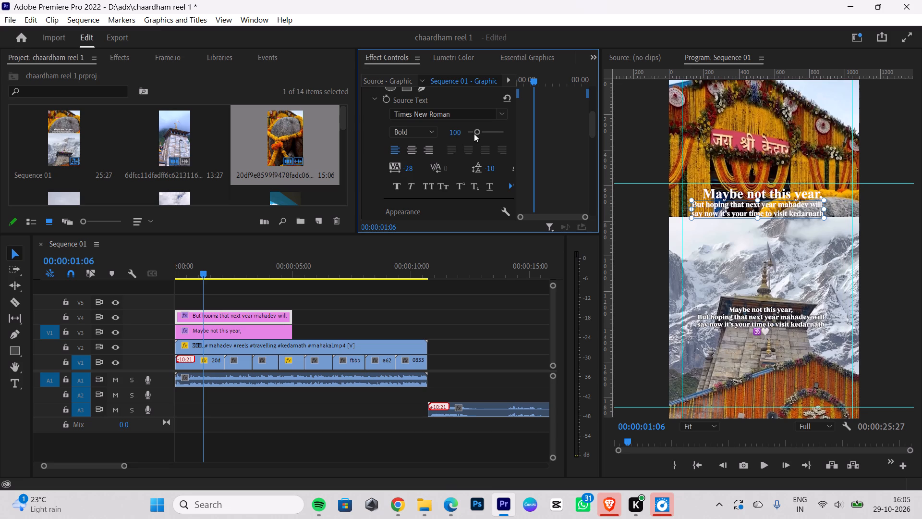
Scale the V4 caption graphic to 117 and nudge its text back to centre beneath "Maybe not this year,".
{"action": "scroll", "coordinate": [460, 134], "scroll_direction": "up", "scroll_amount": 14}
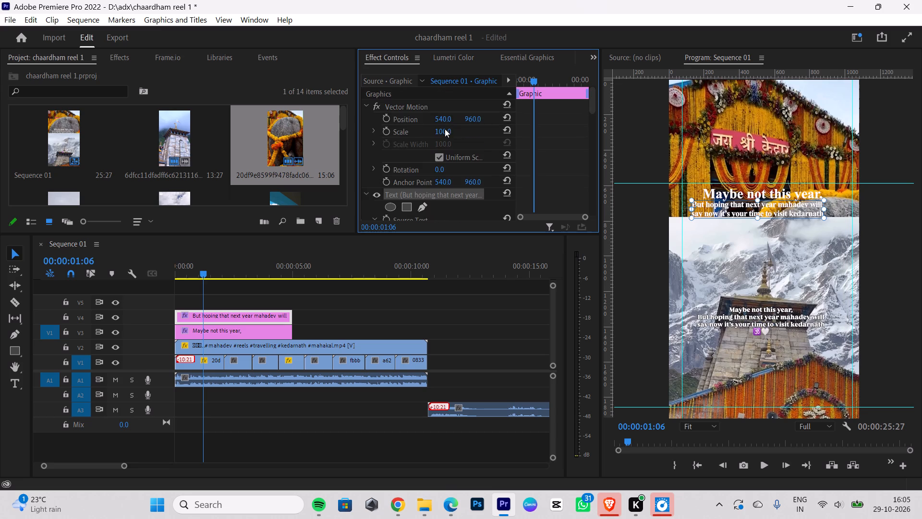
{"action": "left_click_drag", "start_coordinate": [442, 132], "coordinate": [452, 130]}
{"action": "left_click", "coordinate": [777, 246]}
{"action": "left_click_drag", "start_coordinate": [770, 209], "coordinate": [775, 215]}
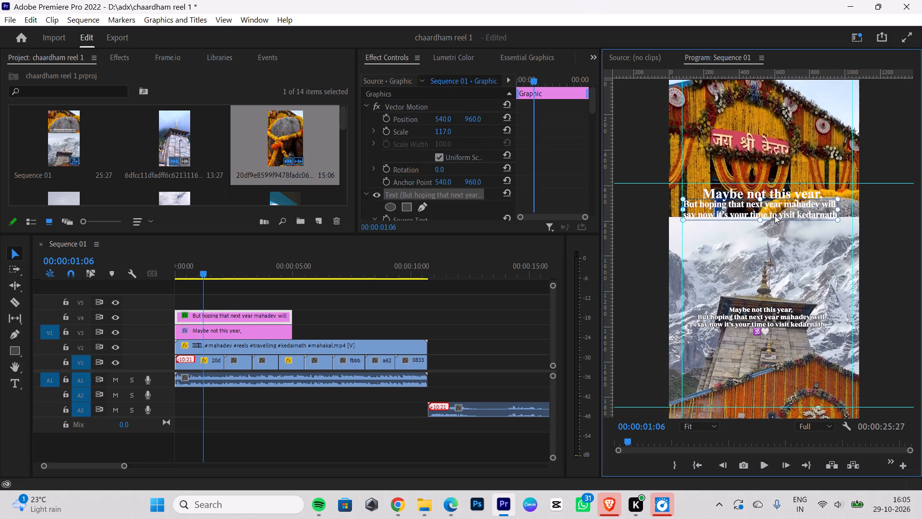
{"action": "left_click_drag", "start_coordinate": [775, 215], "coordinate": [777, 215]}
{"action": "left_click", "coordinate": [764, 263]}
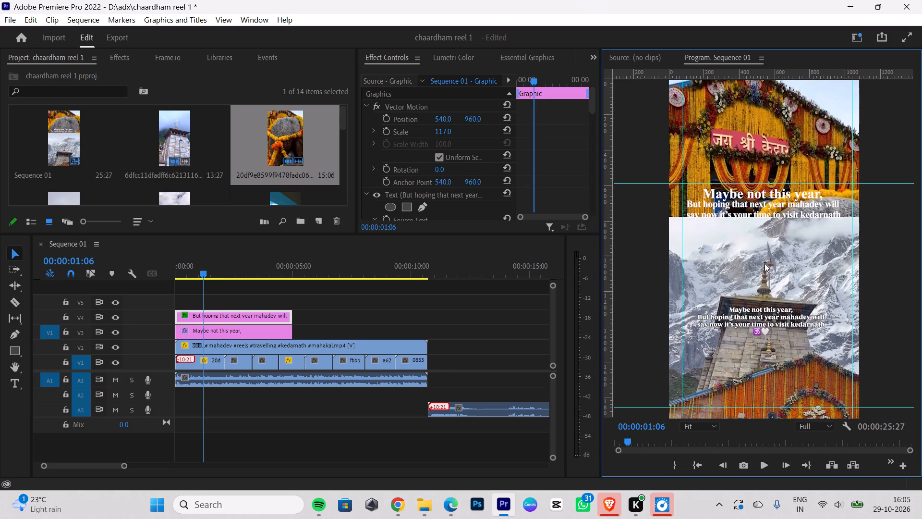
Turn on the shadow for the two-line V4 caption and compare it with the appearance settings of "Maybe not this year,".
{"action": "left_click", "coordinate": [771, 214]}
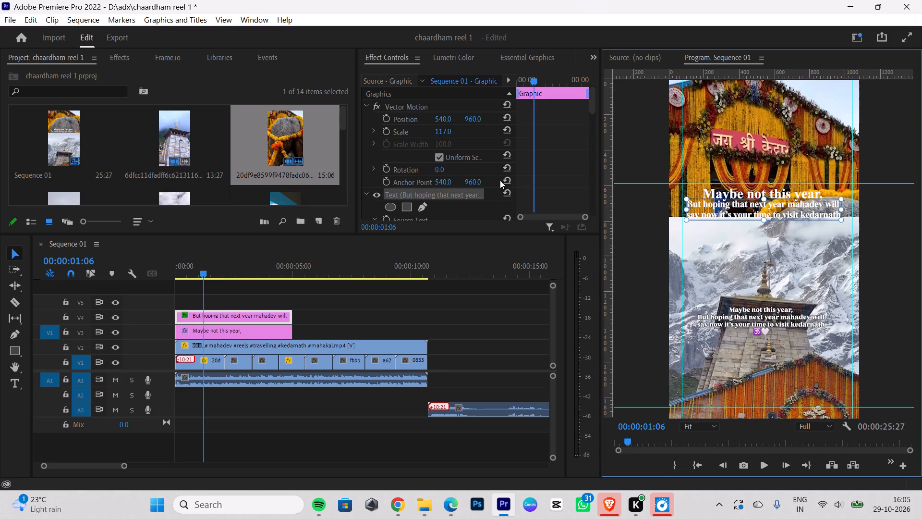
{"action": "scroll", "coordinate": [457, 156], "scroll_direction": "down", "scroll_amount": 20}
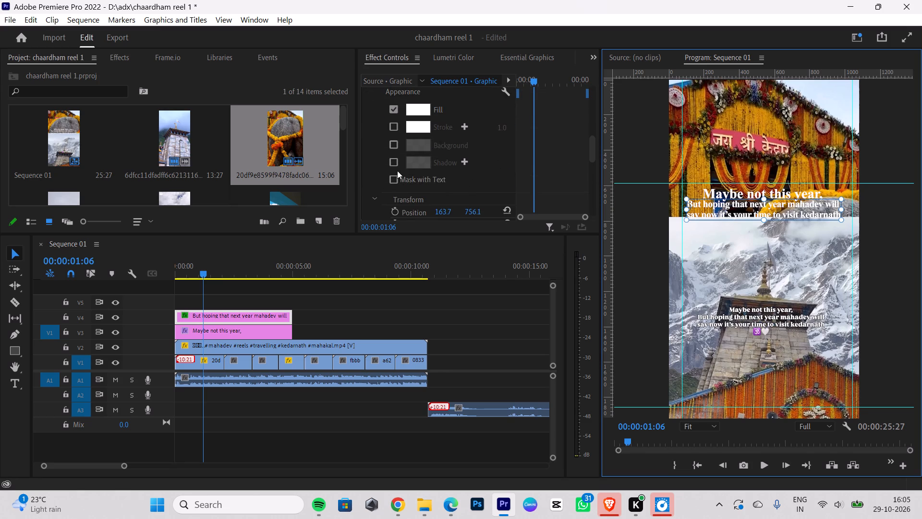
{"action": "left_click", "coordinate": [396, 161]}
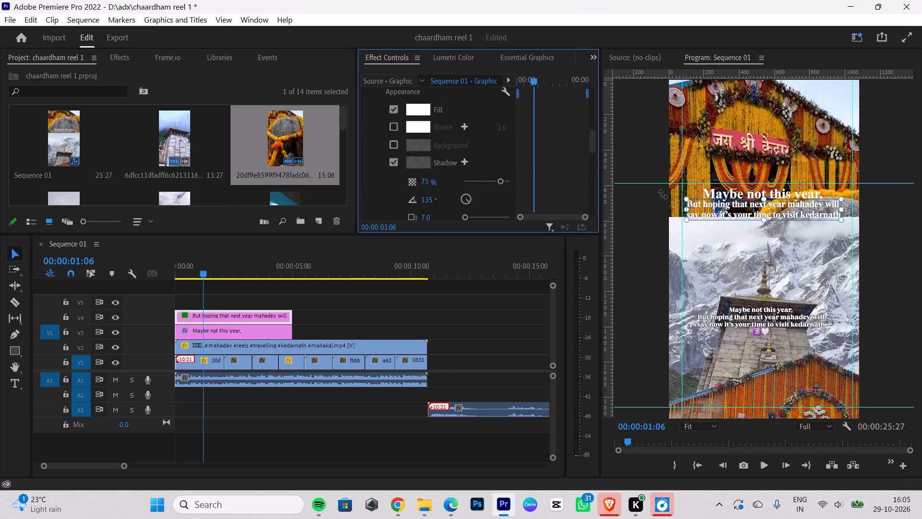
{"action": "left_click", "coordinate": [731, 196]}
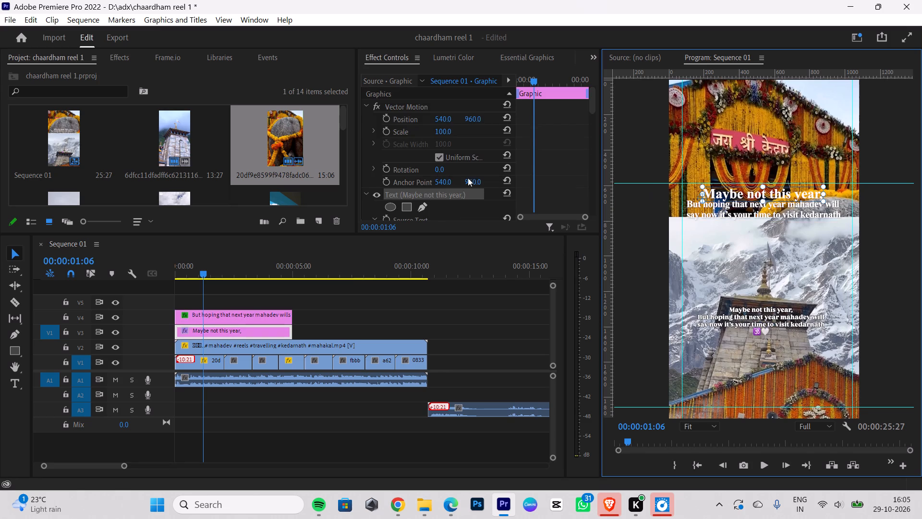
{"action": "scroll", "coordinate": [435, 173], "scroll_direction": "down", "scroll_amount": 16}
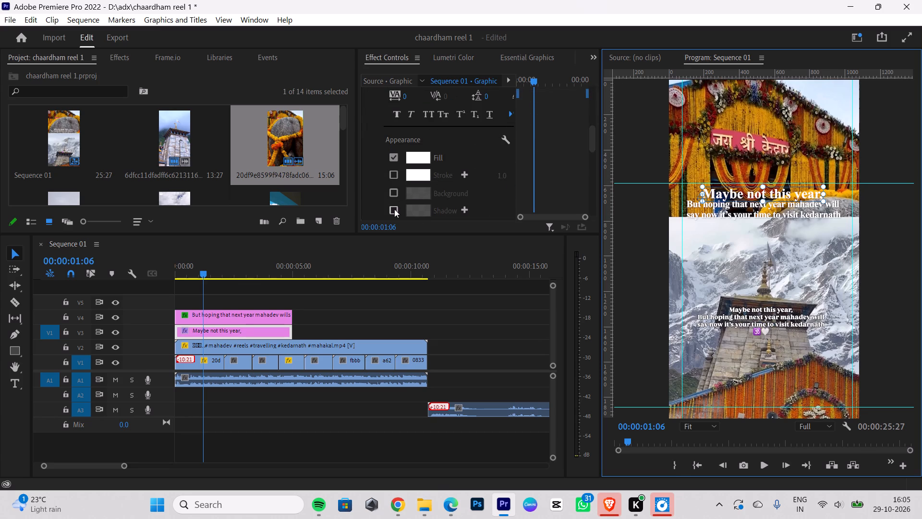
Turn on the shadow for the "Maybe not this year," caption.
{"action": "left_click", "coordinate": [394, 209]}
{"action": "scroll", "coordinate": [501, 184], "scroll_direction": "down", "scroll_amount": 3}
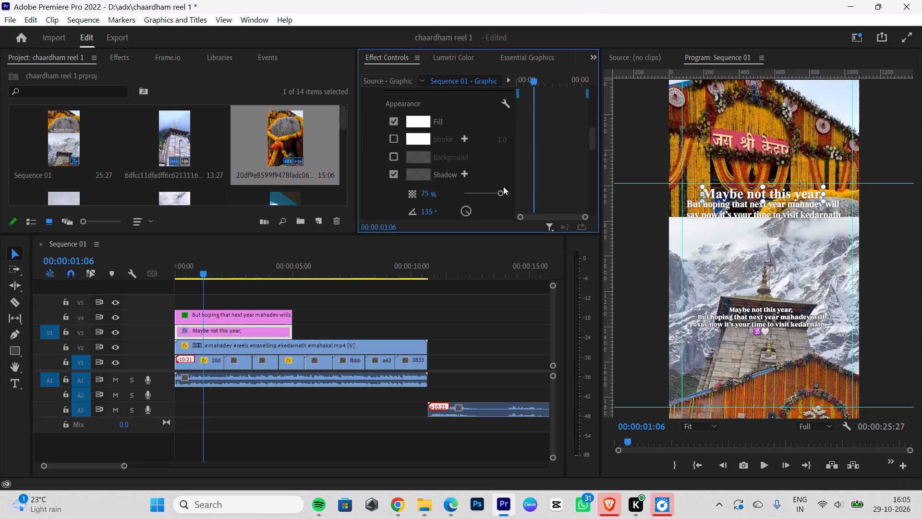
Switch to Chrome, search Flaticon for "om" icons in a new tab, look through them, and return to Premiere Pro.
{"action": "left_click", "coordinate": [400, 507]}
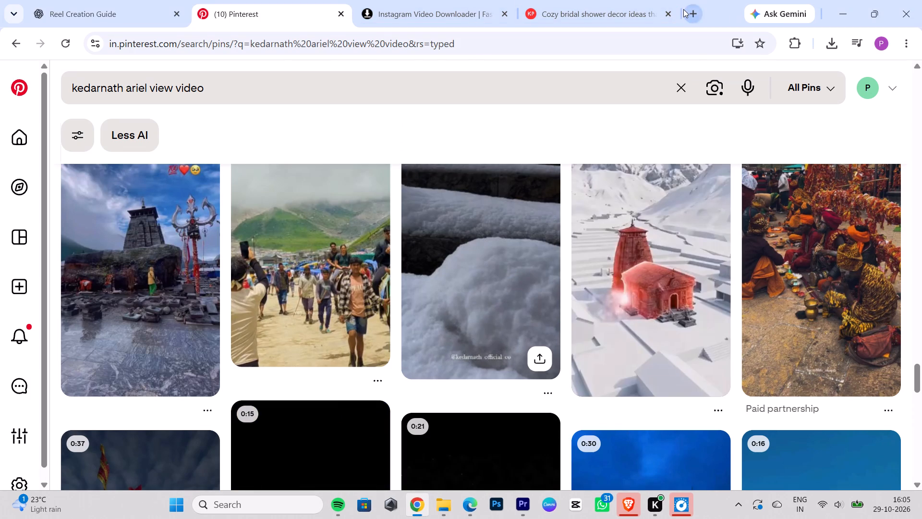
{"action": "left_click", "coordinate": [683, 9]}
{"action": "left_click", "coordinate": [699, 7]}
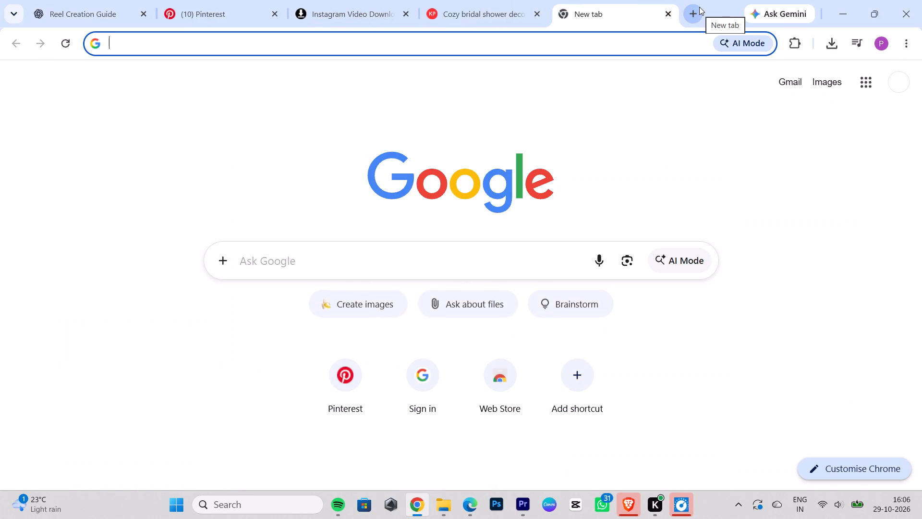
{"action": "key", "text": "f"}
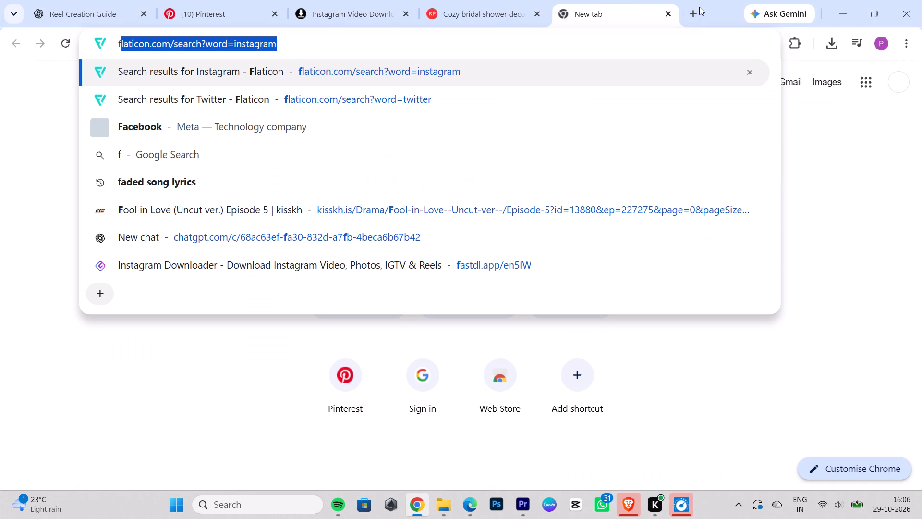
{"action": "left_click", "coordinate": [545, 83]}
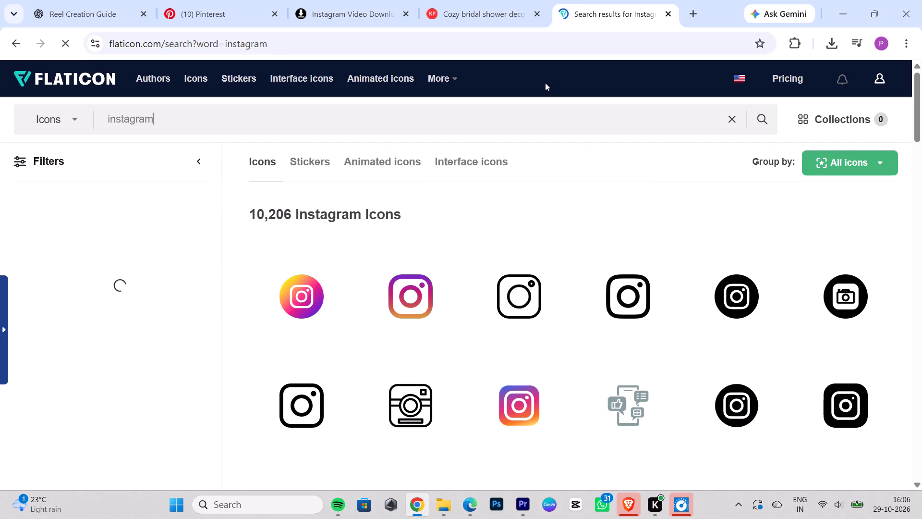
{"action": "left_click", "coordinate": [731, 127]}
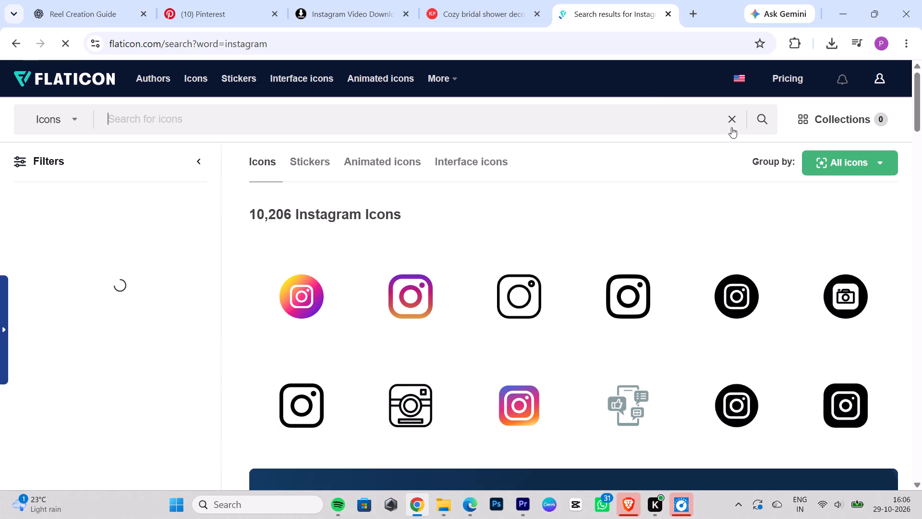
{"action": "left_click", "coordinate": [731, 123]}
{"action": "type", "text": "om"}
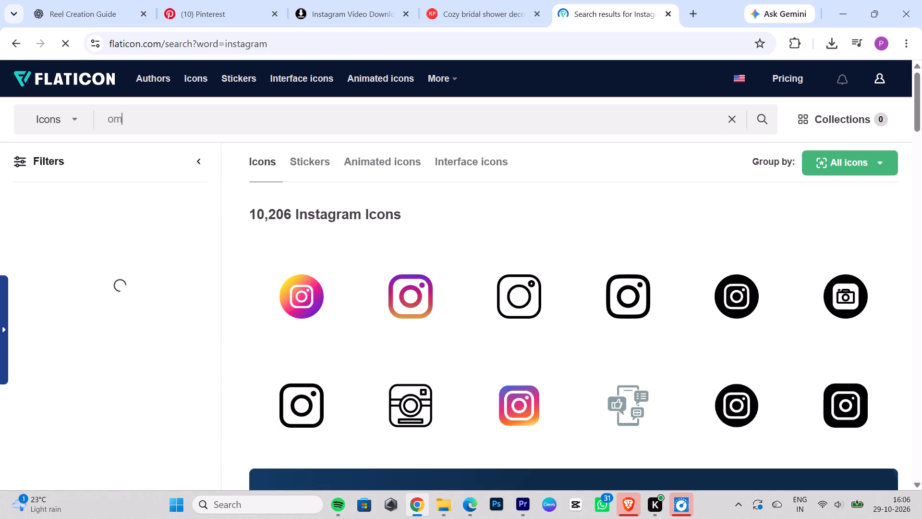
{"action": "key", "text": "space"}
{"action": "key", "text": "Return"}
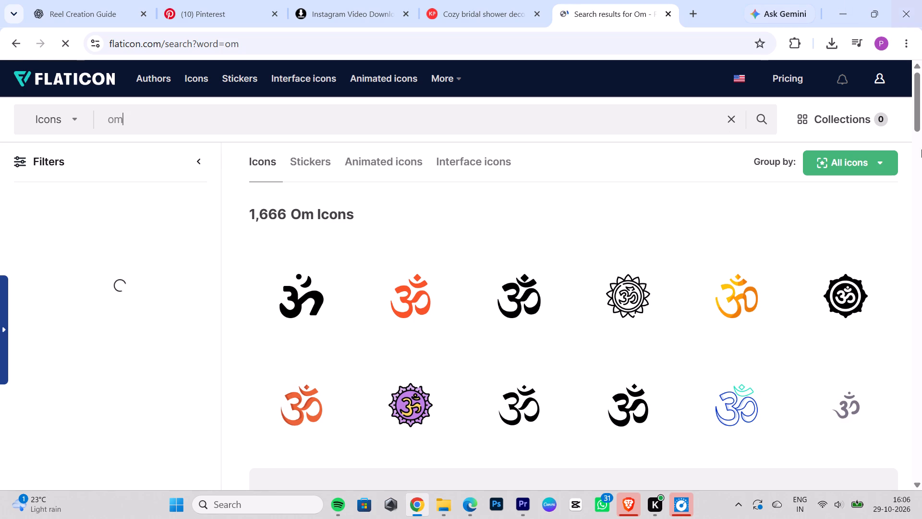
{"action": "scroll", "coordinate": [652, 364], "scroll_direction": "down", "scroll_amount": 8}
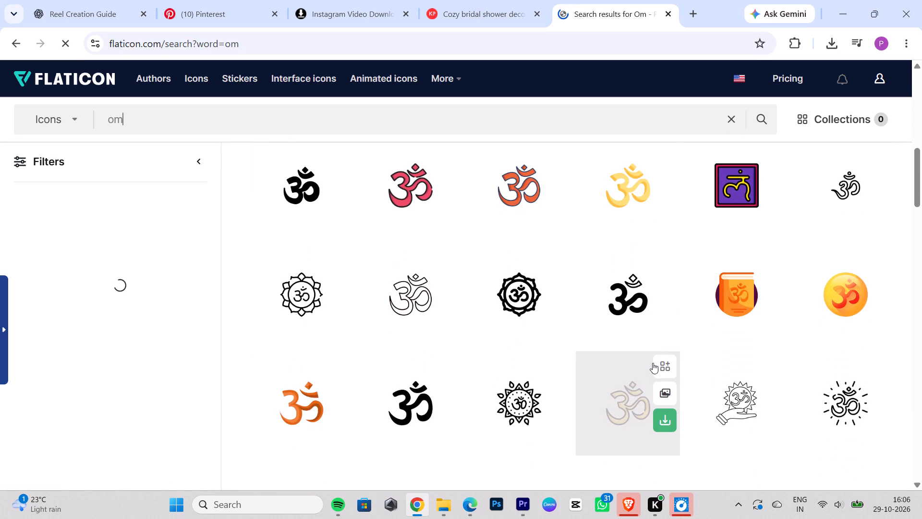
{"action": "scroll", "coordinate": [654, 355], "scroll_direction": "down", "scroll_amount": 7}
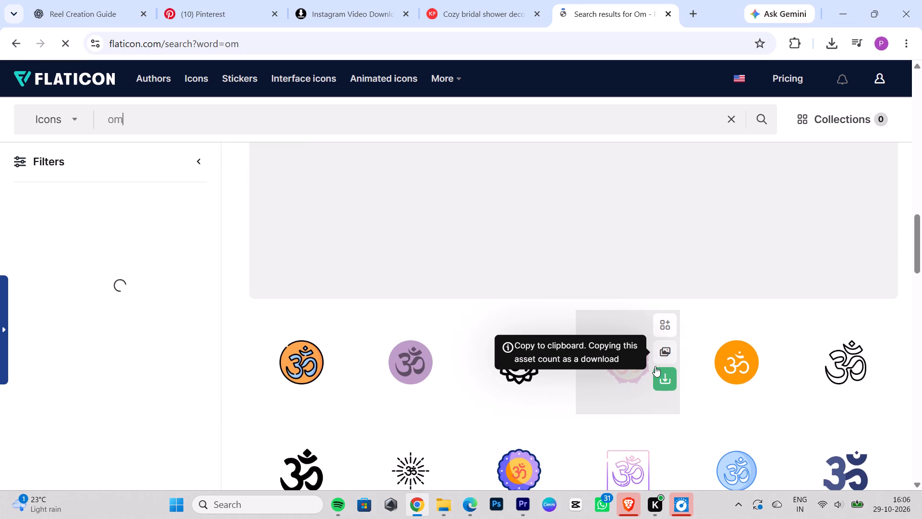
{"action": "left_click", "coordinate": [529, 505]}
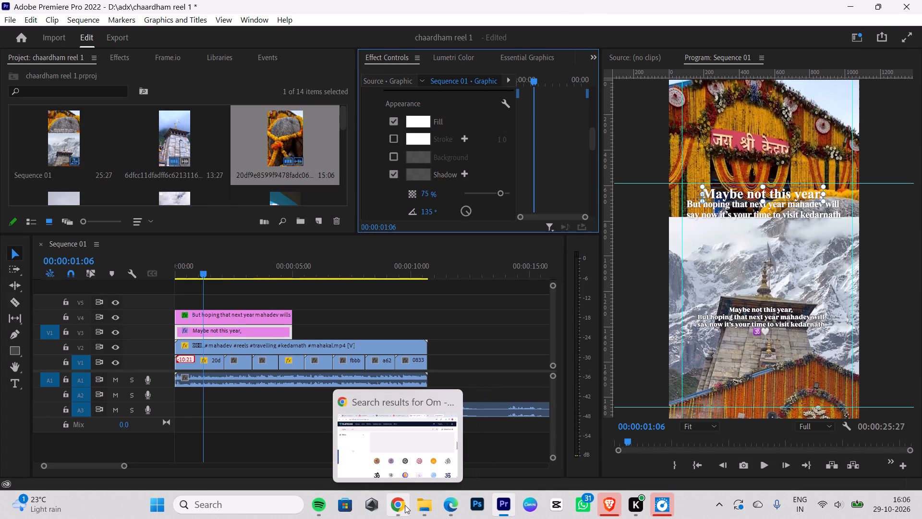
Switch to Chrome and look through the first three pages of Flaticon's "om" icons for a suitable Om symbol.
{"action": "left_click", "coordinate": [404, 506]}
{"action": "scroll", "coordinate": [649, 373], "scroll_direction": "down", "scroll_amount": 4}
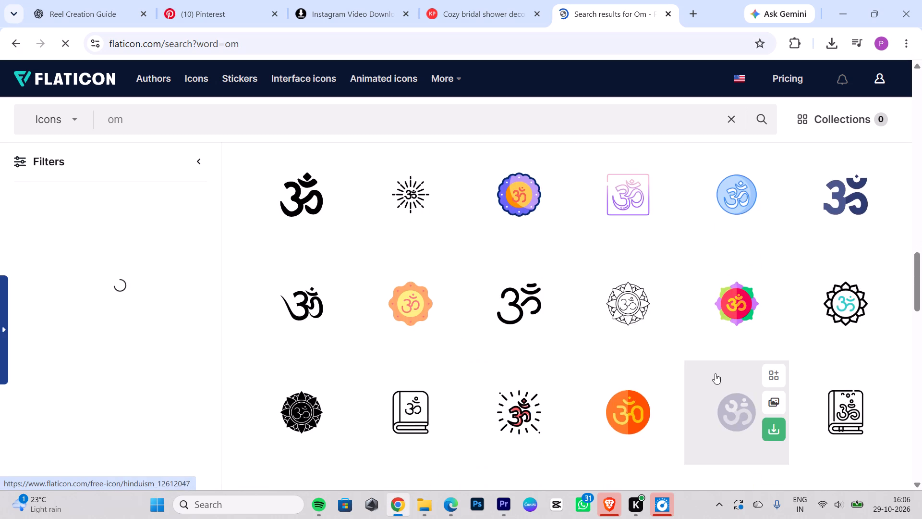
{"action": "scroll", "coordinate": [716, 374], "scroll_direction": "down", "scroll_amount": 15}
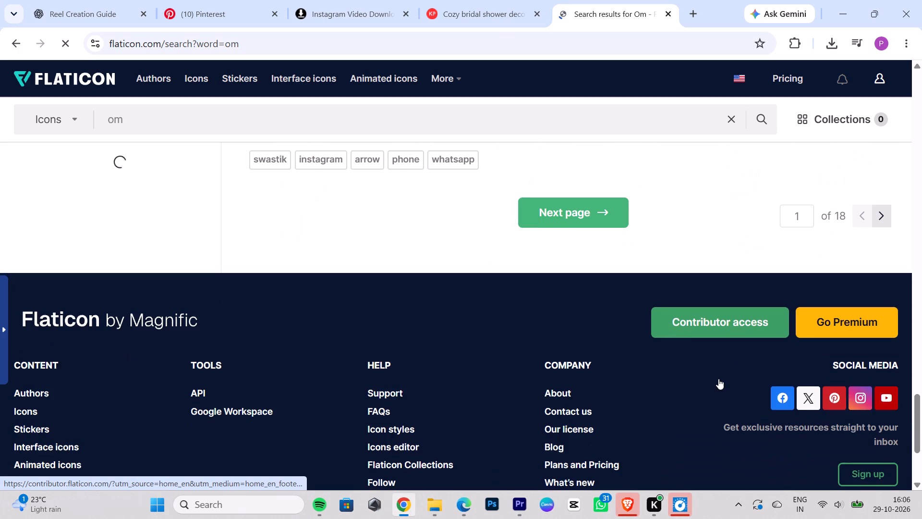
{"action": "scroll", "coordinate": [718, 379], "scroll_direction": "up", "scroll_amount": 5}
{"action": "scroll", "coordinate": [703, 383], "scroll_direction": "down", "scroll_amount": 3}
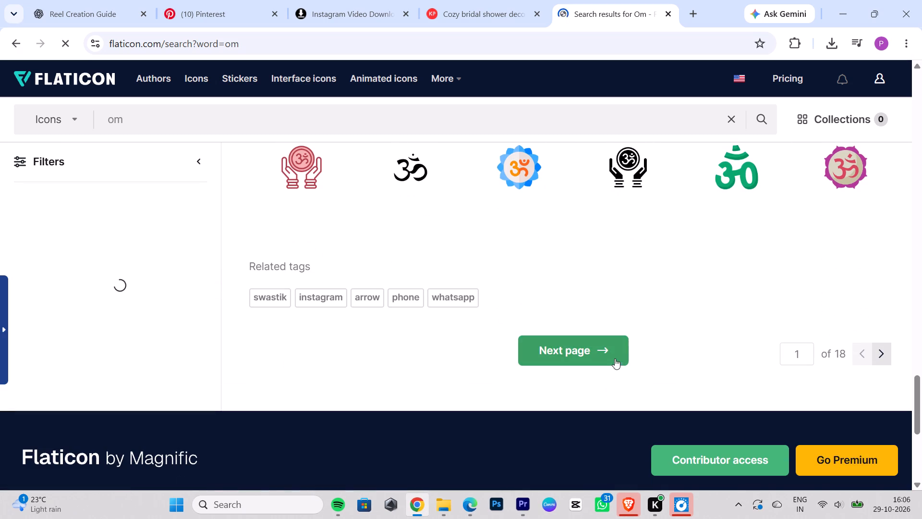
{"action": "left_click", "coordinate": [607, 351]}
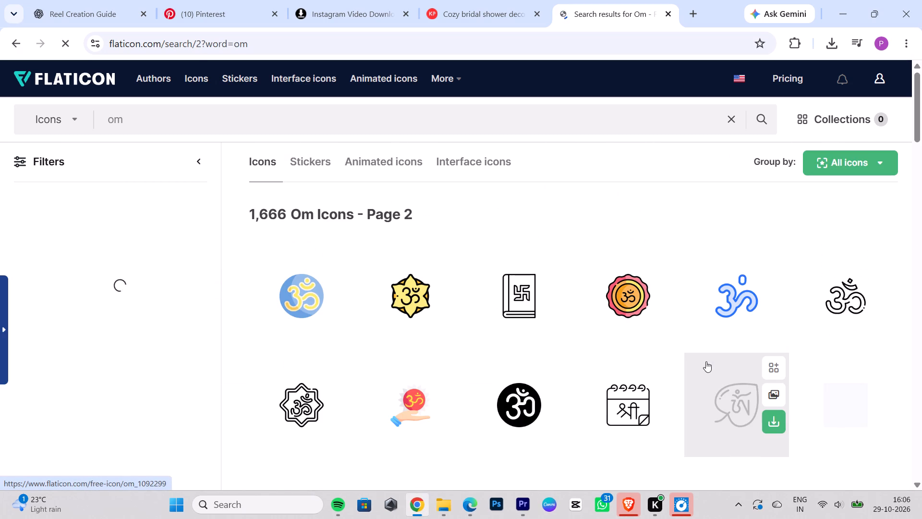
{"action": "scroll", "coordinate": [706, 361], "scroll_direction": "down", "scroll_amount": 12}
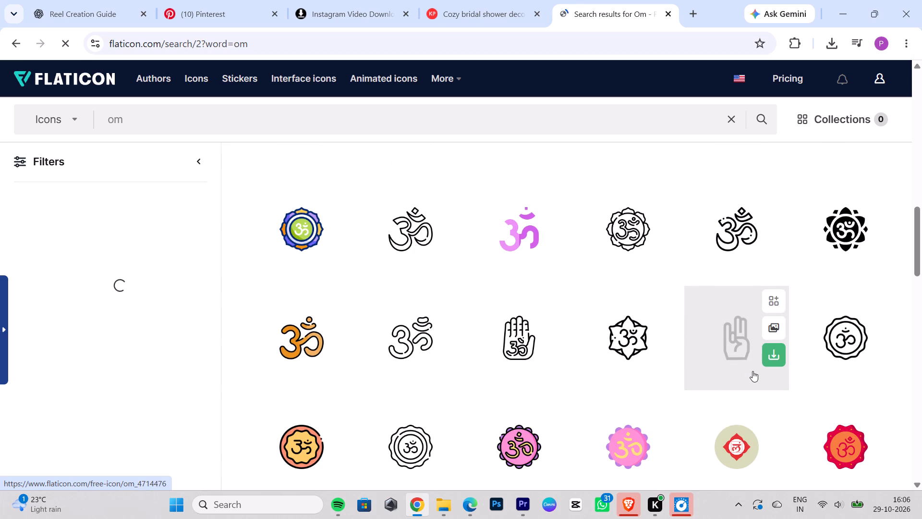
{"action": "scroll", "coordinate": [753, 371], "scroll_direction": "down", "scroll_amount": 5}
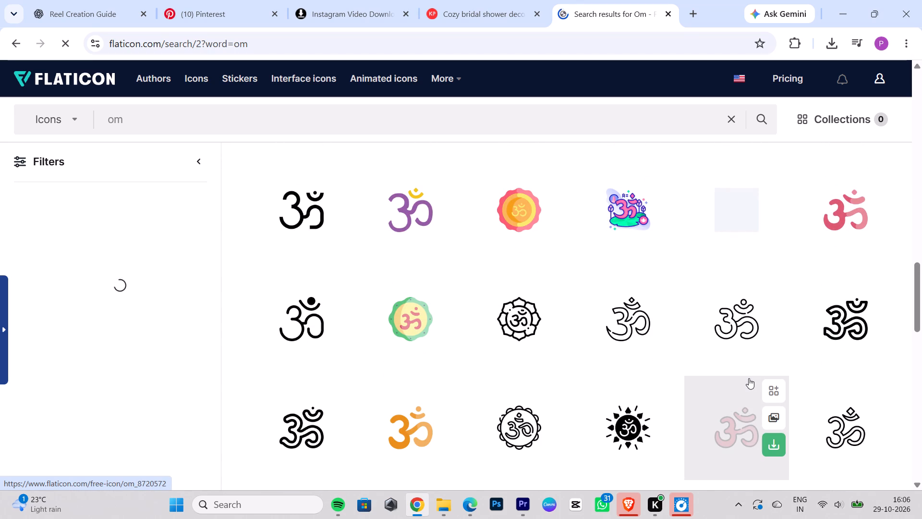
{"action": "scroll", "coordinate": [749, 378], "scroll_direction": "down", "scroll_amount": 2}
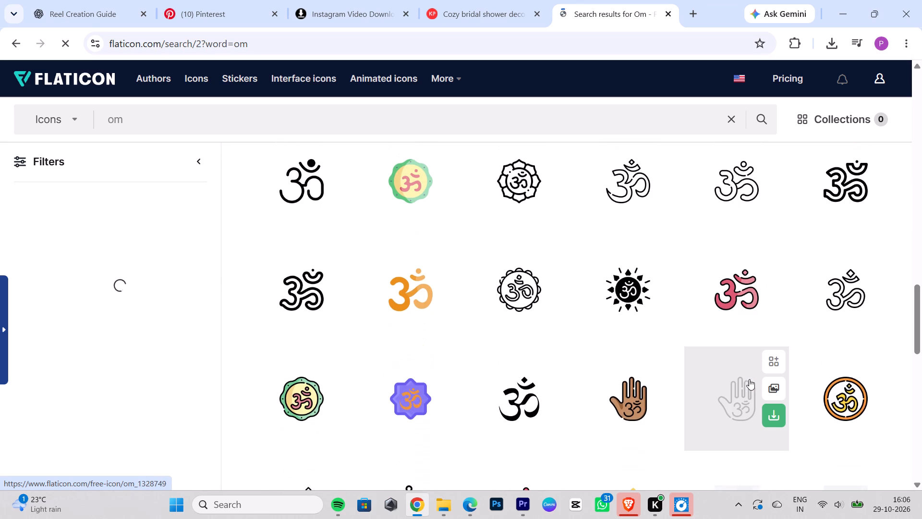
{"action": "scroll", "coordinate": [691, 399], "scroll_direction": "down", "scroll_amount": 3}
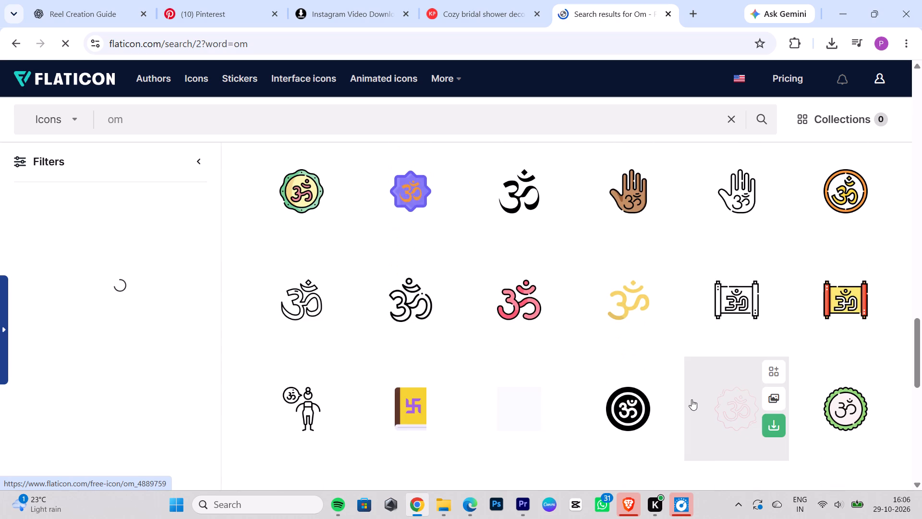
{"action": "scroll", "coordinate": [691, 399], "scroll_direction": "down", "scroll_amount": 4}
{"action": "left_click", "coordinate": [658, 307]}
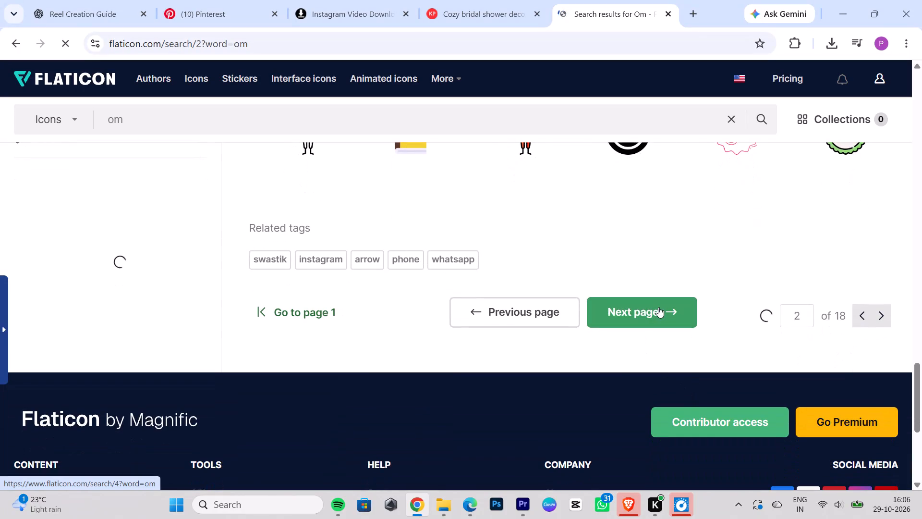
{"action": "scroll", "coordinate": [656, 321], "scroll_direction": "down", "scroll_amount": 5}
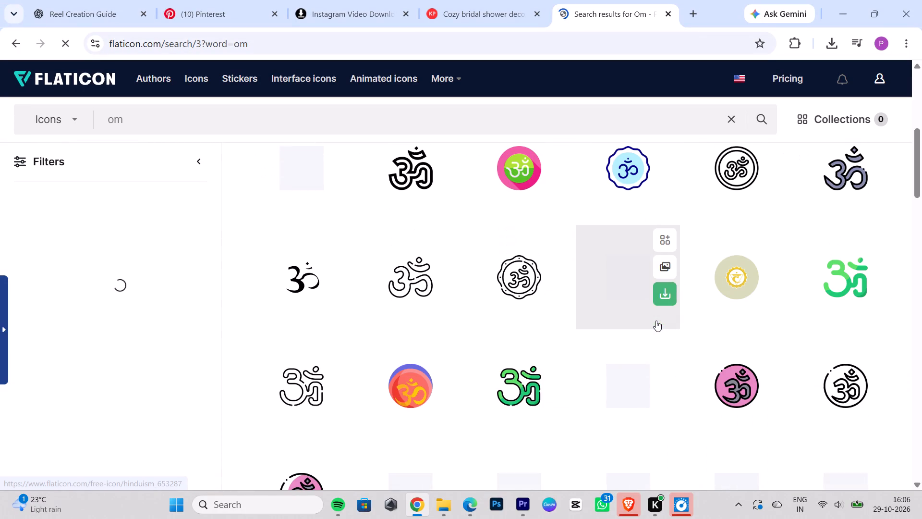
{"action": "scroll", "coordinate": [655, 332], "scroll_direction": "down", "scroll_amount": 8}
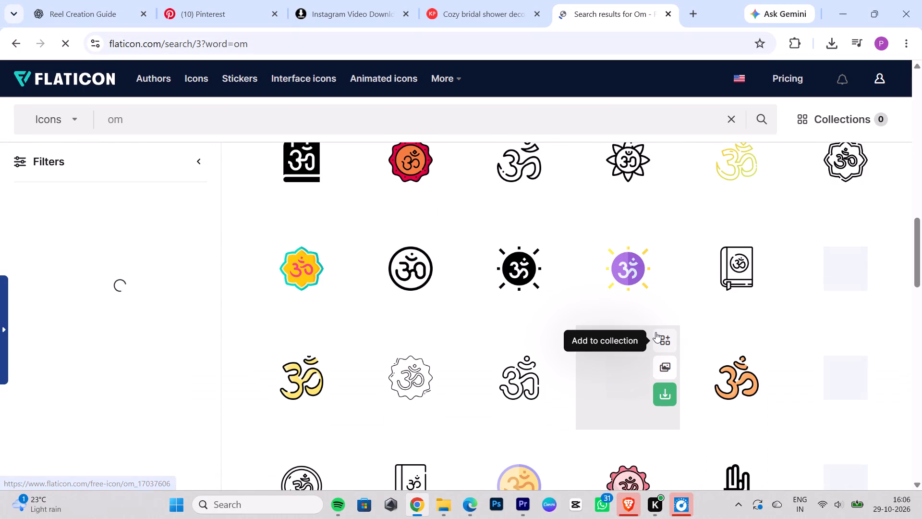
Search Flaticon for "white heart" icons and return to Premiere Pro.
{"action": "left_click_drag", "start_coordinate": [311, 120], "coordinate": [60, 112]}
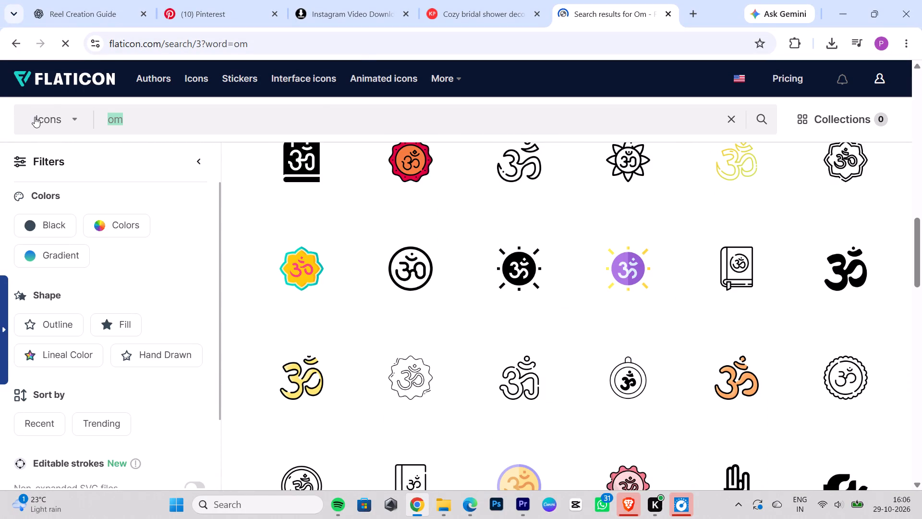
{"action": "key", "text": "BackSpace"}
{"action": "type", "text": "heart"}
{"action": "key", "text": "space"}
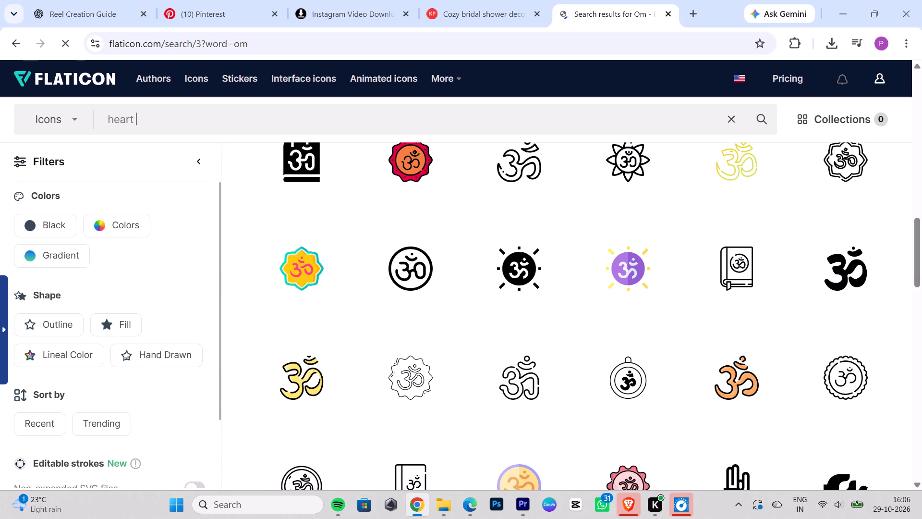
{"action": "left_click", "coordinate": [108, 120]}
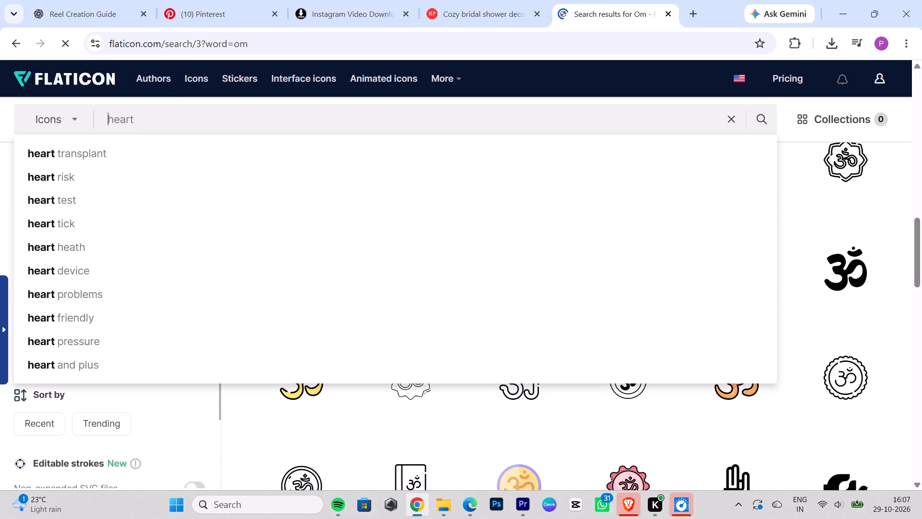
{"action": "key", "text": "space"}
{"action": "type", "text": "white"}
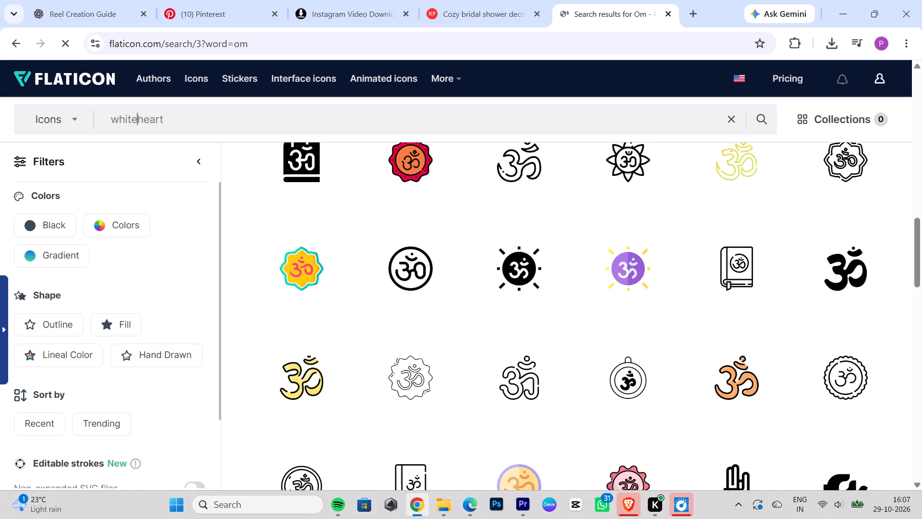
{"action": "key", "text": "space"}
{"action": "scroll", "coordinate": [365, 301], "scroll_direction": "down", "scroll_amount": 1}
{"action": "key", "text": "Return"}
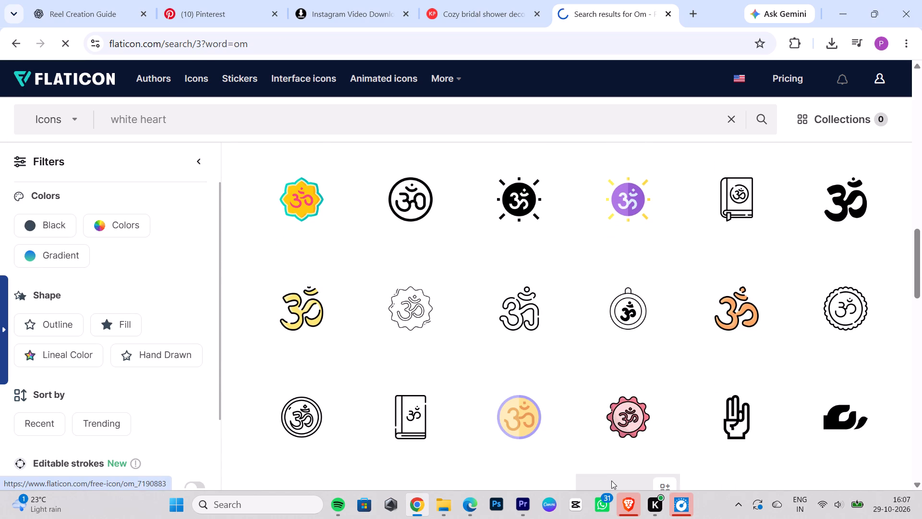
{"action": "left_click", "coordinate": [523, 507]}
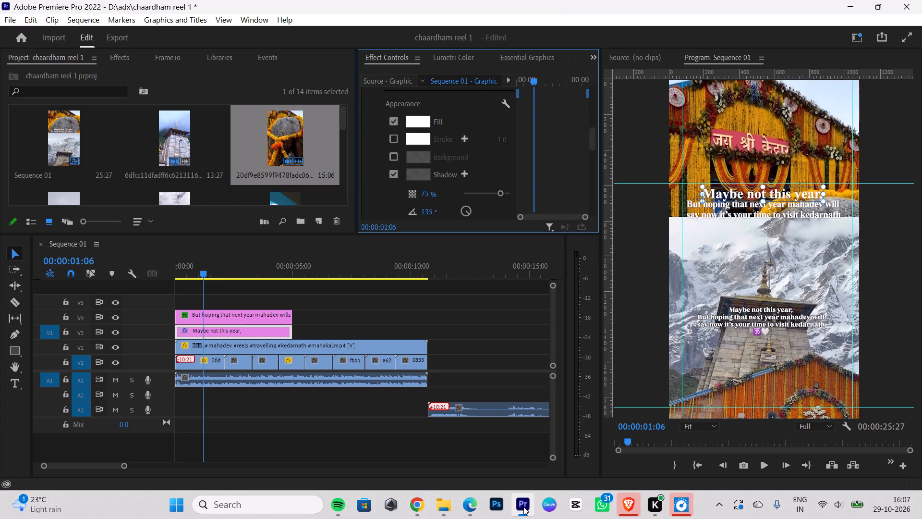
Switch to Chrome and look through Flaticon's "white heart" results for a plain white heart icon.
{"action": "left_click", "coordinate": [388, 508]}
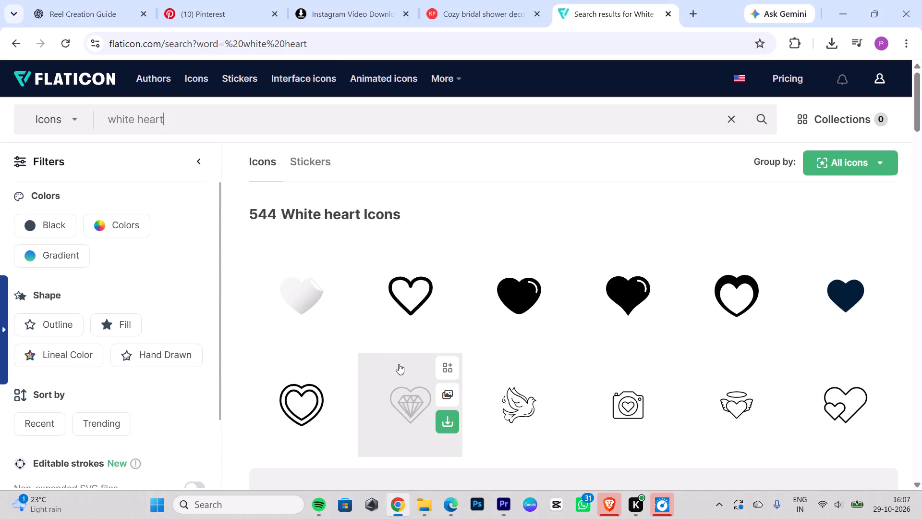
{"action": "scroll", "coordinate": [744, 352], "scroll_direction": "down", "scroll_amount": 20}
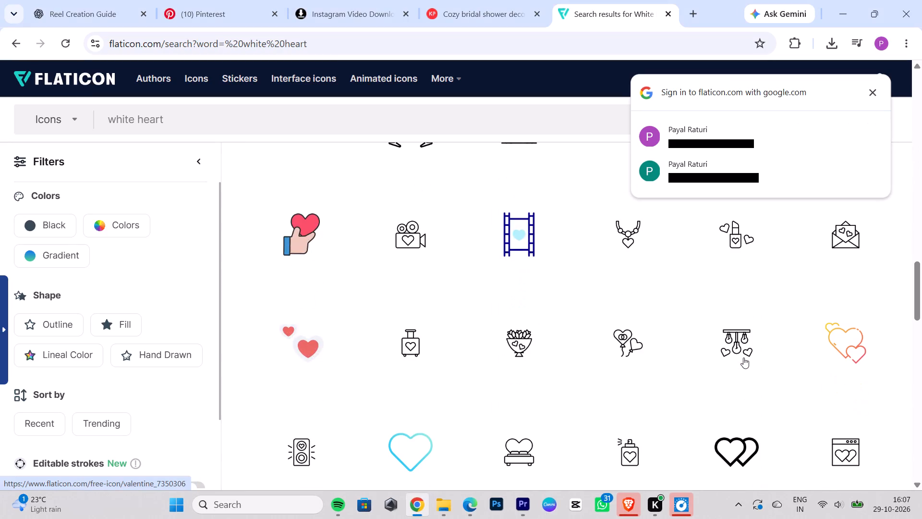
{"action": "scroll", "coordinate": [743, 358], "scroll_direction": "down", "scroll_amount": 9}
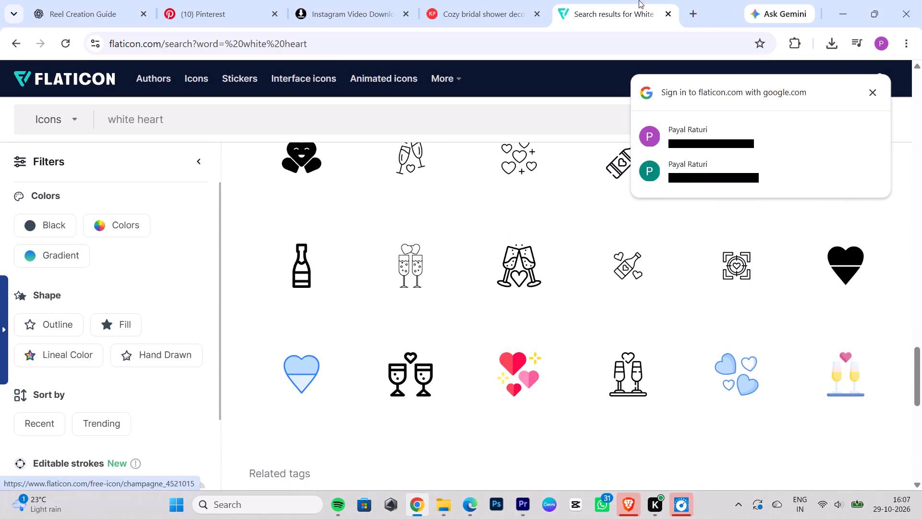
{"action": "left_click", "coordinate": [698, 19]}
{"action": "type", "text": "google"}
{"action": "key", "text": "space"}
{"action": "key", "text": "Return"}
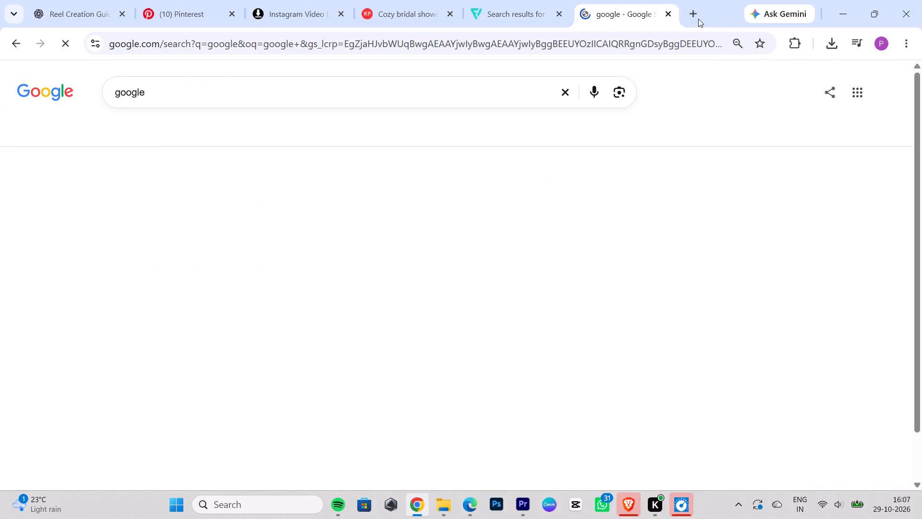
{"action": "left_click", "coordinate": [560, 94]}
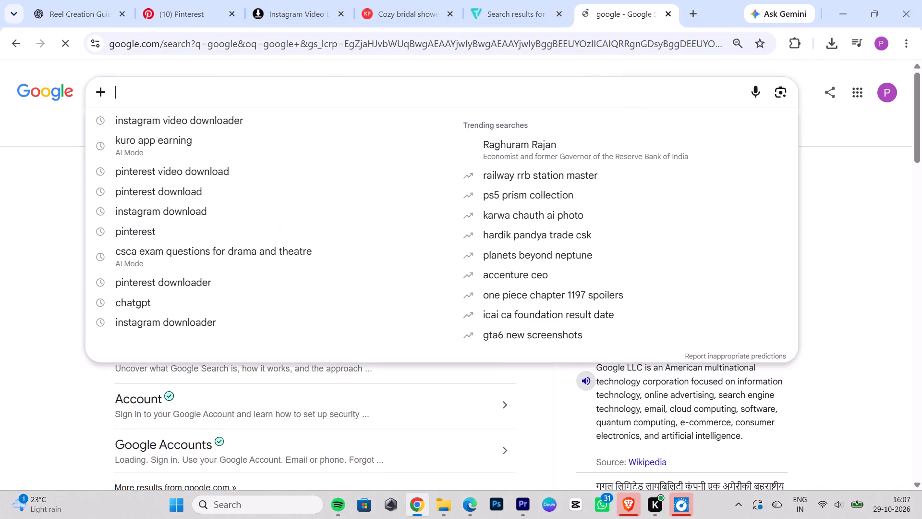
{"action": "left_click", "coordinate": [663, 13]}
Search Google Images in a new tab for "om png" and filter the results to large size.
{"action": "left_click", "coordinate": [693, 11]}
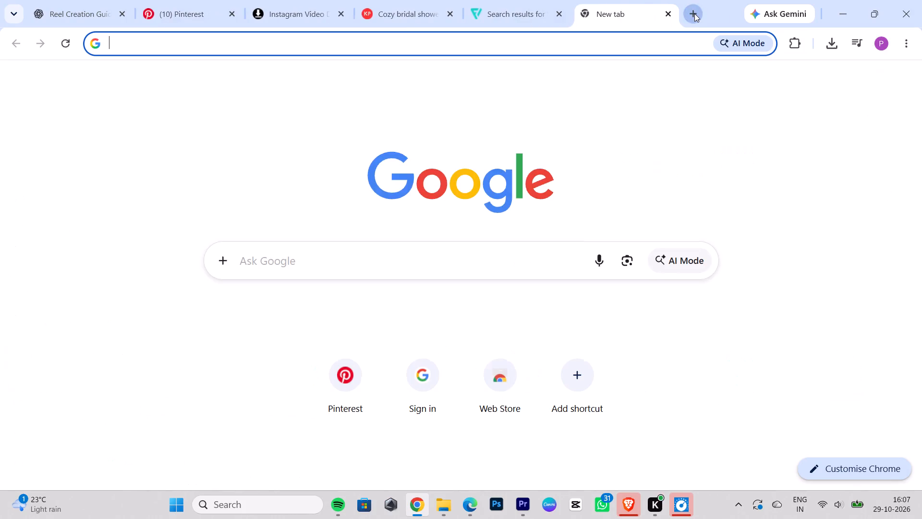
{"action": "type", "text": "om png"}
{"action": "key", "text": "space"}
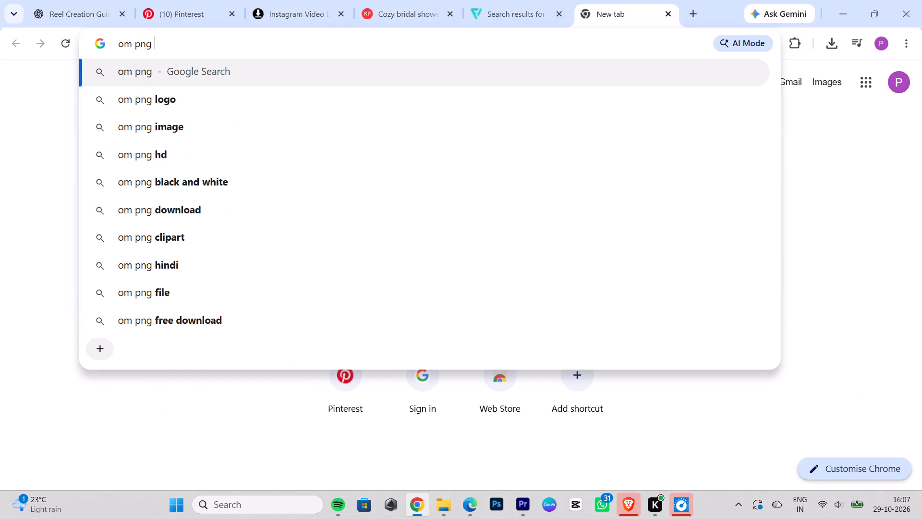
{"action": "key", "text": "Return"}
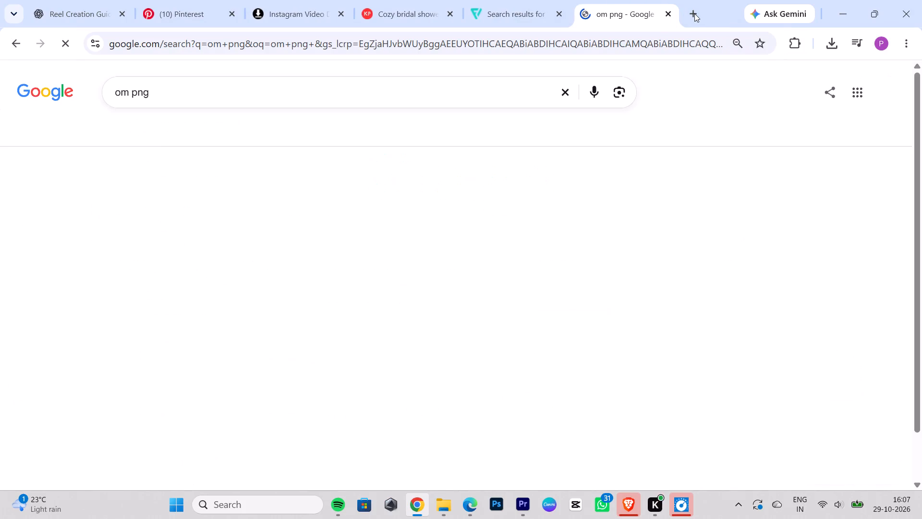
{"action": "left_click", "coordinate": [197, 131]}
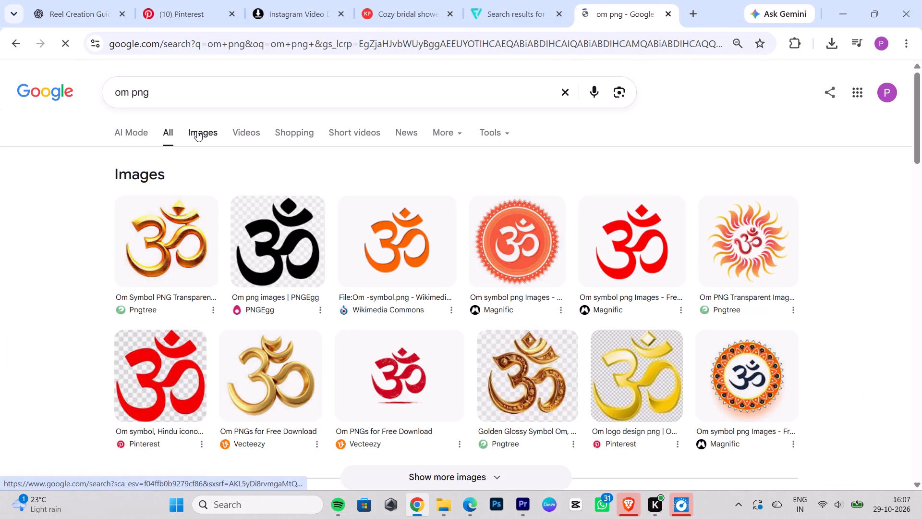
{"action": "scroll", "coordinate": [381, 222], "scroll_direction": "down", "scroll_amount": 9}
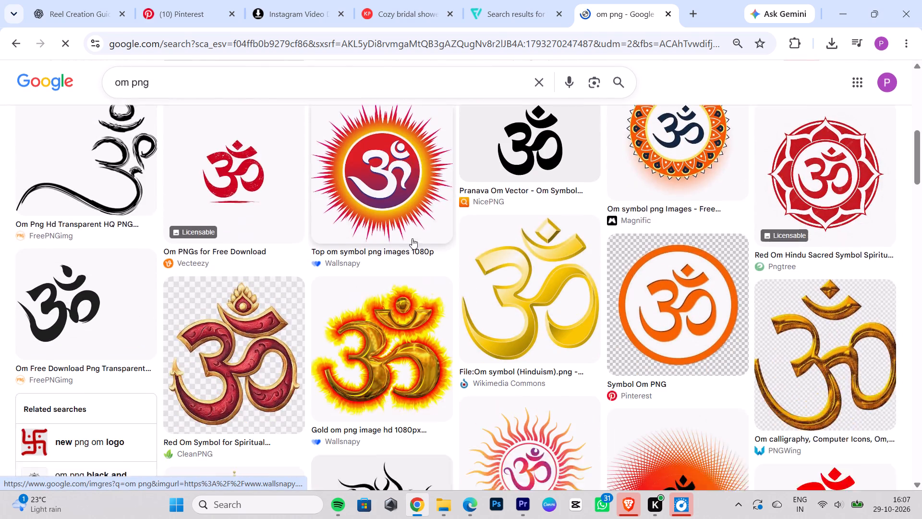
{"action": "scroll", "coordinate": [413, 241], "scroll_direction": "up", "scroll_amount": 7}
{"action": "scroll", "coordinate": [512, 214], "scroll_direction": "up", "scroll_amount": 6}
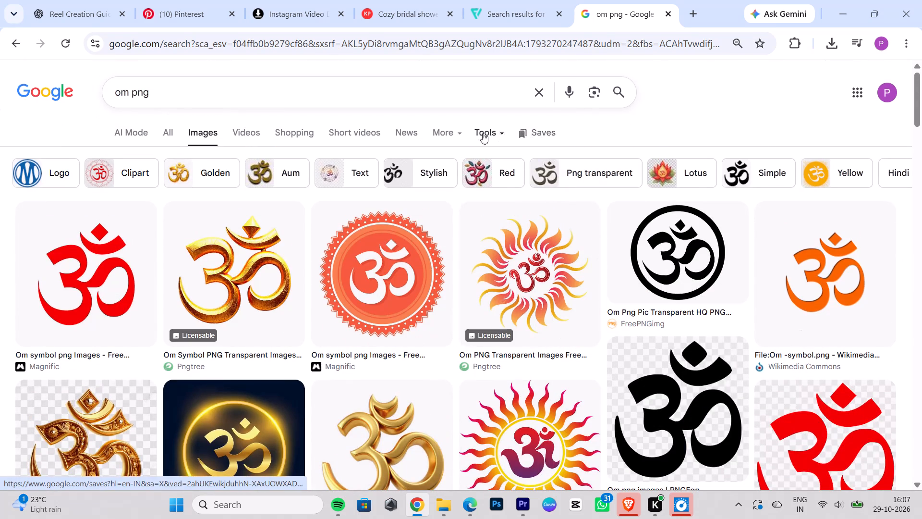
{"action": "left_click", "coordinate": [489, 131]}
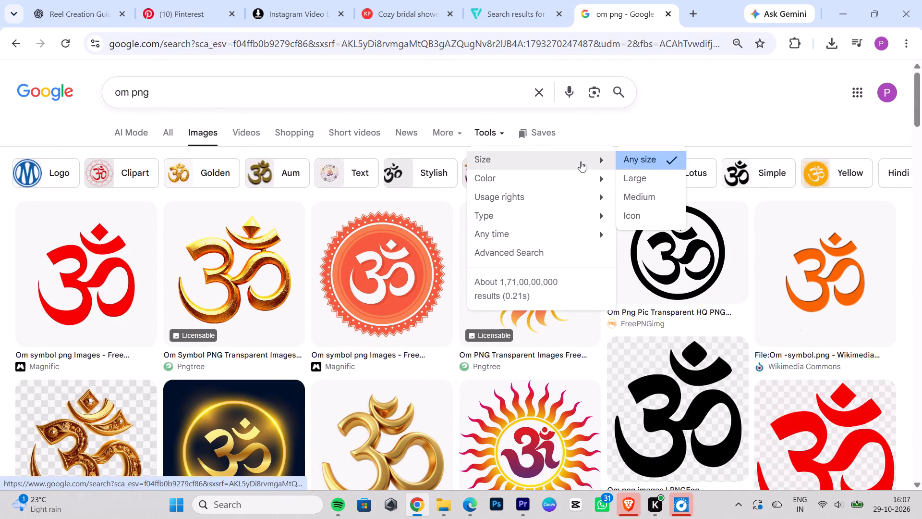
{"action": "left_click", "coordinate": [639, 173]}
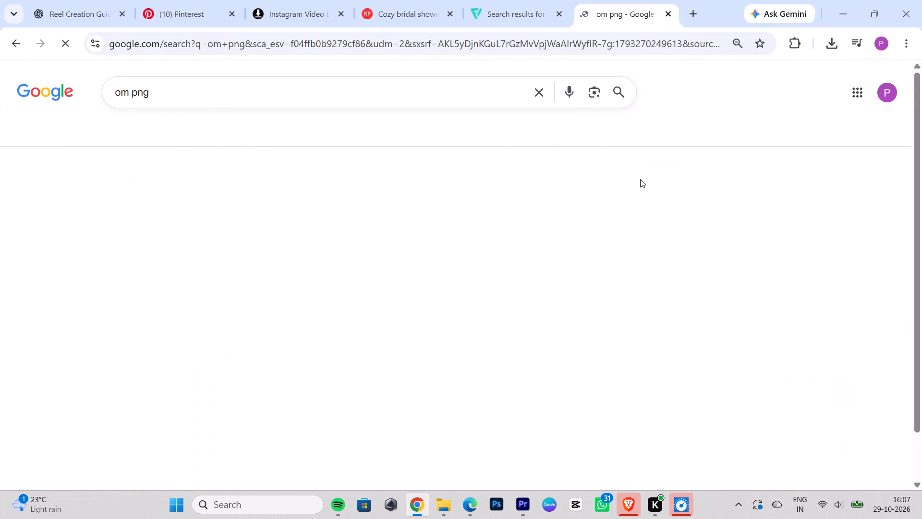
Look through the large "om png" images for an Om symbol resembling the one in the reference reel.
{"action": "scroll", "coordinate": [632, 235], "scroll_direction": "down", "scroll_amount": 7}
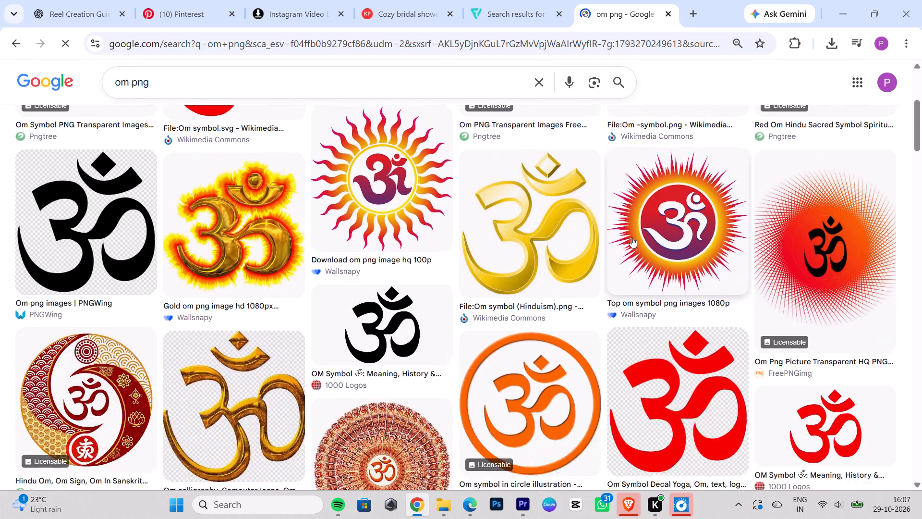
{"action": "scroll", "coordinate": [631, 237], "scroll_direction": "down", "scroll_amount": 14}
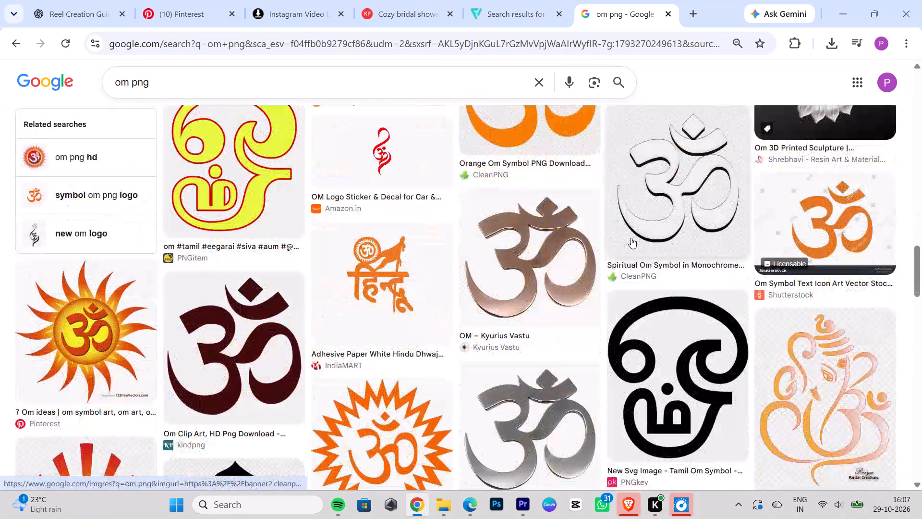
{"action": "scroll", "coordinate": [631, 238], "scroll_direction": "down", "scroll_amount": 9}
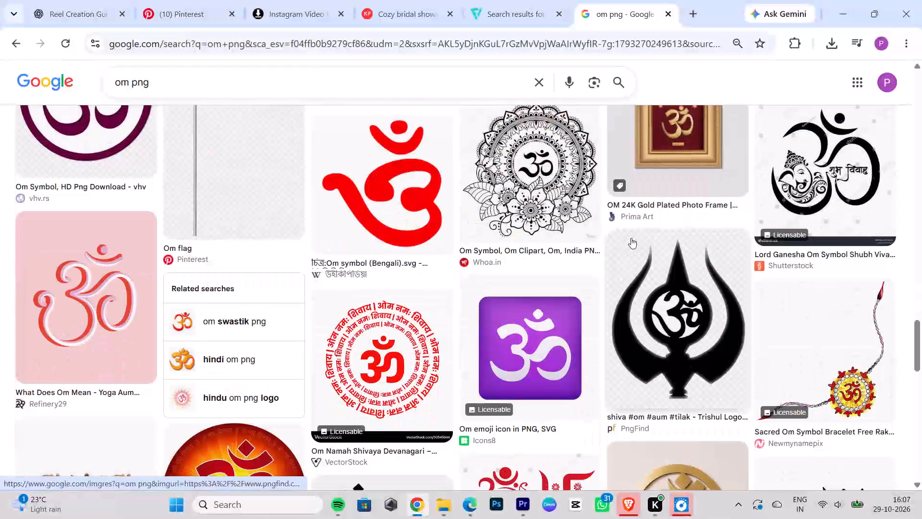
{"action": "scroll", "coordinate": [533, 290], "scroll_direction": "down", "scroll_amount": 4}
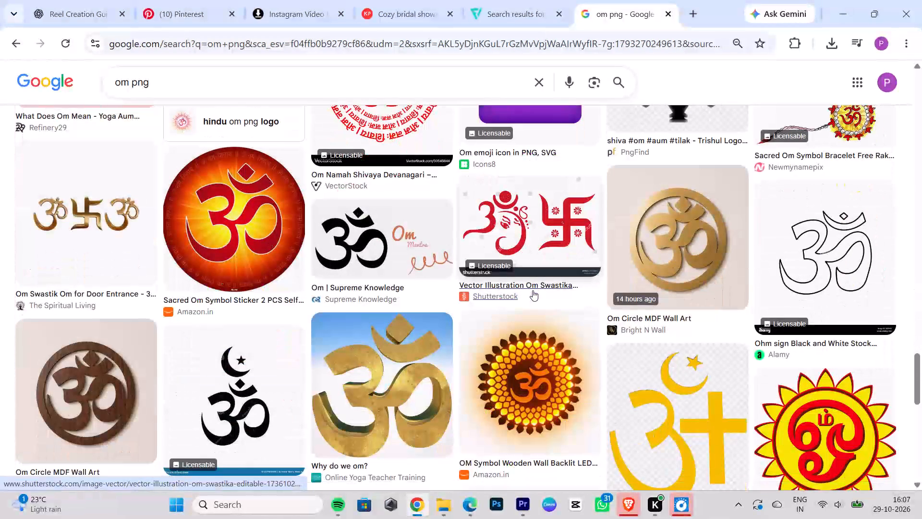
{"action": "left_click", "coordinate": [527, 29]}
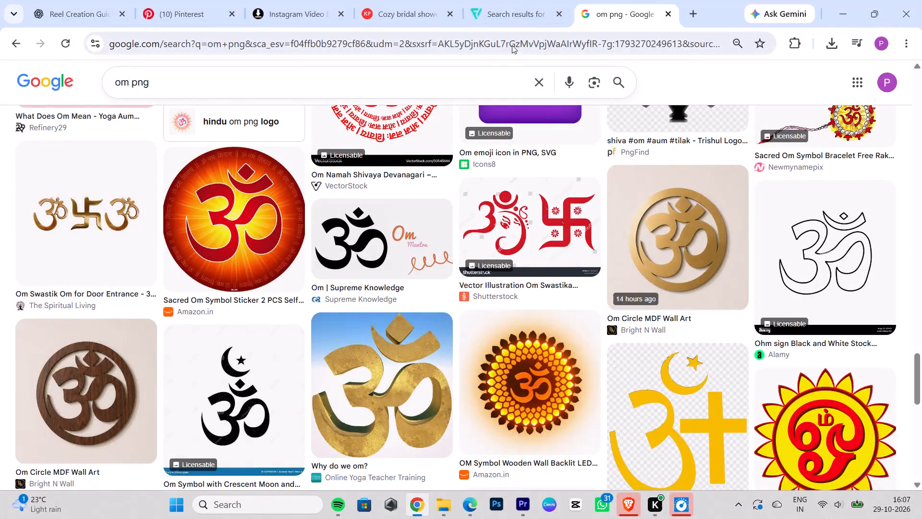
Go back to Flaticon, replace the "white heart" search with "om" and look over the first icons.
{"action": "left_click", "coordinate": [497, 24]}
{"action": "left_click", "coordinate": [296, 120]}
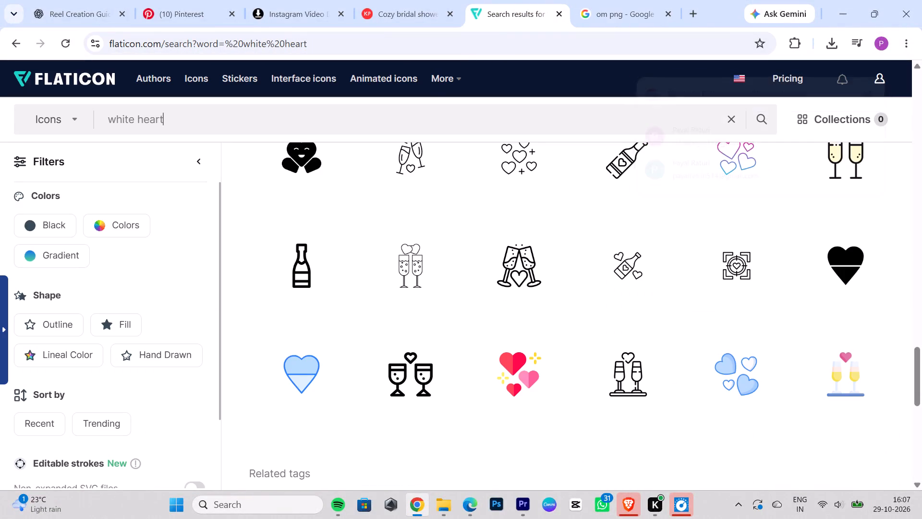
{"action": "left_click_drag", "start_coordinate": [296, 120], "coordinate": [15, 126]}
{"action": "key", "text": "BackSpace"}
{"action": "type", "text": "wh"}
{"action": "key", "text": "BackSpace"}
{"action": "key", "text": "BackSpace"}
{"action": "type", "text": "om"}
{"action": "key", "text": "space"}
{"action": "key", "text": "Return"}
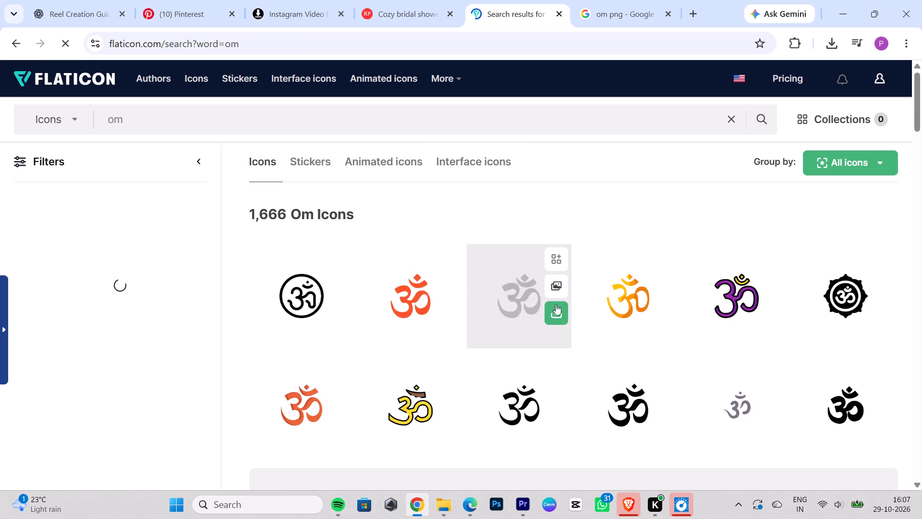
{"action": "scroll", "coordinate": [559, 306], "scroll_direction": "down", "scroll_amount": 5}
{"action": "scroll", "coordinate": [622, 288], "scroll_direction": "down", "scroll_amount": 4}
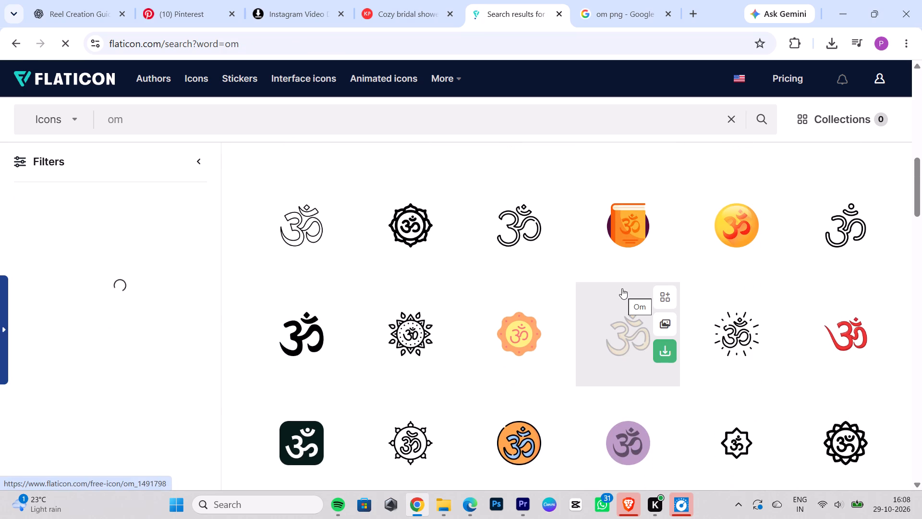
{"action": "scroll", "coordinate": [726, 336], "scroll_direction": "up", "scroll_amount": 14}
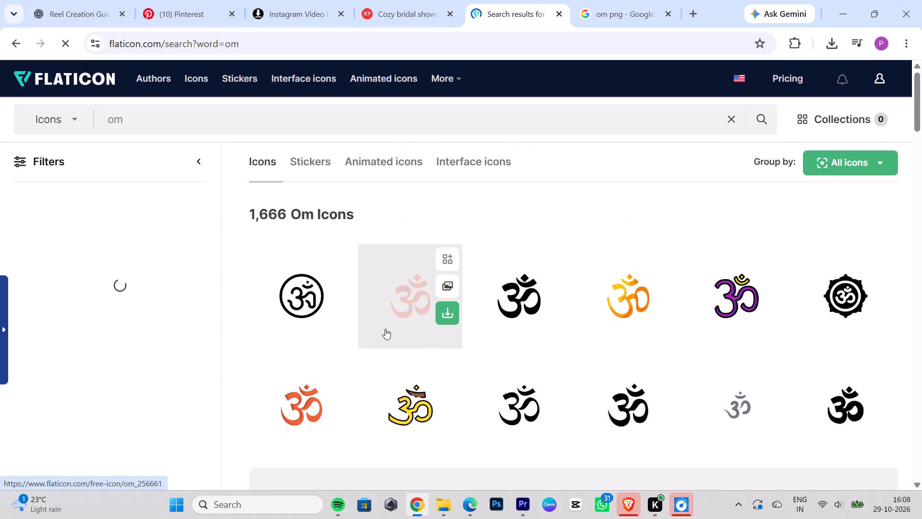
Download the plain orange Om icon as a free 512px PNG and return to the "om" search results.
{"action": "left_click", "coordinate": [413, 306]}
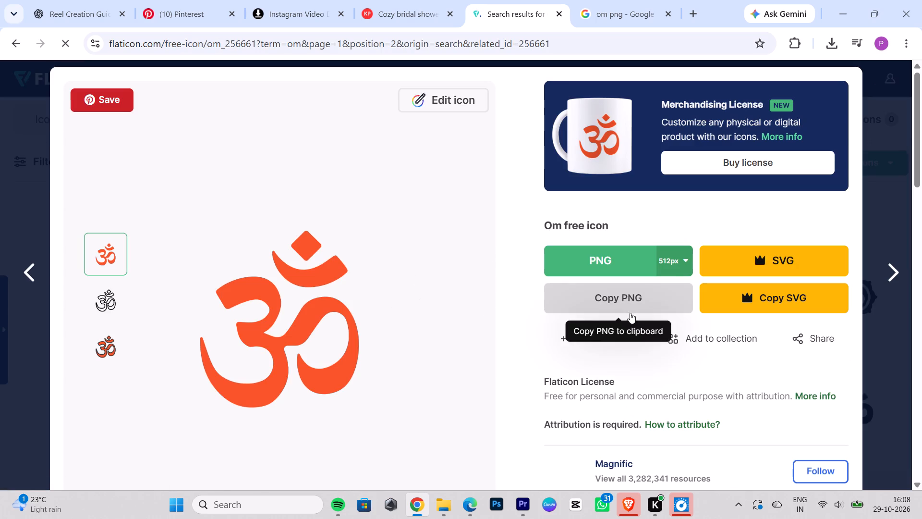
{"action": "left_click", "coordinate": [608, 258]}
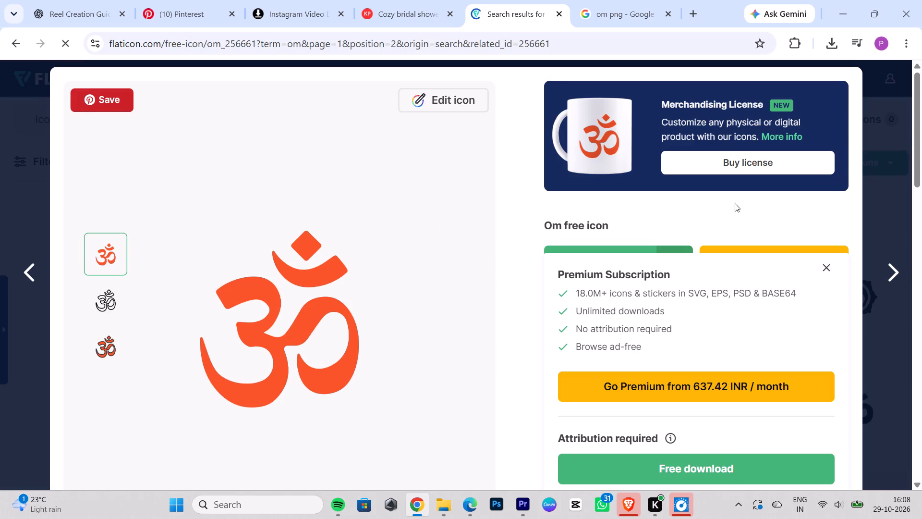
{"action": "left_click", "coordinate": [706, 468]}
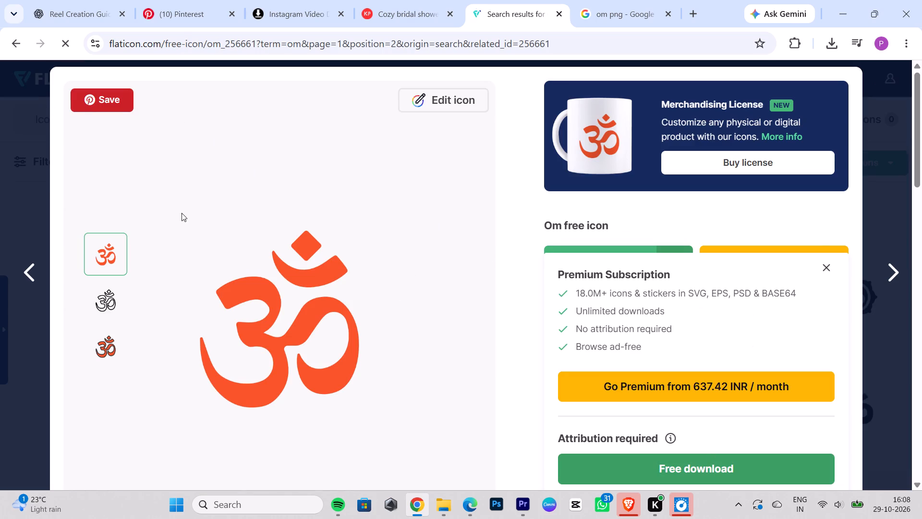
{"action": "left_click", "coordinate": [728, 471]}
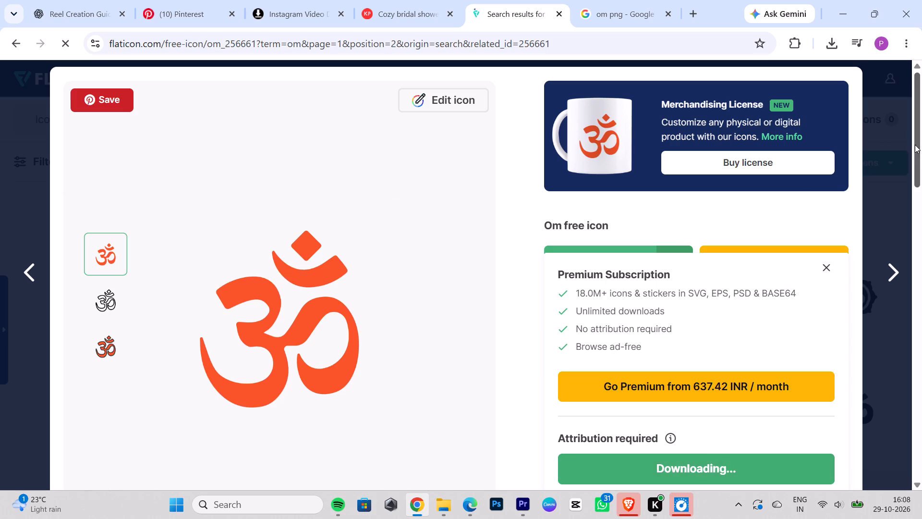
{"action": "left_click", "coordinate": [881, 135]}
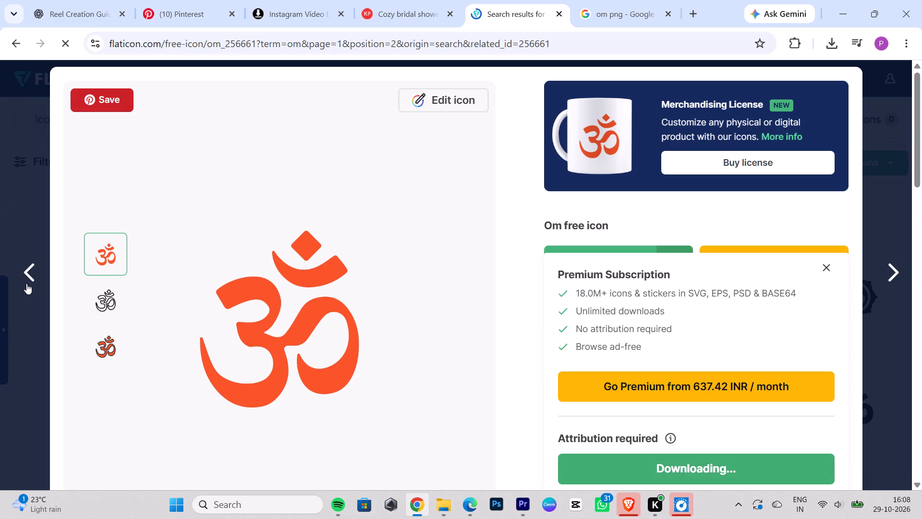
{"action": "left_click", "coordinate": [29, 277]}
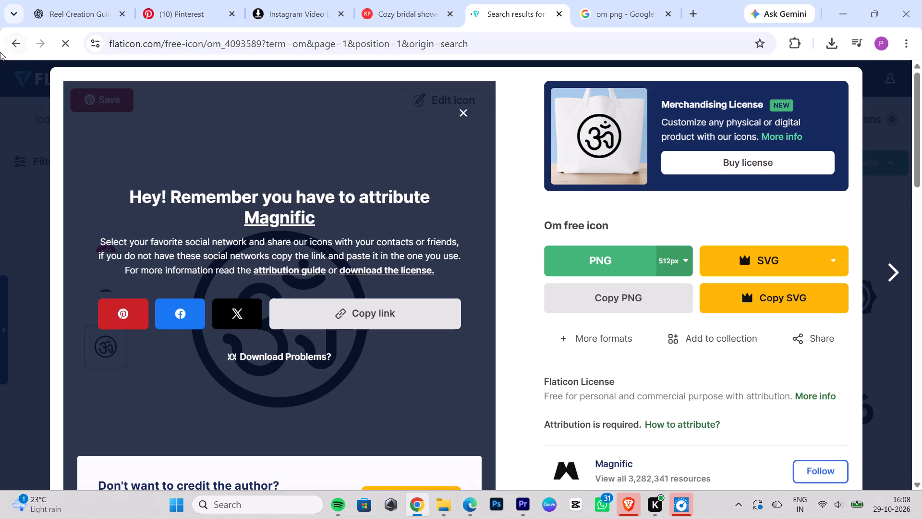
{"action": "left_click", "coordinate": [23, 44]}
{"action": "scroll", "coordinate": [763, 200], "scroll_direction": "down", "scroll_amount": 2}
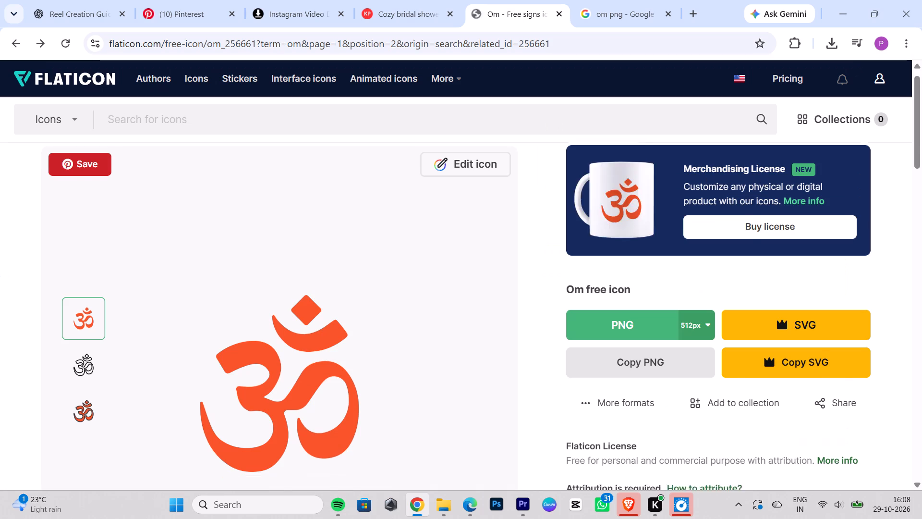
{"action": "scroll", "coordinate": [763, 202], "scroll_direction": "down", "scroll_amount": 7}
{"action": "scroll", "coordinate": [652, 193], "scroll_direction": "down", "scroll_amount": 6}
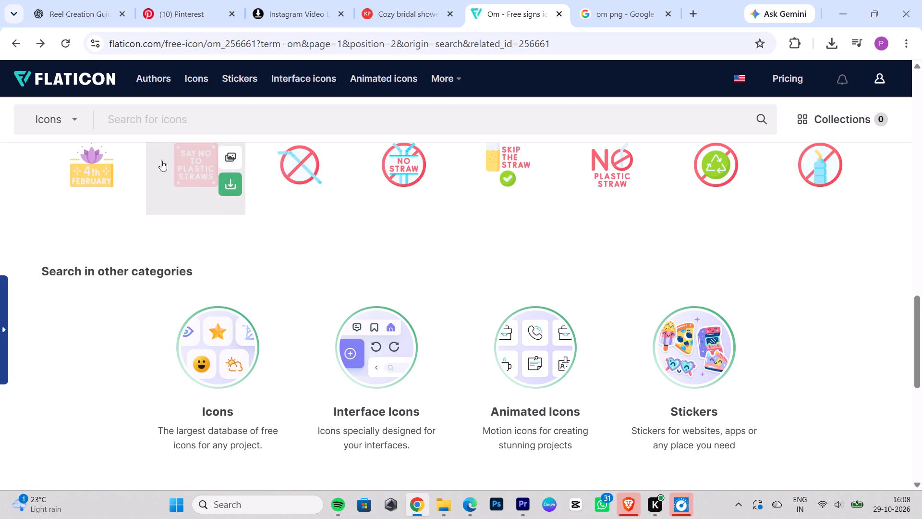
{"action": "scroll", "coordinate": [585, 173], "scroll_direction": "up", "scroll_amount": 13}
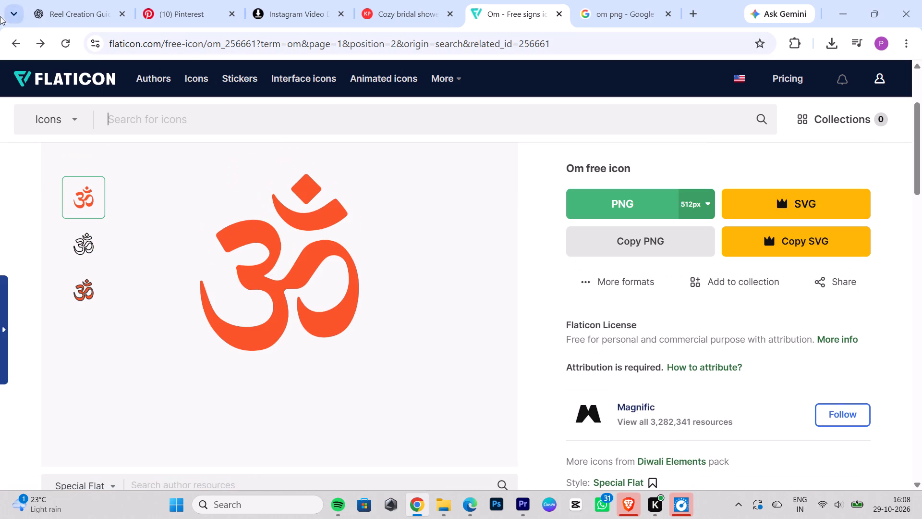
{"action": "left_click", "coordinate": [8, 45]}
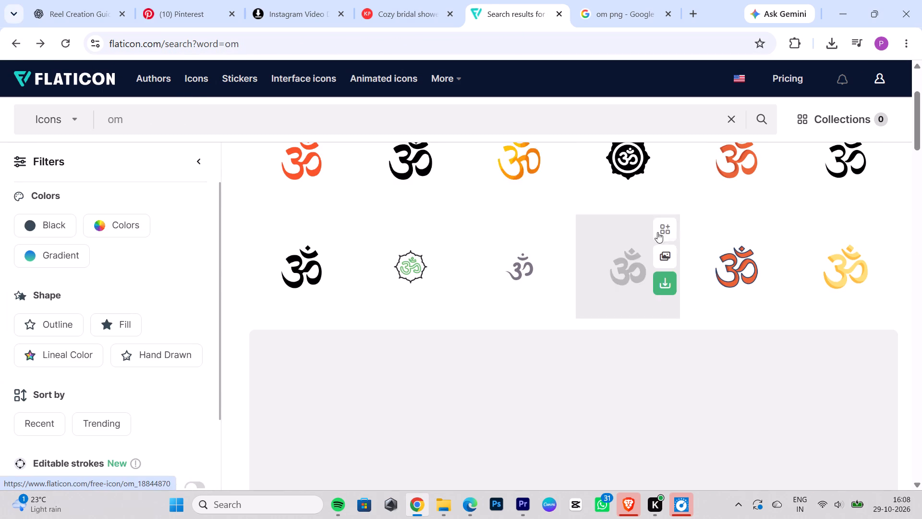
Look through the Flaticon "om" icons to the end of the first page with the filters collapsed.
{"action": "scroll", "coordinate": [663, 235], "scroll_direction": "down", "scroll_amount": 10}
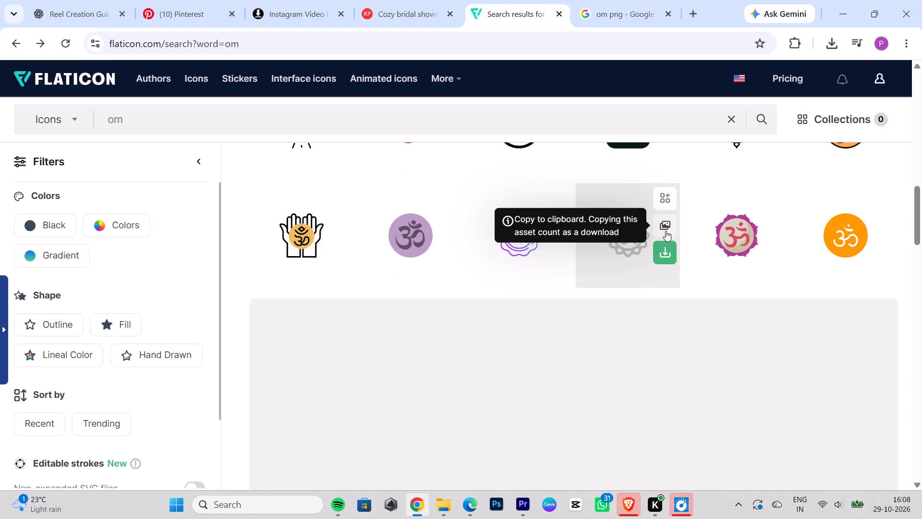
{"action": "scroll", "coordinate": [666, 231], "scroll_direction": "down", "scroll_amount": 5}
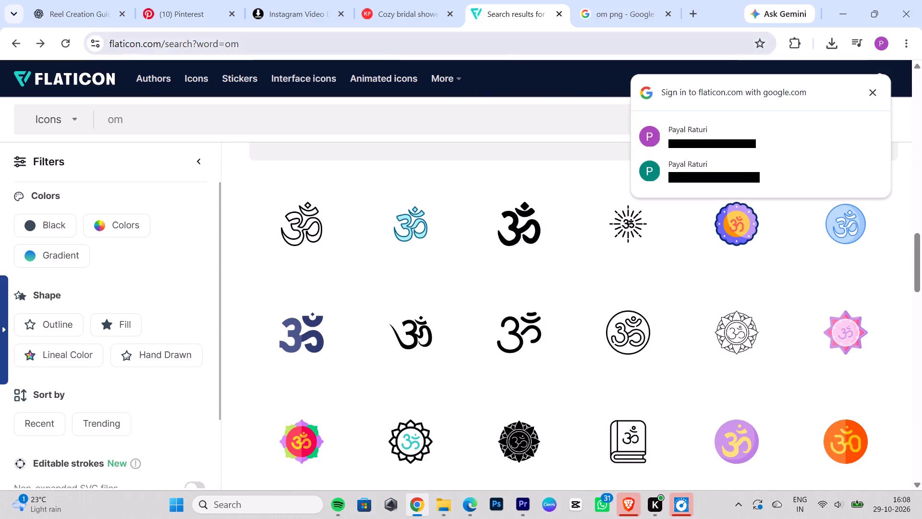
{"action": "left_click", "coordinate": [510, 47]}
{"action": "left_click_drag", "start_coordinate": [334, 174], "coordinate": [154, 153]}
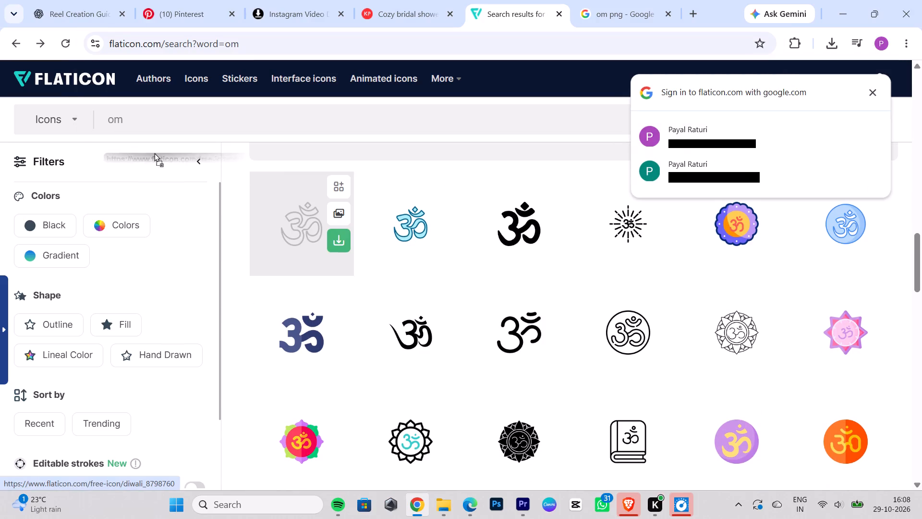
{"action": "left_click_drag", "start_coordinate": [154, 153], "coordinate": [154, 153]}
{"action": "left_click", "coordinate": [141, 177]}
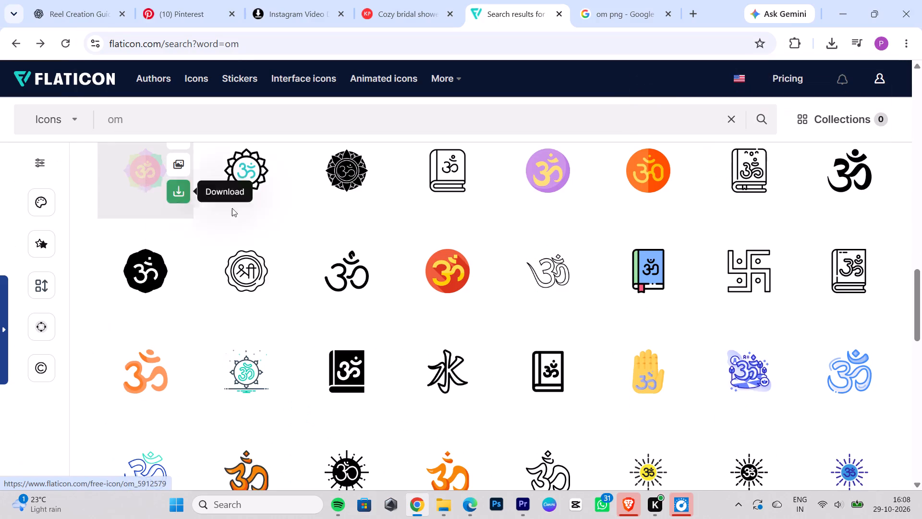
{"action": "scroll", "coordinate": [679, 248], "scroll_direction": "down", "scroll_amount": 8}
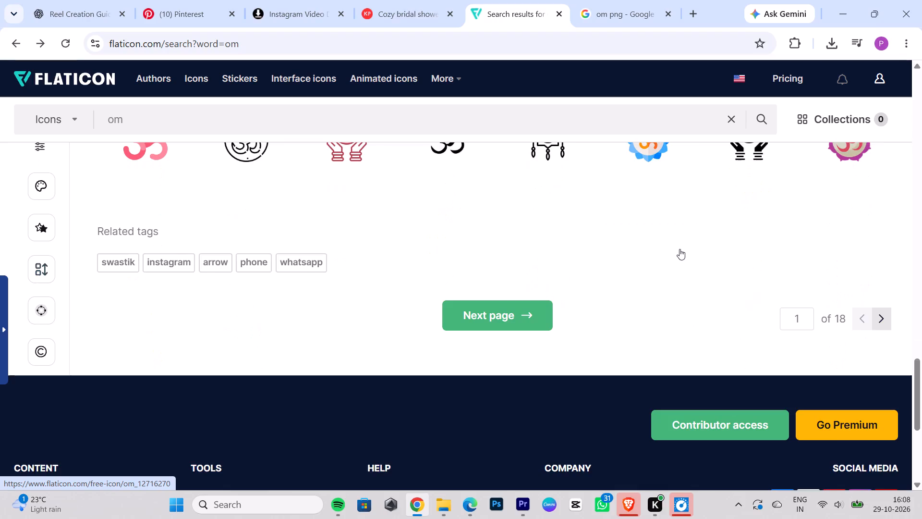
{"action": "left_click", "coordinate": [496, 301]}
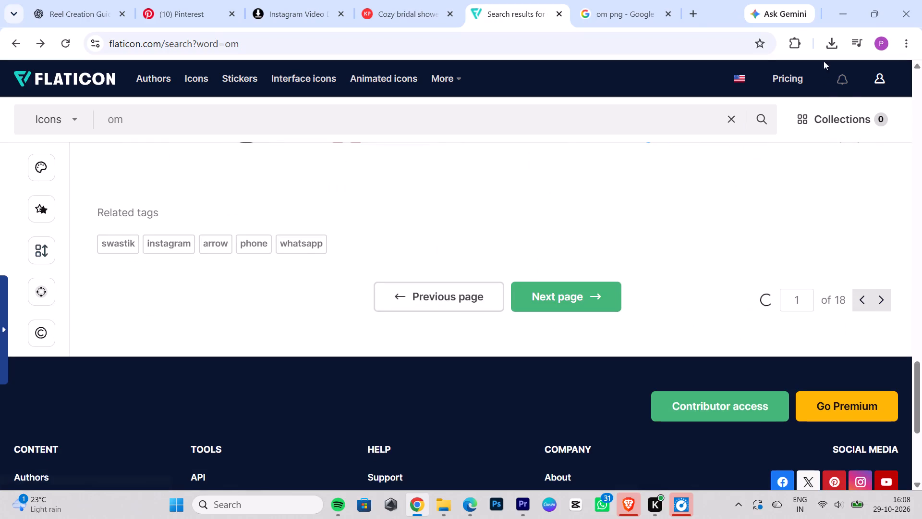
Check the recent download history for the Om icon and go back to the top of the "om" results.
{"action": "left_click", "coordinate": [828, 48]}
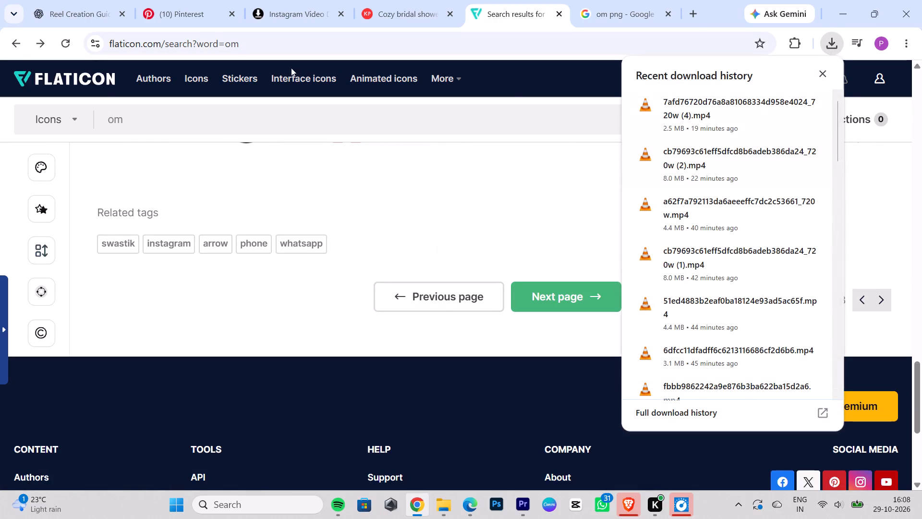
{"action": "left_click", "coordinate": [5, 39]}
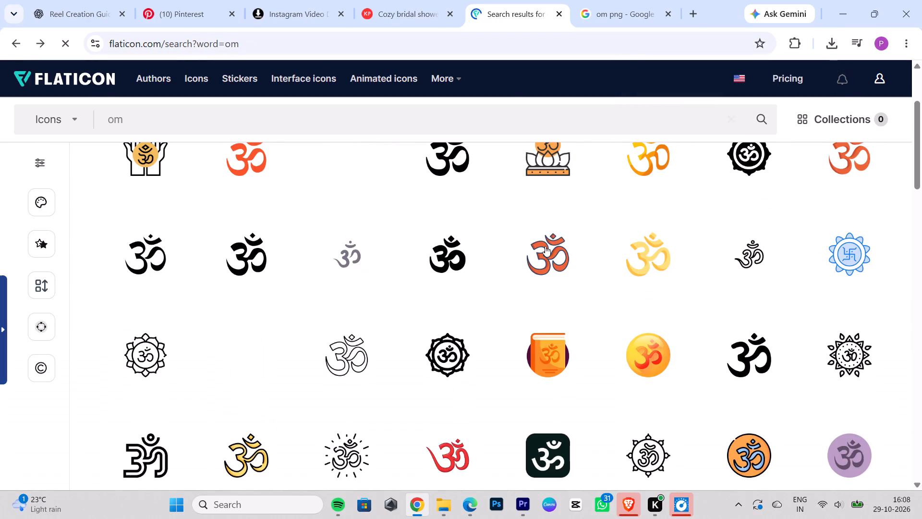
{"action": "scroll", "coordinate": [560, 258], "scroll_direction": "down", "scroll_amount": 1}
{"action": "scroll", "coordinate": [560, 258], "scroll_direction": "up", "scroll_amount": 3}
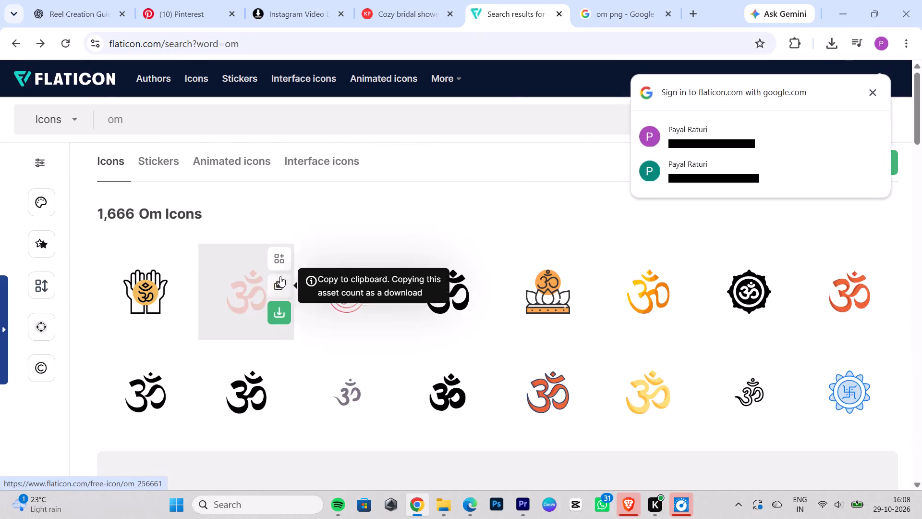
Download the plain orange-red Om icon from the first row of results as a free PNG.
{"action": "left_click", "coordinate": [282, 309]}
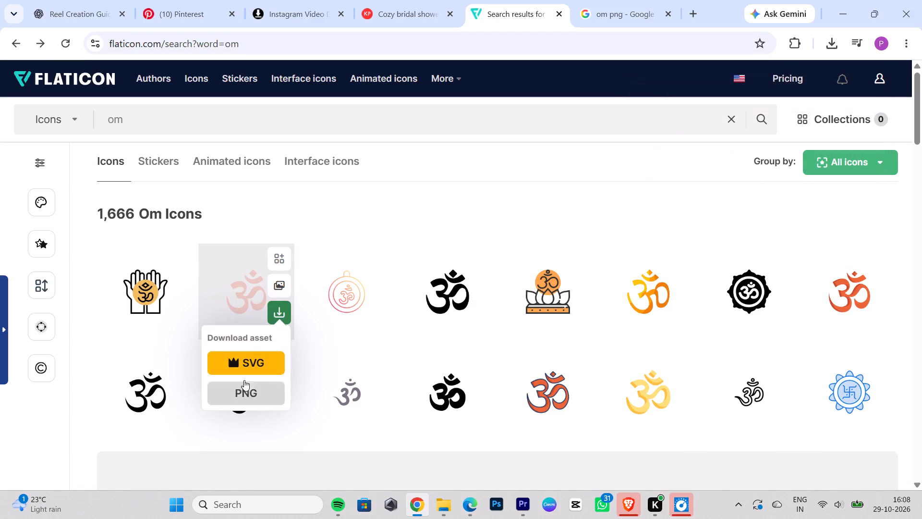
{"action": "left_click", "coordinate": [243, 385]}
{"action": "left_click", "coordinate": [588, 229]}
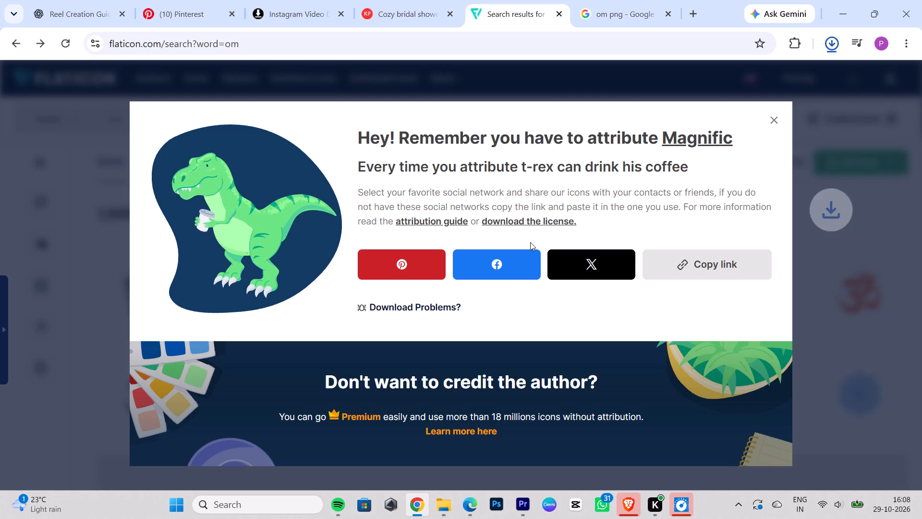
{"action": "left_click", "coordinate": [772, 120]}
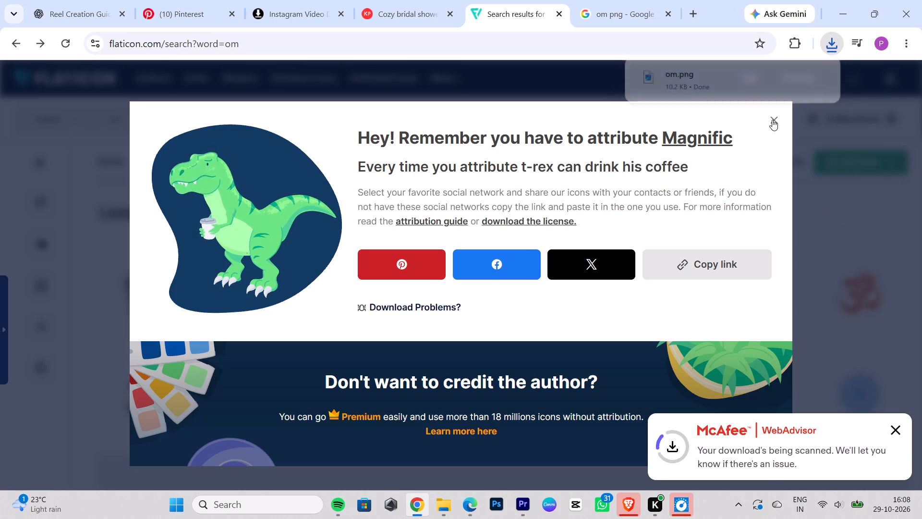
Search Flaticon for "white heart 3d 4" and shorten the query to "white heart 3d".
{"action": "left_click_drag", "start_coordinate": [629, 123], "coordinate": [0, 89]}
{"action": "key", "text": "BackSpace"}
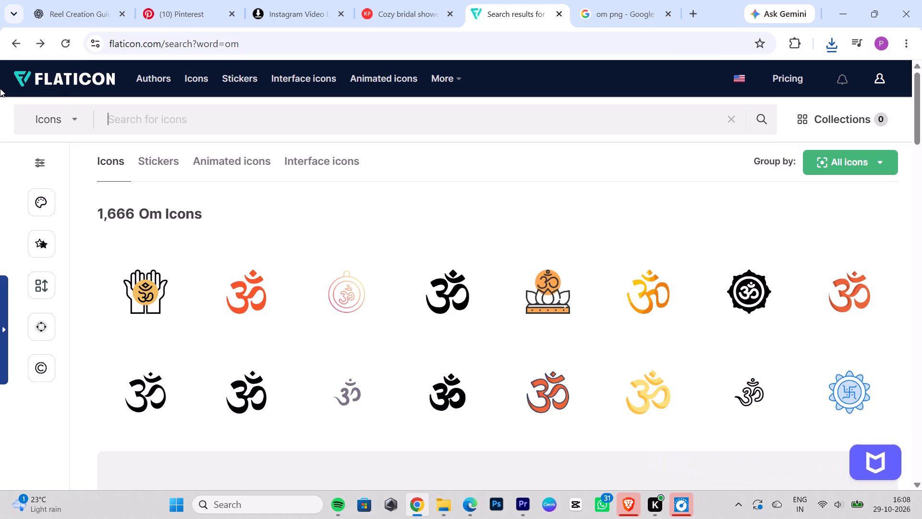
{"action": "type", "text": "white heart 3d 4"}
{"action": "key", "text": "Return"}
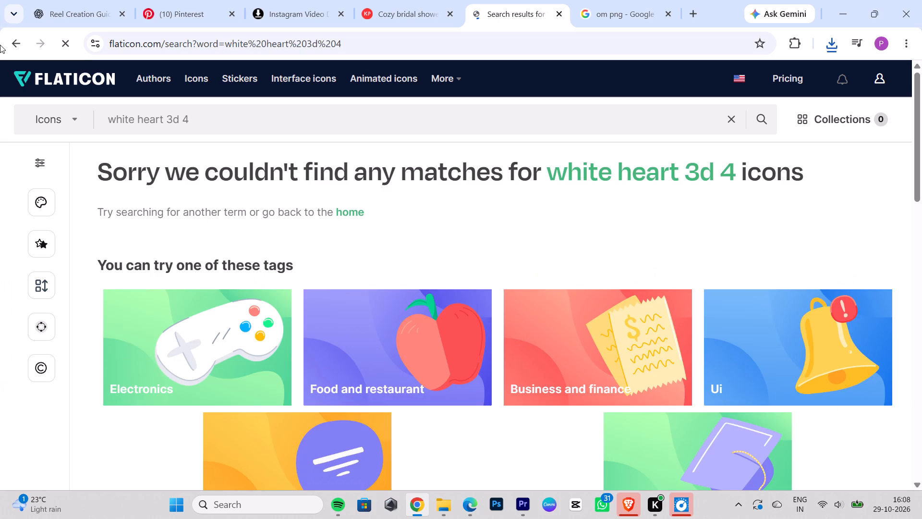
{"action": "key", "text": "BackSpace"}
{"action": "key", "text": "Return"}
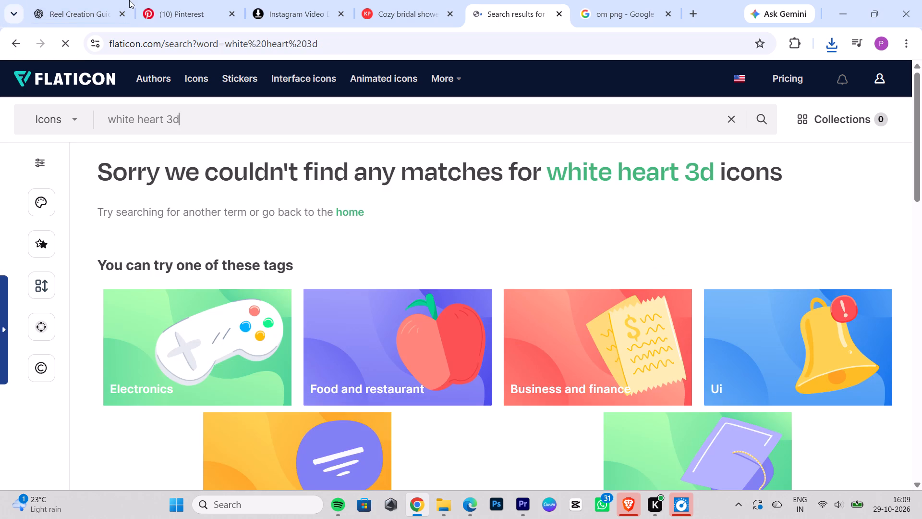
Shorten the search to "white heart" and look through the icons for a suitable heart.
{"action": "key", "text": "BackSpace"}
{"action": "key", "text": "BackSpace"}
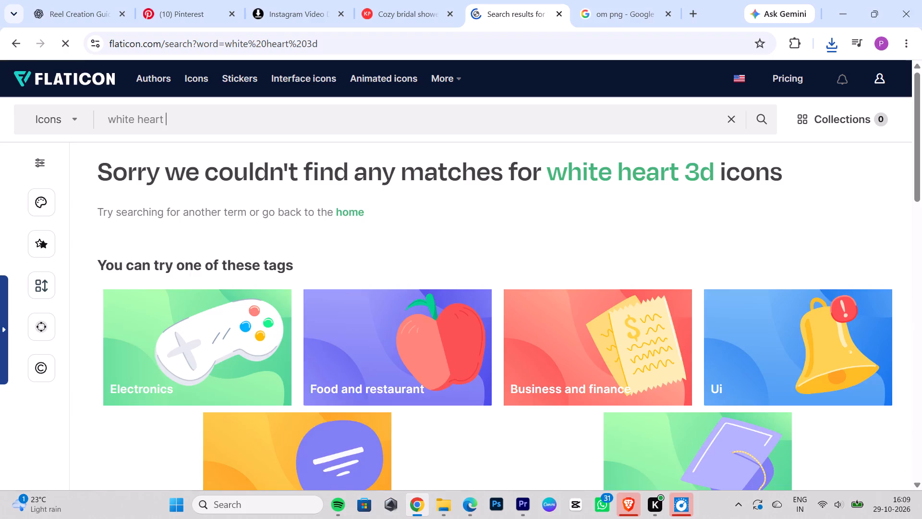
{"action": "key", "text": "Return"}
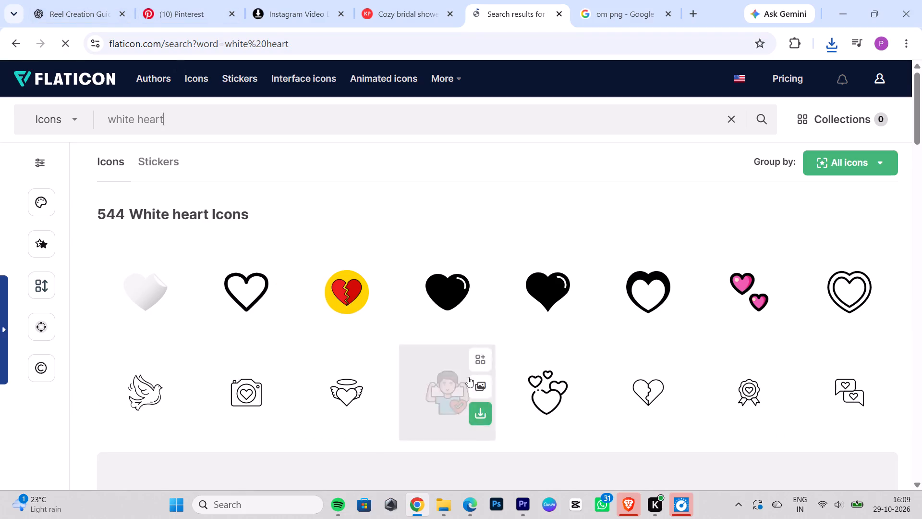
{"action": "scroll", "coordinate": [628, 273], "scroll_direction": "down", "scroll_amount": 4}
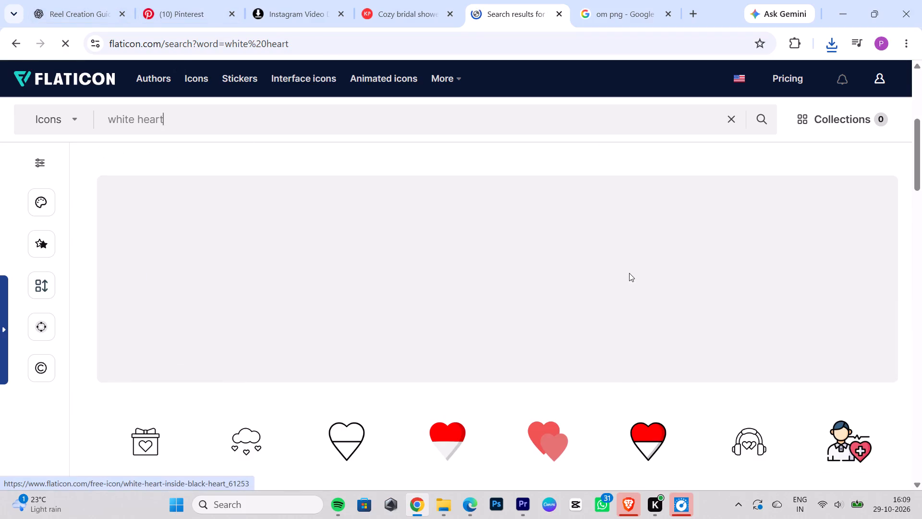
{"action": "scroll", "coordinate": [629, 273], "scroll_direction": "down", "scroll_amount": 5}
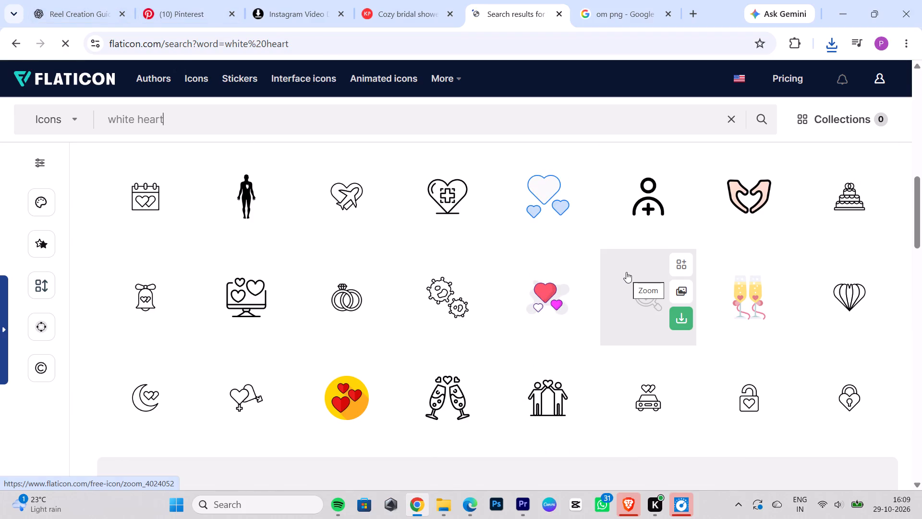
{"action": "scroll", "coordinate": [637, 304], "scroll_direction": "down", "scroll_amount": 5}
Search Flaticon for "heart", closing the blank new tab and the Google "om png" tab.
{"action": "left_click_drag", "start_coordinate": [245, 121], "coordinate": [29, 103]}
{"action": "key", "text": "BackSpace"}
{"action": "type", "text": "hear"}
{"action": "key", "text": "ctrl+t"}
{"action": "key", "text": "space"}
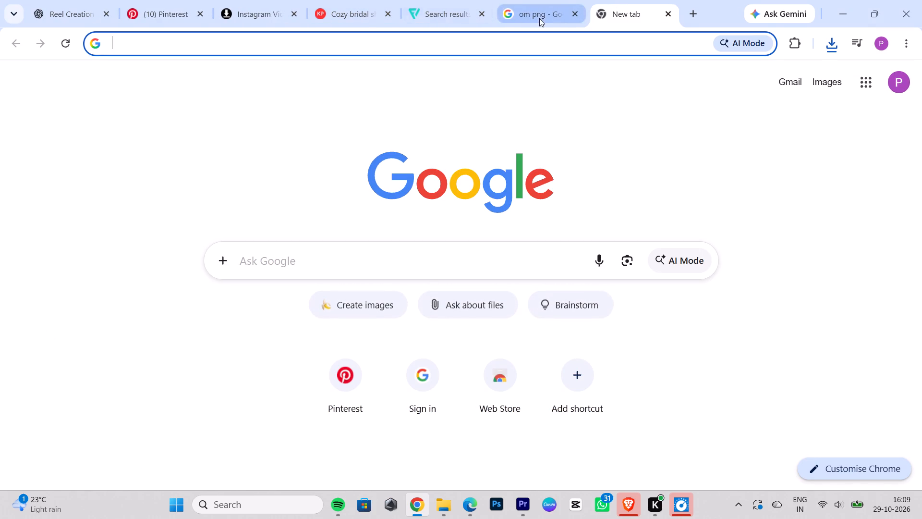
{"action": "left_click", "coordinate": [571, 10]}
{"action": "left_click", "coordinate": [571, 10]}
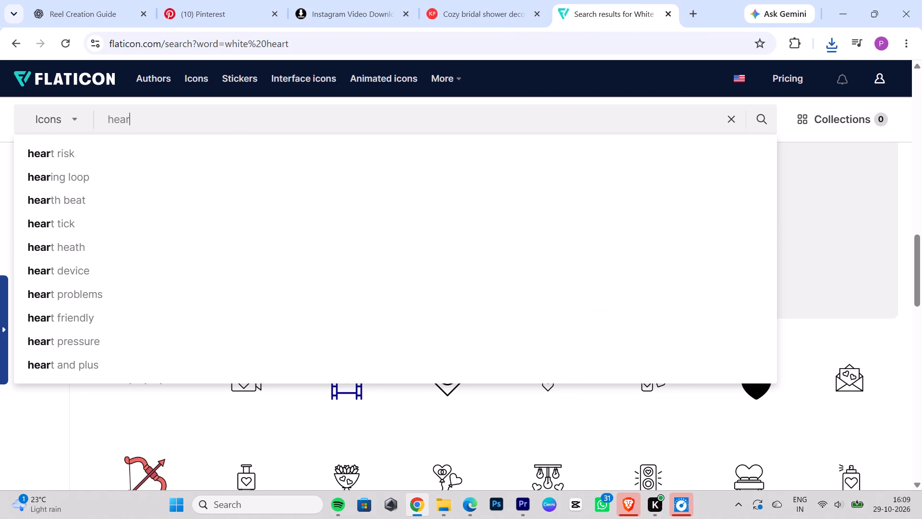
{"action": "type", "text": "t \\"}
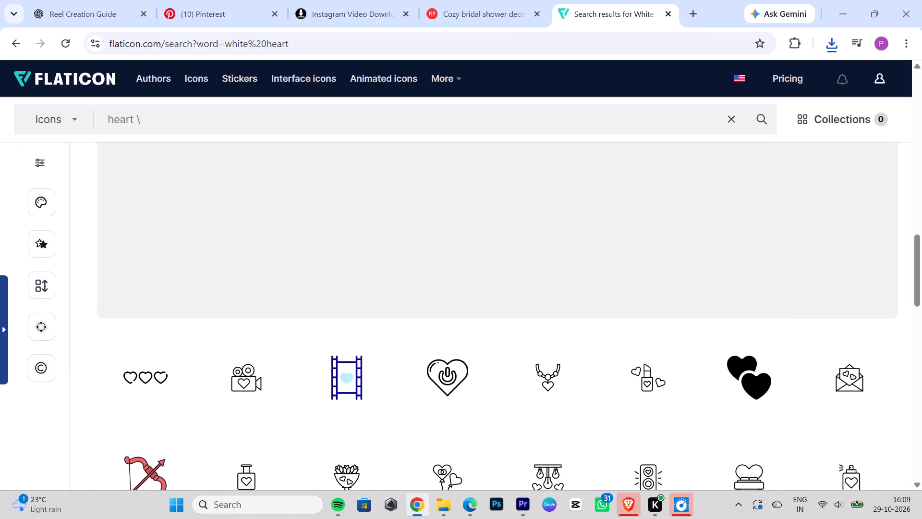
{"action": "key", "text": "BackSpace"}
{"action": "key", "text": "Return"}
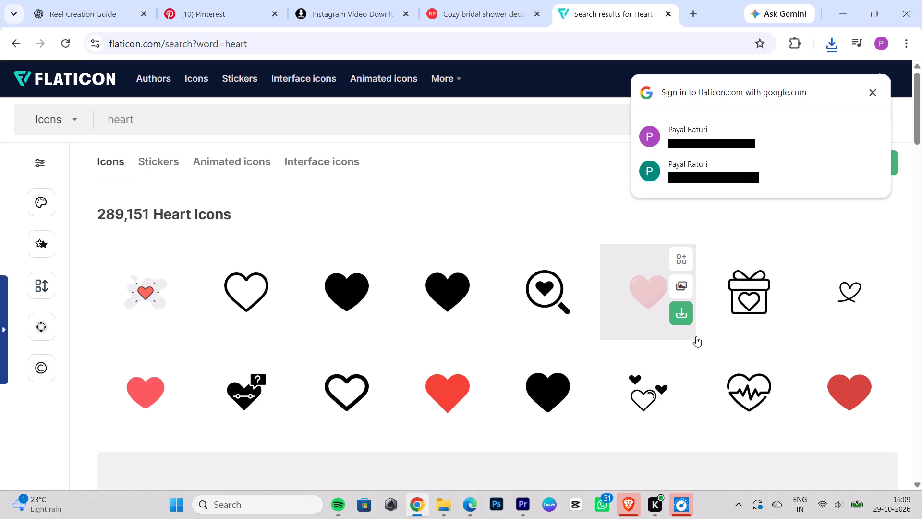
Find the shaded red heart with highlight dots among the results and download it as a free 512px PNG.
{"action": "scroll", "coordinate": [696, 296], "scroll_direction": "down", "scroll_amount": 8}
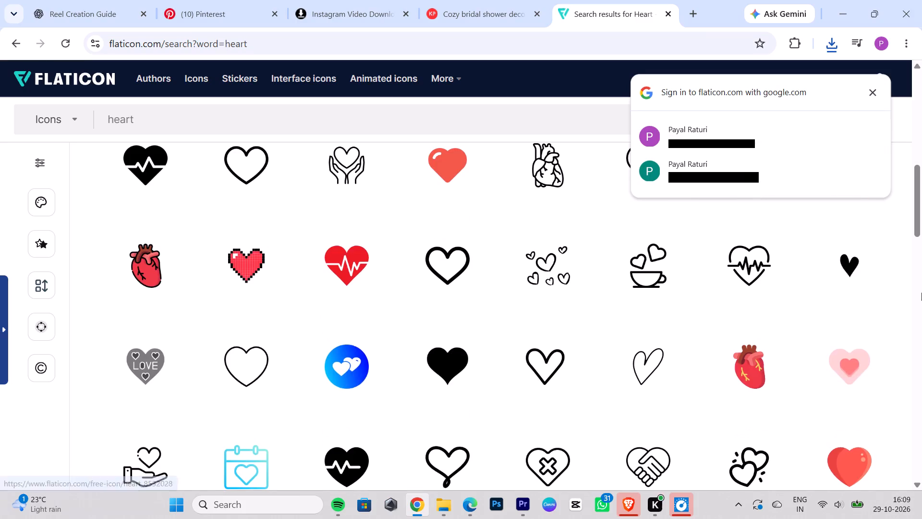
{"action": "scroll", "coordinate": [921, 296], "scroll_direction": "down", "scroll_amount": 5}
{"action": "scroll", "coordinate": [921, 297], "scroll_direction": "up", "scroll_amount": 5}
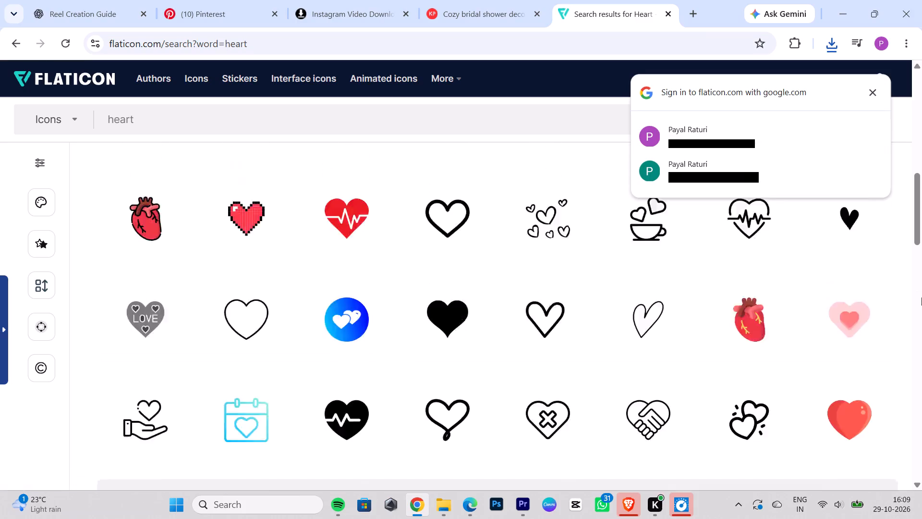
{"action": "left_click", "coordinate": [848, 466]}
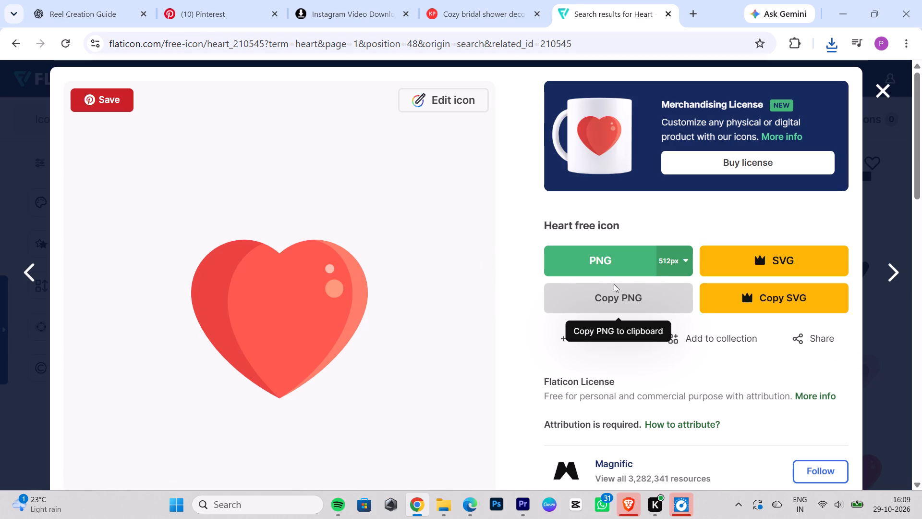
{"action": "left_click", "coordinate": [605, 264]}
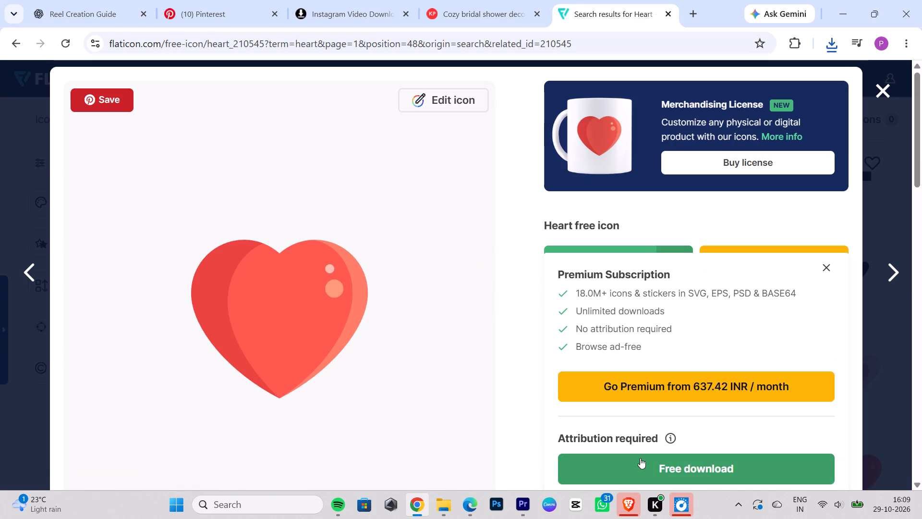
{"action": "left_click", "coordinate": [642, 462]}
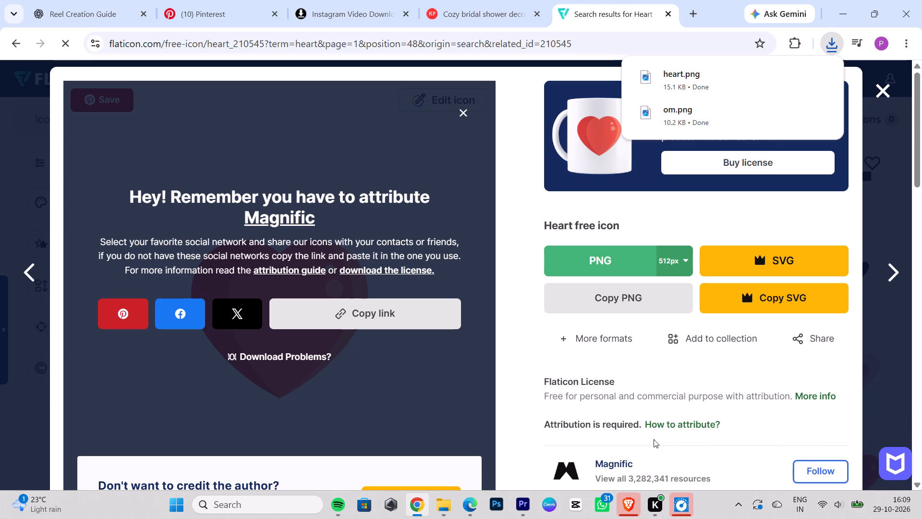
Resume the Spotify music and slightly lower the system volume and screen brightness.
{"action": "left_click", "coordinate": [829, 499]}
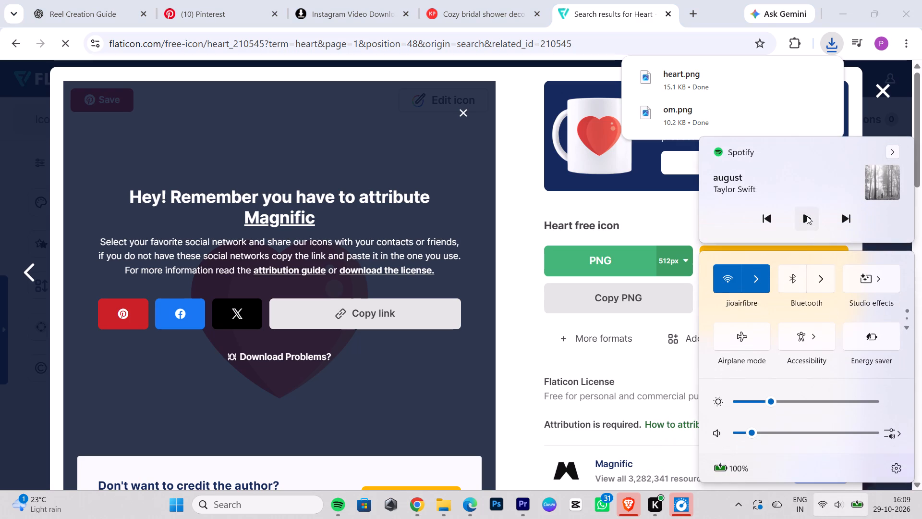
{"action": "left_click", "coordinate": [807, 216]}
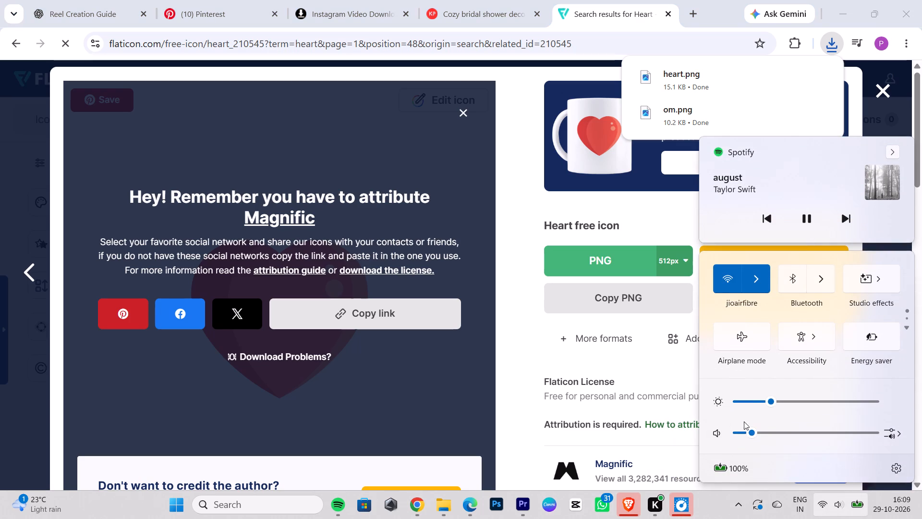
{"action": "left_click", "coordinate": [746, 429]}
{"action": "left_click_drag", "start_coordinate": [776, 406], "coordinate": [766, 405]}
{"action": "left_click", "coordinate": [770, 410]}
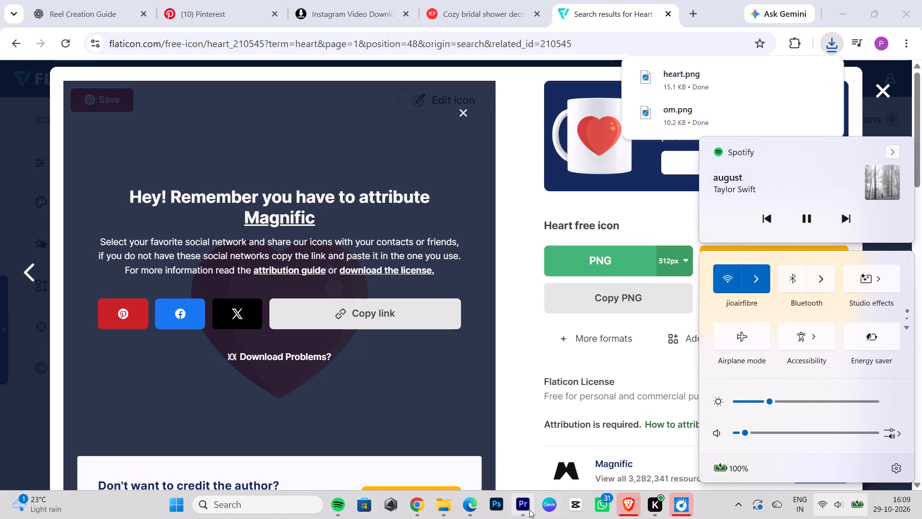
Switch to Premiere Pro and import the downloaded heart and om PNG images into the project.
{"action": "left_click", "coordinate": [527, 509]}
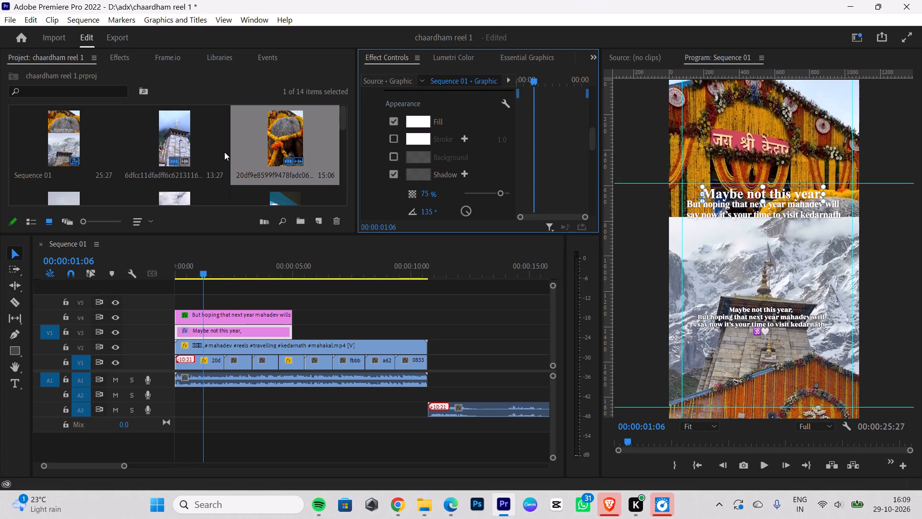
{"action": "key", "text": "ctrl+i"}
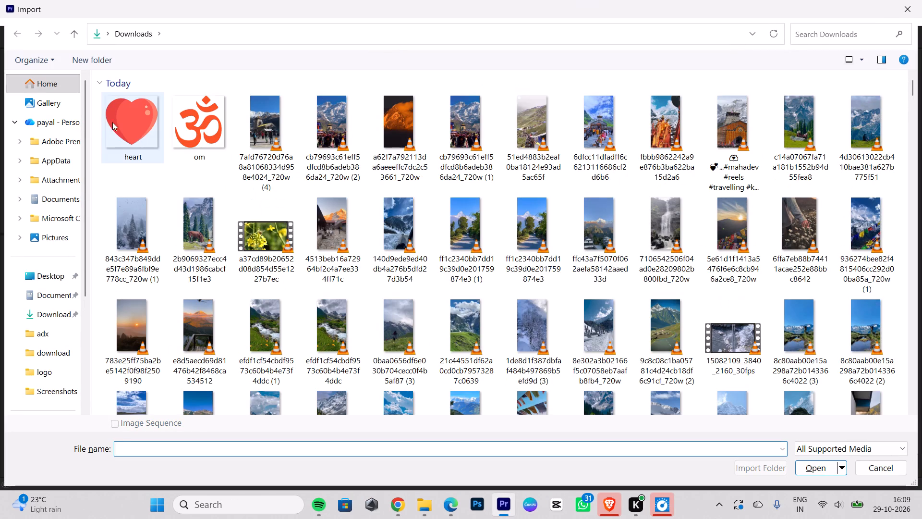
{"action": "left_click", "coordinate": [200, 130]}
{"action": "left_click", "coordinate": [146, 130], "text": "shift"}
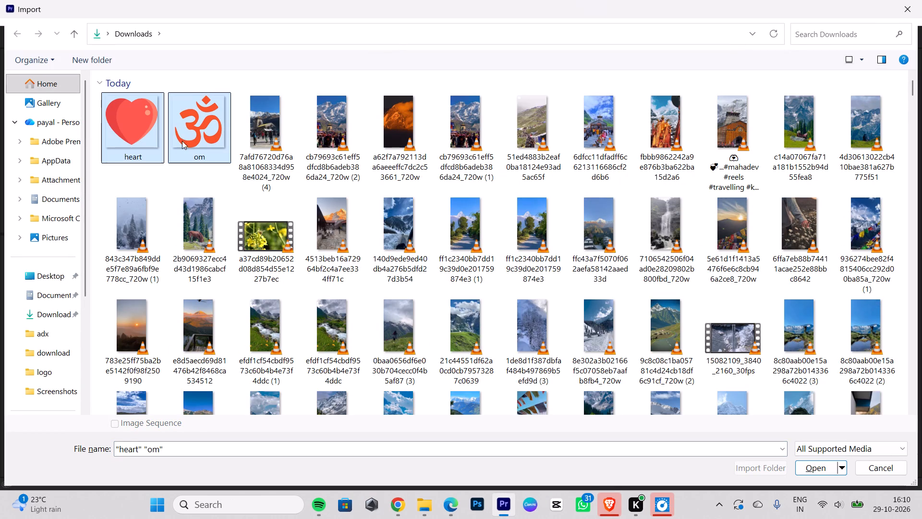
{"action": "left_click", "coordinate": [812, 470]}
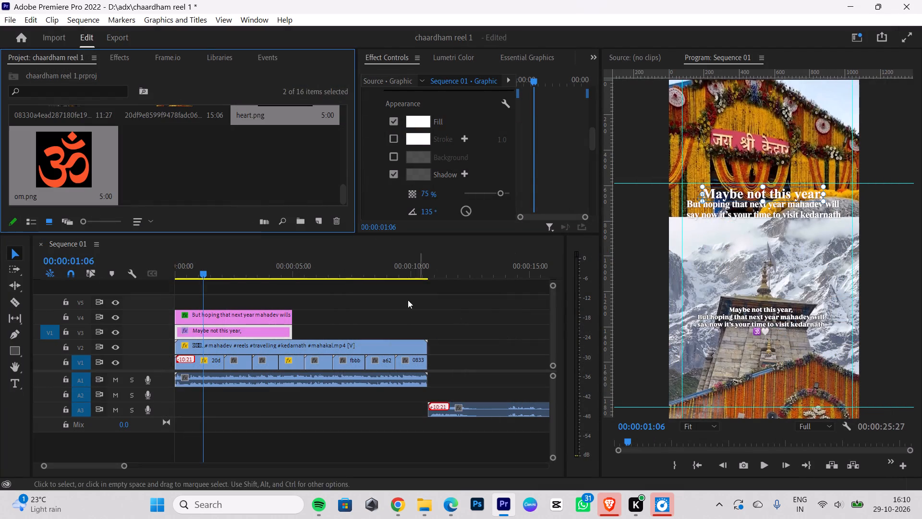
Nudge the "Maybe not this year," line and the two caption lines below it slightly in the frame.
{"action": "left_click", "coordinate": [747, 196]}
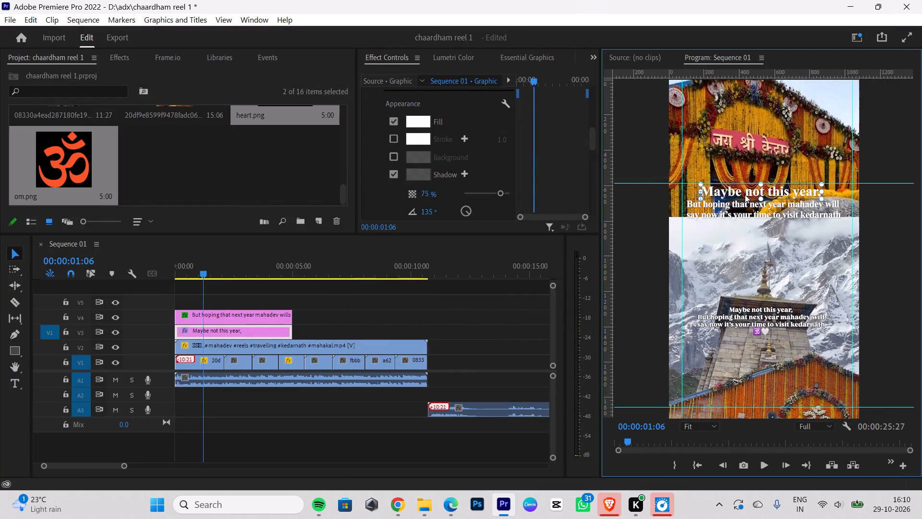
{"action": "left_click", "coordinate": [757, 251]}
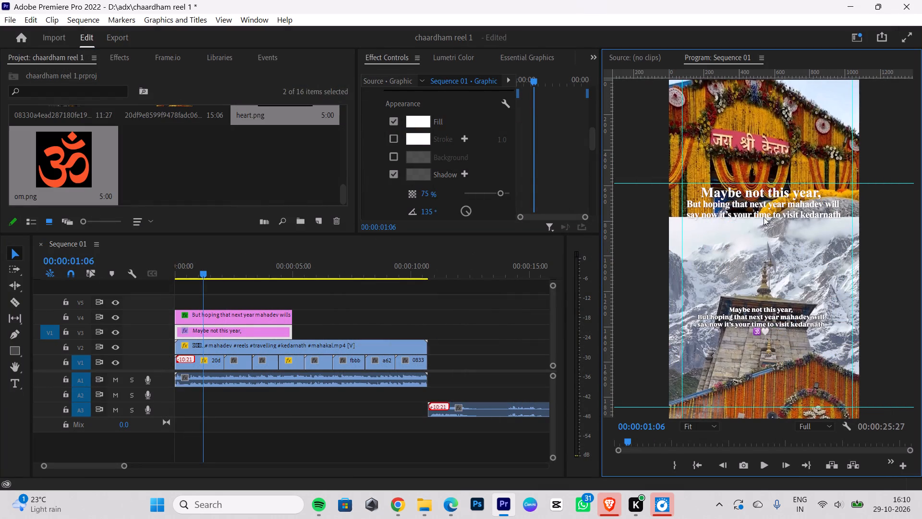
{"action": "left_click", "coordinate": [764, 210]}
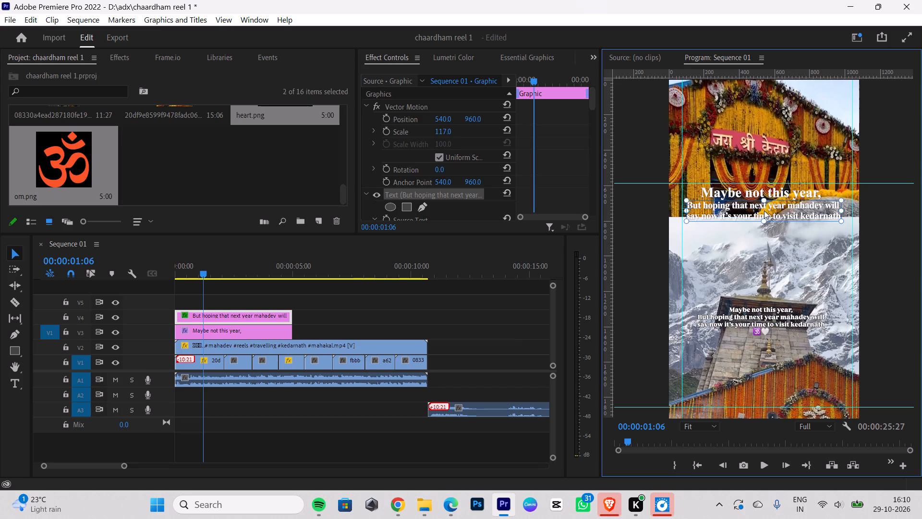
{"action": "left_click", "coordinate": [765, 267]}
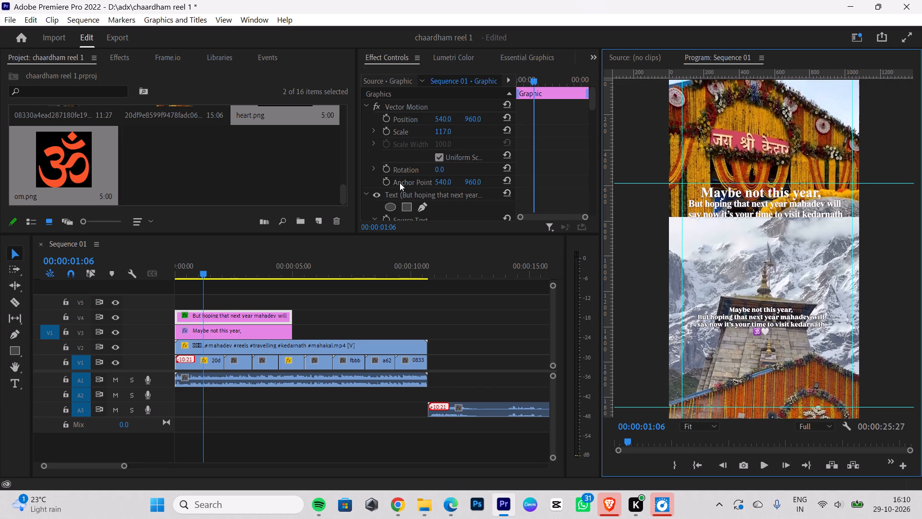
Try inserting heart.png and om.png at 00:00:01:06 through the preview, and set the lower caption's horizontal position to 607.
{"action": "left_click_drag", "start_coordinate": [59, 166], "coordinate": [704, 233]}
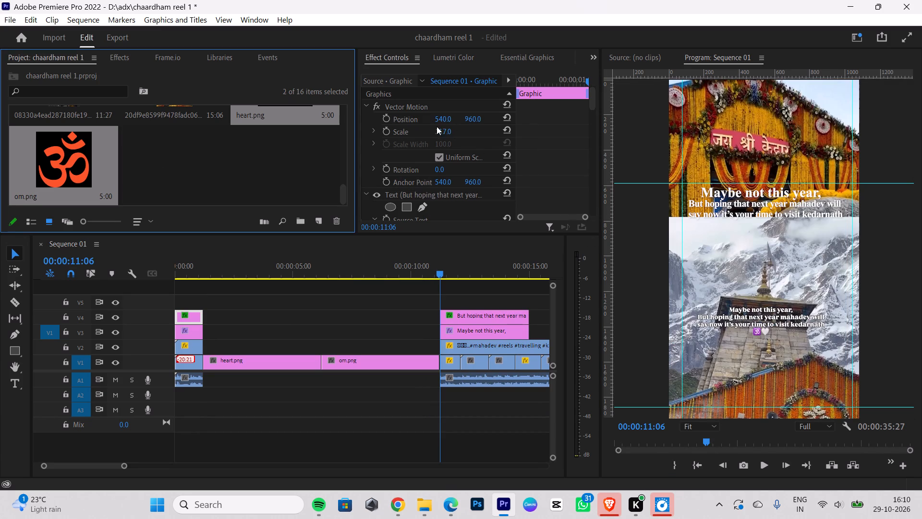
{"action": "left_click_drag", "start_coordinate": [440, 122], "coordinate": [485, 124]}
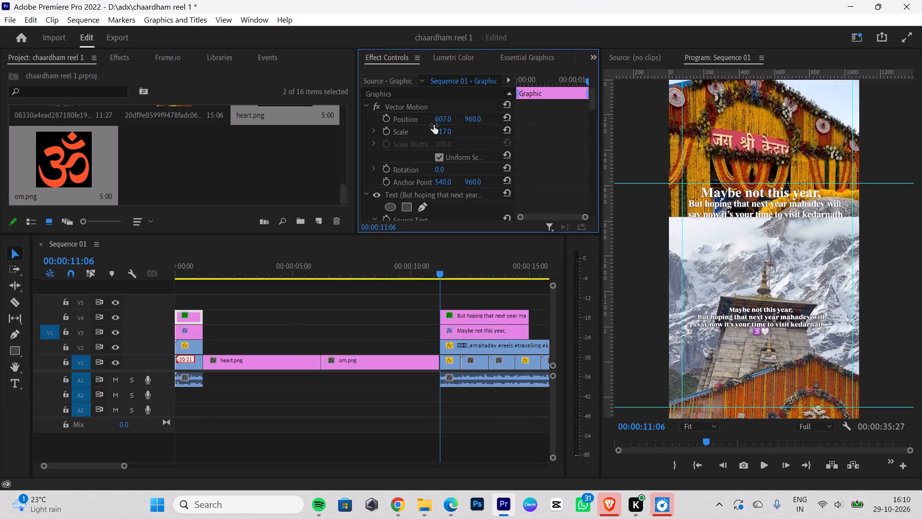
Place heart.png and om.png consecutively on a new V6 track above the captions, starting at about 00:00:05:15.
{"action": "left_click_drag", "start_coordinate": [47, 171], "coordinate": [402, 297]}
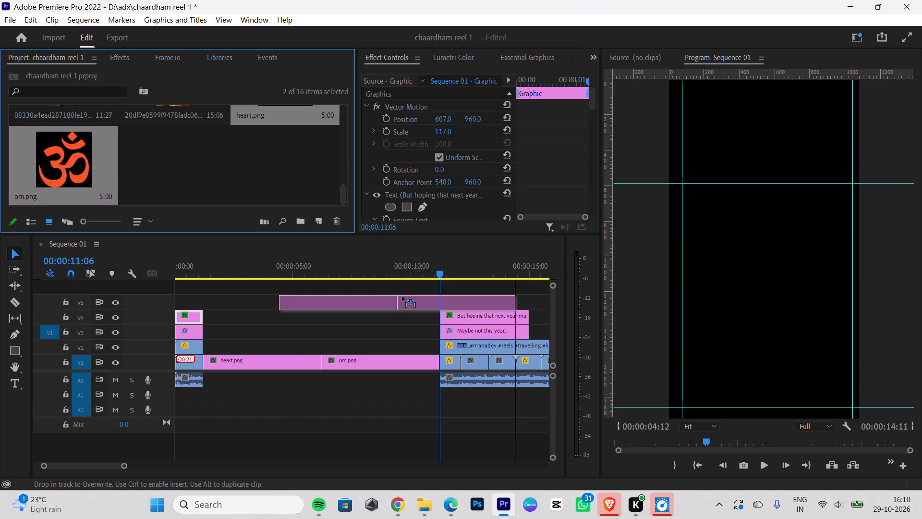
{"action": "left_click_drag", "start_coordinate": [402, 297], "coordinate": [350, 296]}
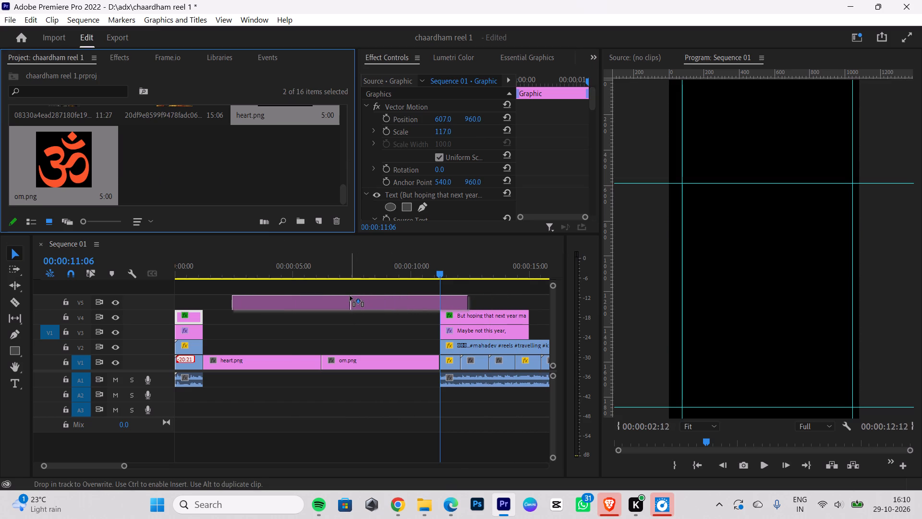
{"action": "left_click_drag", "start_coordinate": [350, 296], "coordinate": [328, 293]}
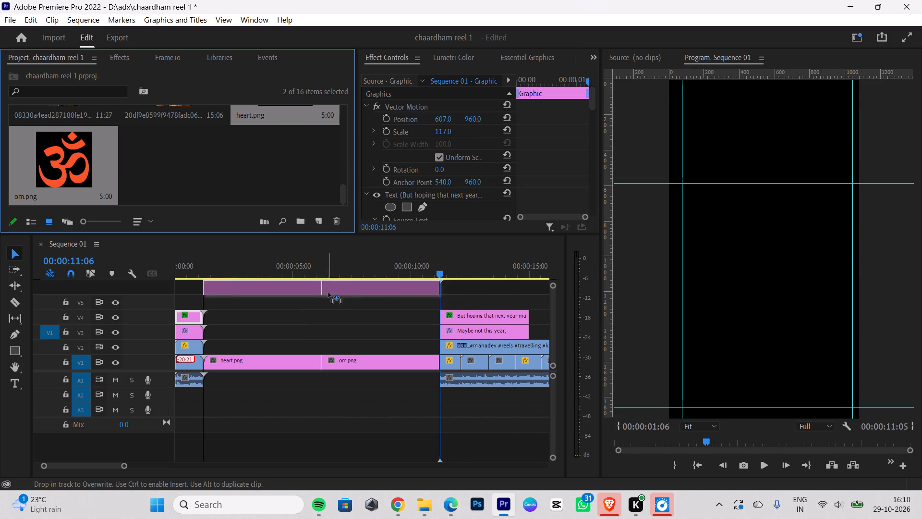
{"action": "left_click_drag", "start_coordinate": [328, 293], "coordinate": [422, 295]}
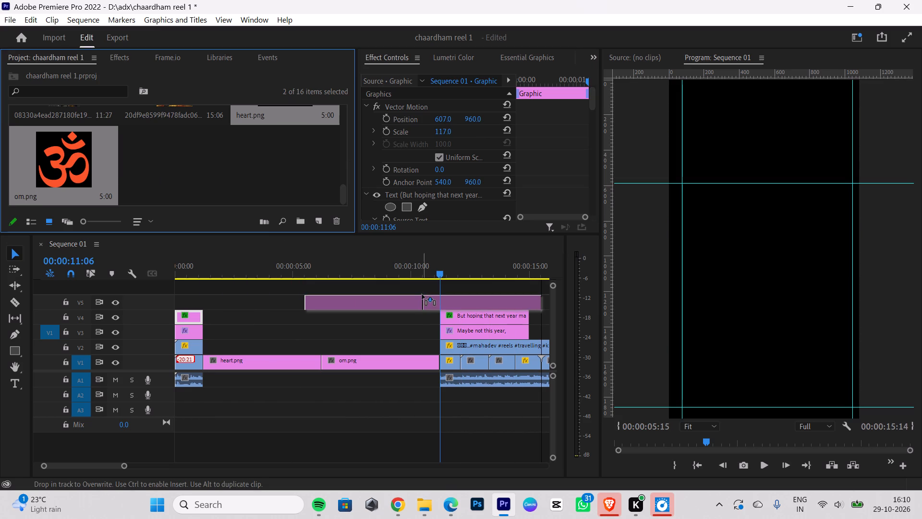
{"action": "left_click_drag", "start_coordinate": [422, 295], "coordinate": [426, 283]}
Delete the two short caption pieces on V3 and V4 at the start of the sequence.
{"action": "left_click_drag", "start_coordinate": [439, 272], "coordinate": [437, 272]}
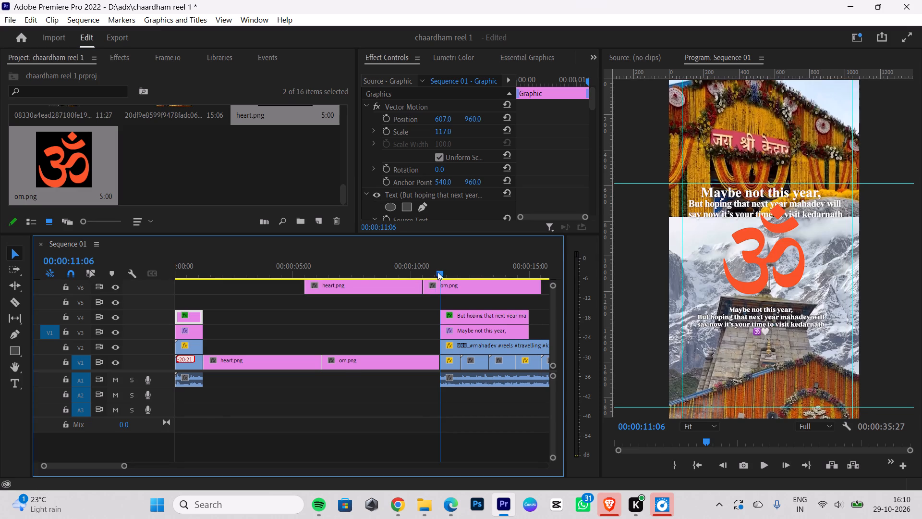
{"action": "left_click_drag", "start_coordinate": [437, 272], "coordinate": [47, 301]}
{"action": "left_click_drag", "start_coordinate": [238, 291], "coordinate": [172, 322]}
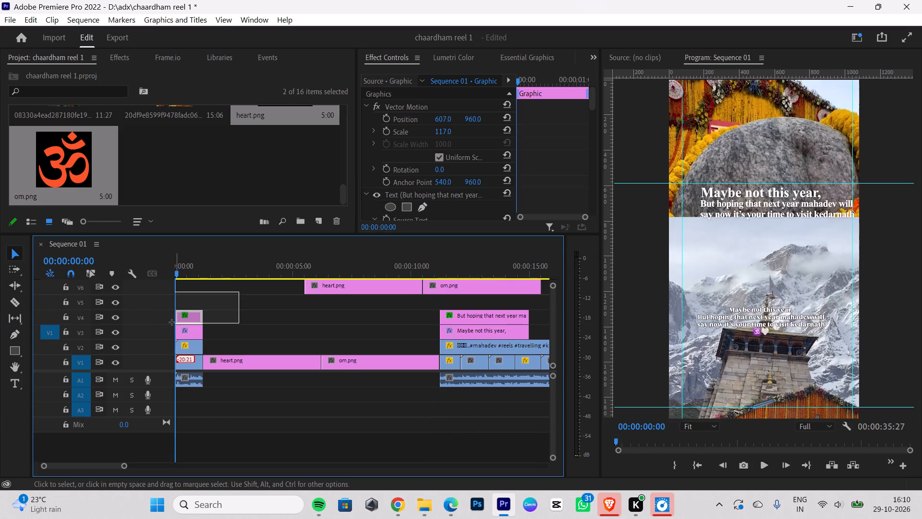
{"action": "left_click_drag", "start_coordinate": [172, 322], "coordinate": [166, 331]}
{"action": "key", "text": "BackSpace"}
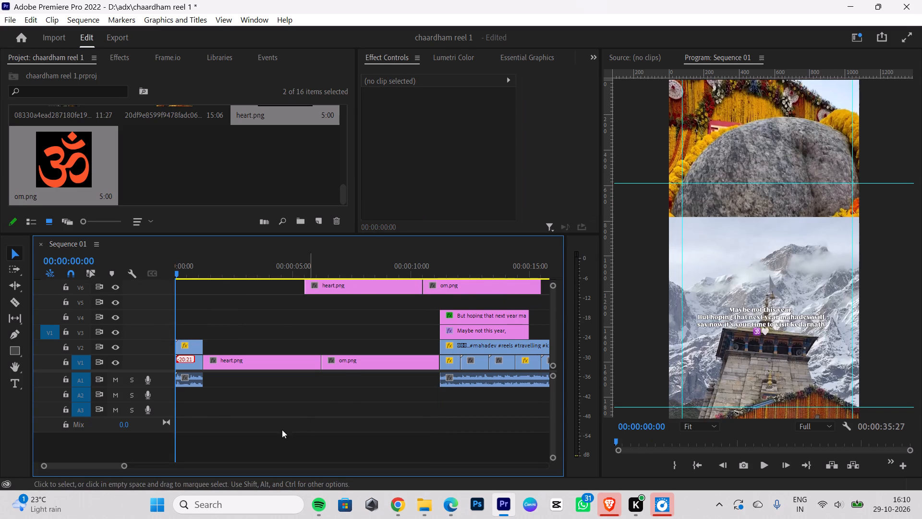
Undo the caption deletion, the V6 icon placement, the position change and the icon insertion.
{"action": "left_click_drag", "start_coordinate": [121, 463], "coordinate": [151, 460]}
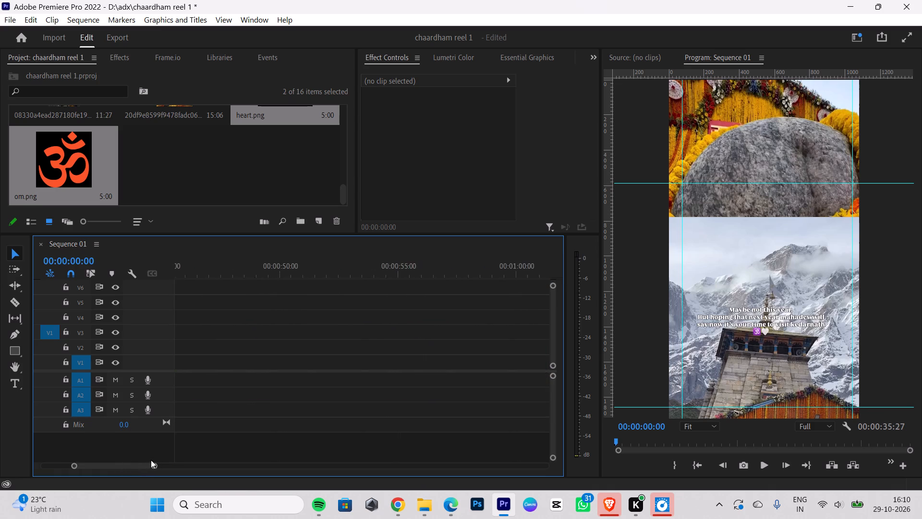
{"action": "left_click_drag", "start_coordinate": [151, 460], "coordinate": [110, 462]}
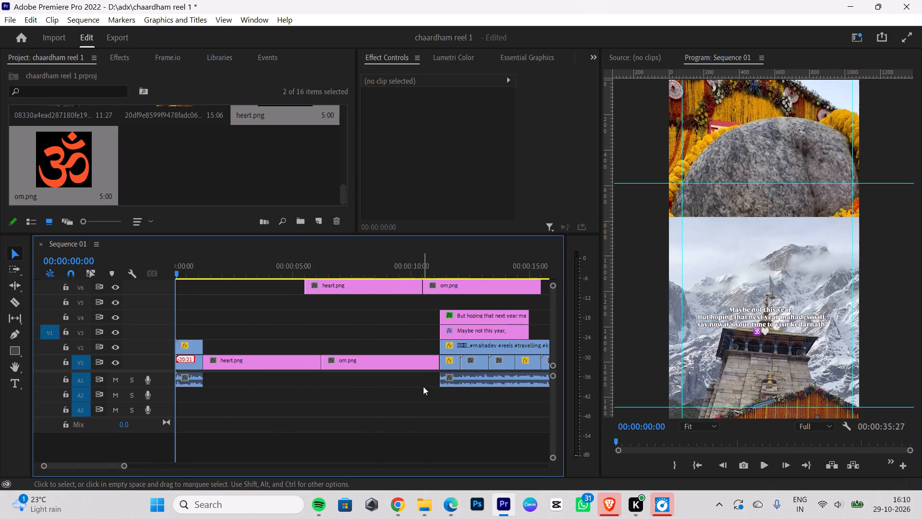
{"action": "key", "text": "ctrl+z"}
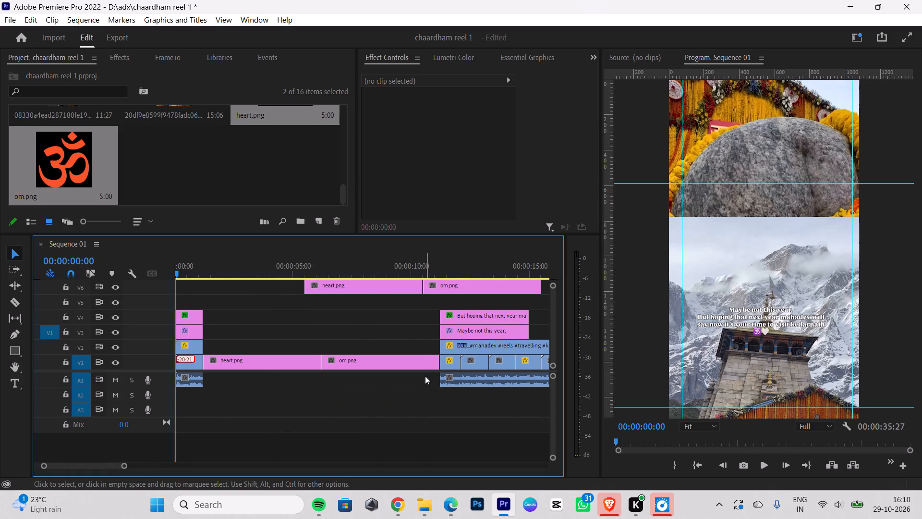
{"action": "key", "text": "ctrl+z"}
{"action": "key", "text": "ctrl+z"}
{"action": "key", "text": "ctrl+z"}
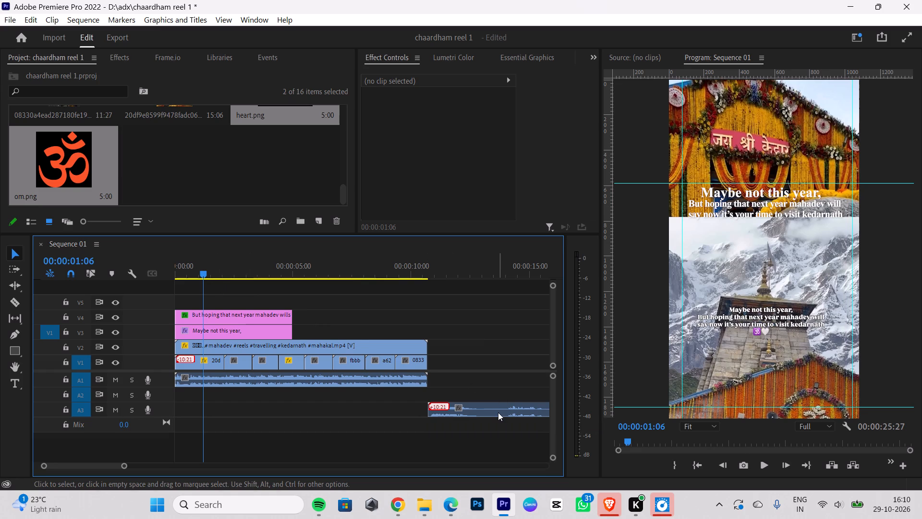
Delete the leftover audio clip on A3 beyond the end of the video edit.
{"action": "left_click", "coordinate": [497, 412]}
{"action": "key", "text": "BackSpace"}
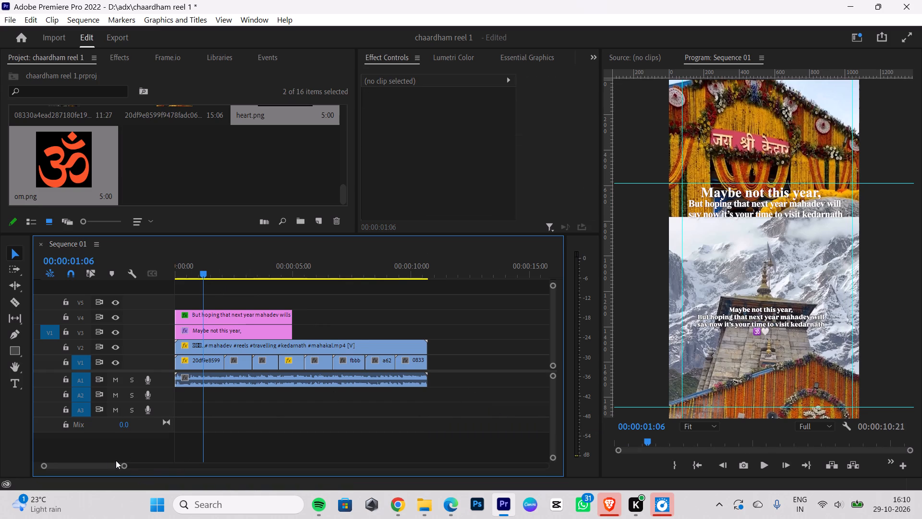
Place heart.png and om.png one after the other on V5, starting at the beginning of the sequence.
{"action": "left_click_drag", "start_coordinate": [124, 463], "coordinate": [138, 458]}
{"action": "left_click_drag", "start_coordinate": [55, 154], "coordinate": [182, 299]}
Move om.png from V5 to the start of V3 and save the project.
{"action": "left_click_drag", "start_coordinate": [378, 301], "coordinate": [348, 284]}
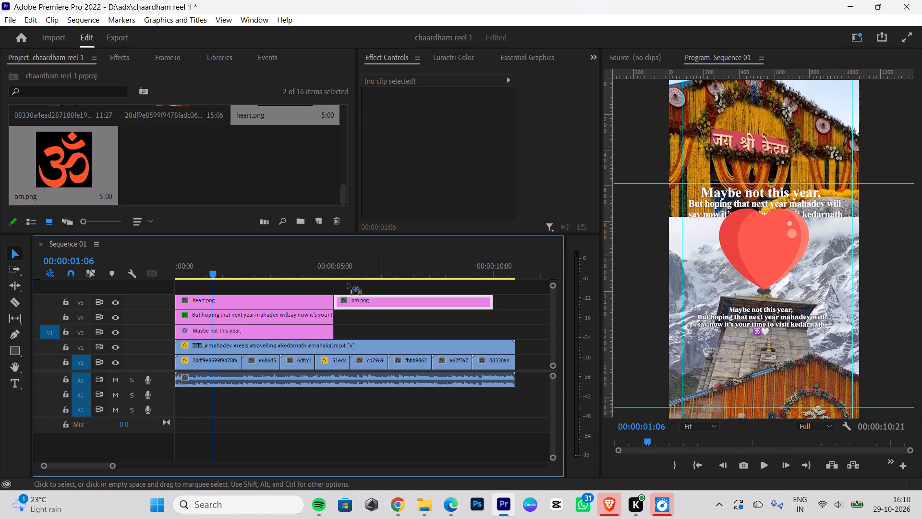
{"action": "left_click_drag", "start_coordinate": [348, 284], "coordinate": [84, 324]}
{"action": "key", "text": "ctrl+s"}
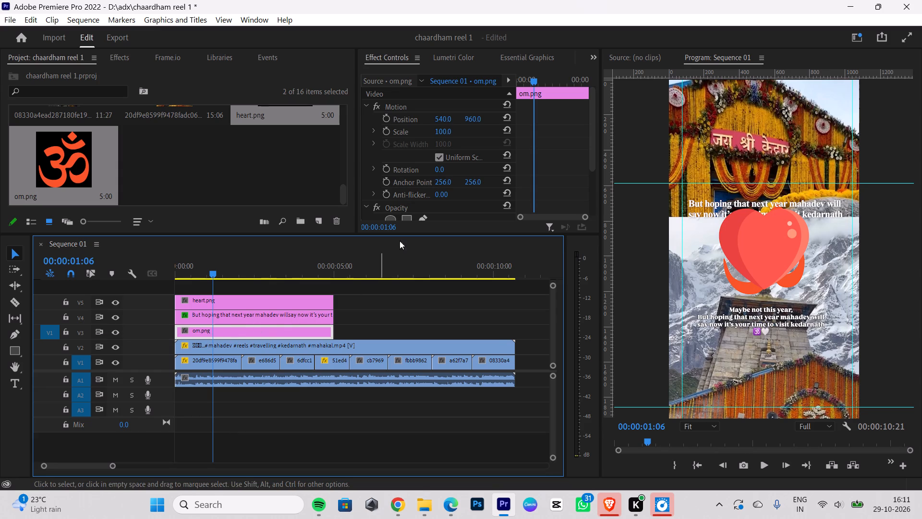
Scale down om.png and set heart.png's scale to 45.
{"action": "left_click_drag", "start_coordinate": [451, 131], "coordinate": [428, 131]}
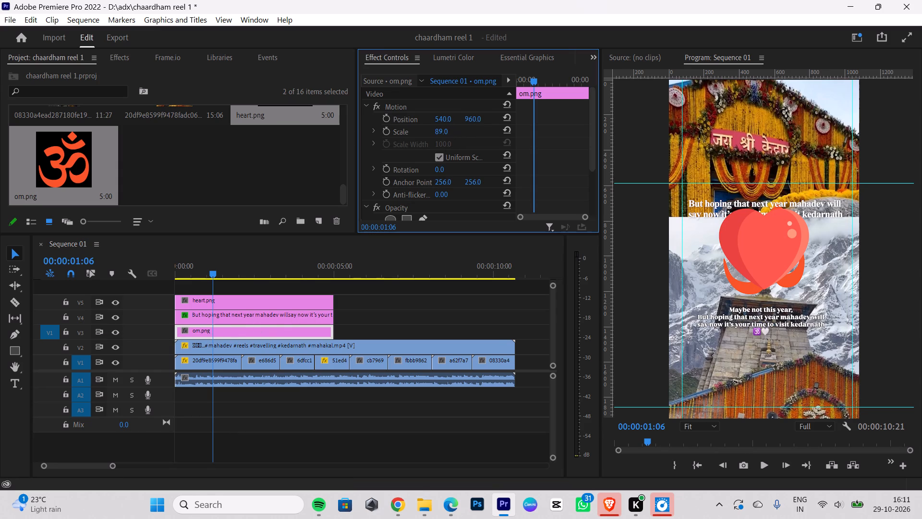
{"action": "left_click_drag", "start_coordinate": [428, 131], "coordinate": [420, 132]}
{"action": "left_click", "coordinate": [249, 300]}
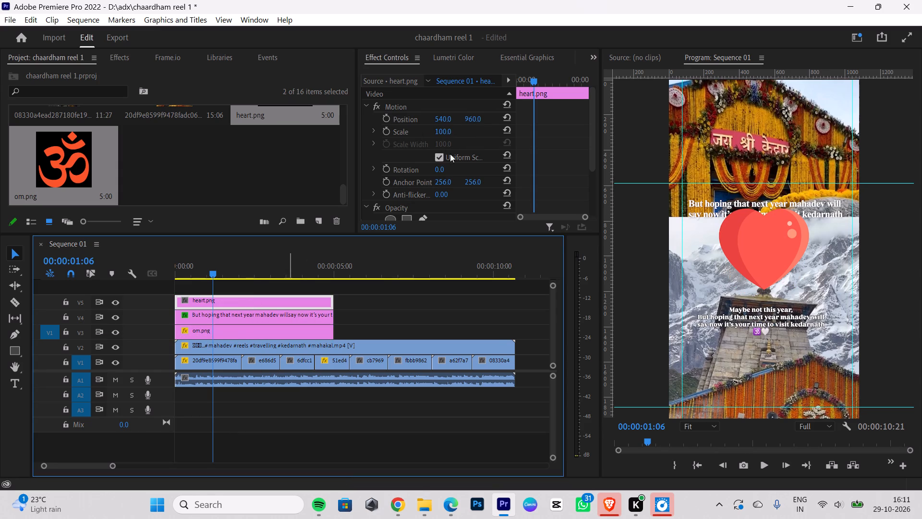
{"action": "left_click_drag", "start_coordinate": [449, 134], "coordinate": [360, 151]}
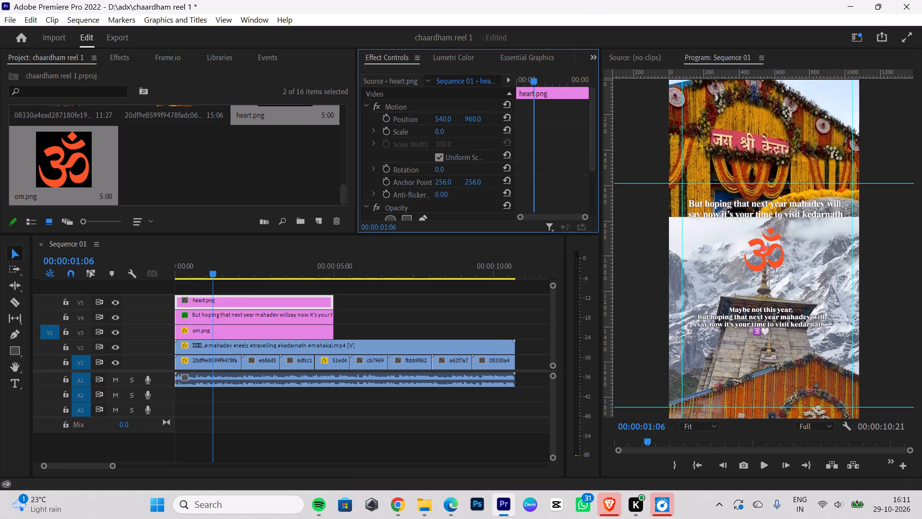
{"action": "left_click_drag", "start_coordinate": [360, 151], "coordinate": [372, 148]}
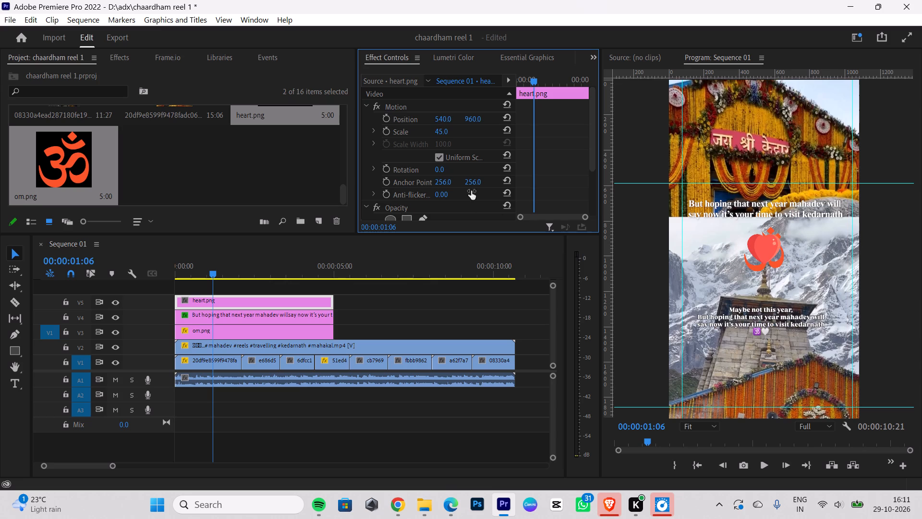
Enlarge the timeline area upward to give the tracks more room.
{"action": "scroll", "coordinate": [352, 324], "scroll_direction": "up", "scroll_amount": 4}
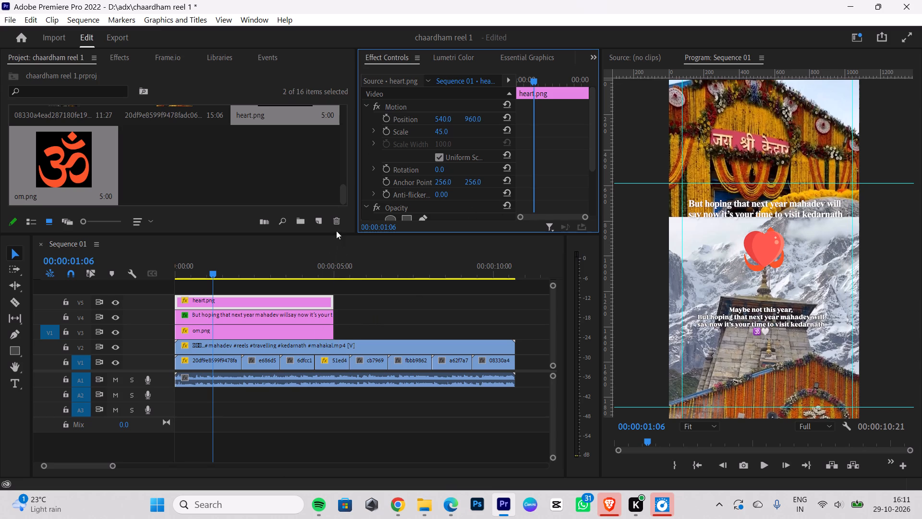
{"action": "left_click_drag", "start_coordinate": [337, 235], "coordinate": [338, 195]}
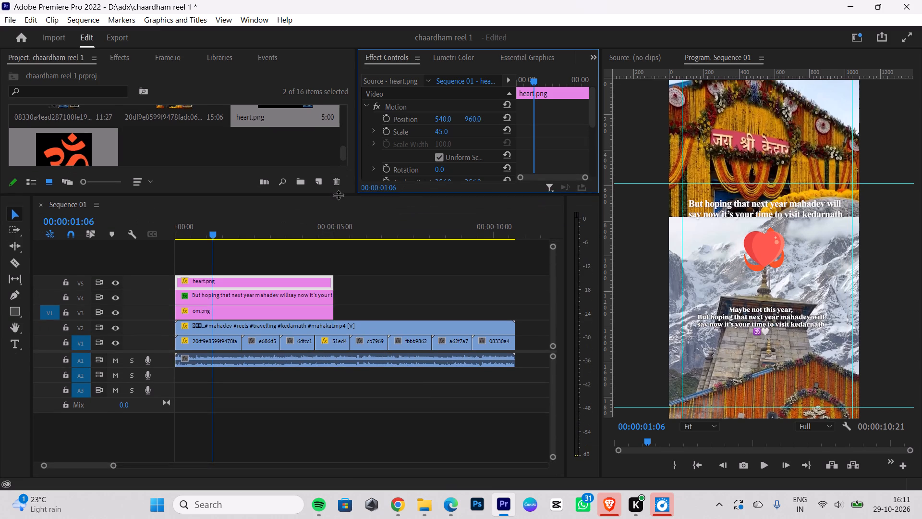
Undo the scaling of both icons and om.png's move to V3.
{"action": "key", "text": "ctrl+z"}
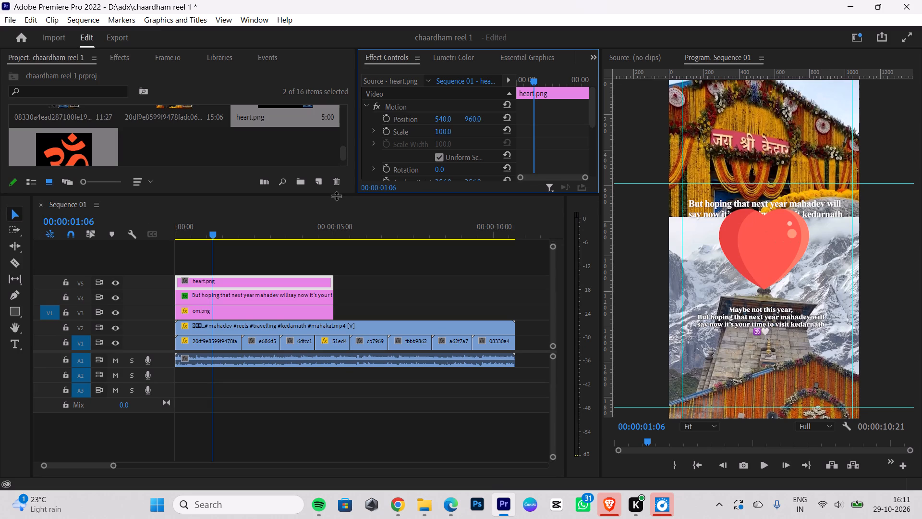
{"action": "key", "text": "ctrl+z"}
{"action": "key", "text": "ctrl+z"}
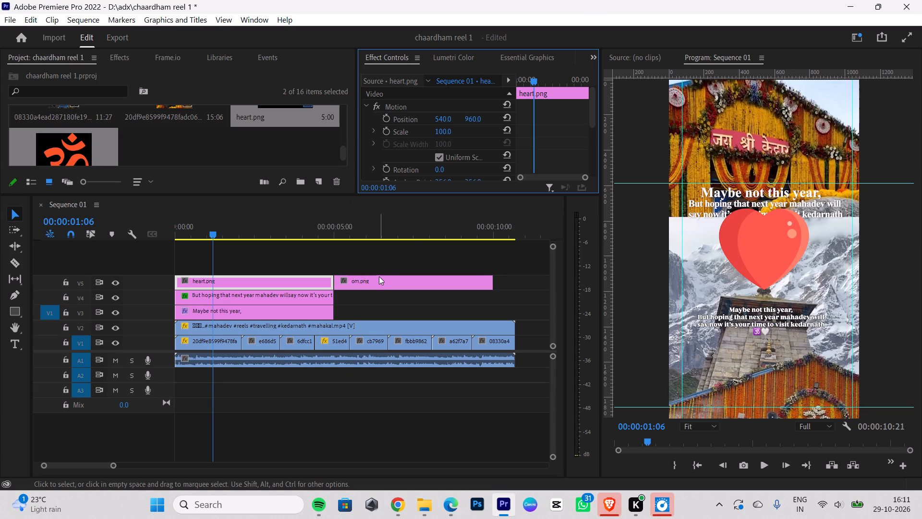
Move om.png to a new V6 track directly above heart.png, starting at the beginning of the sequence.
{"action": "left_click_drag", "start_coordinate": [377, 280], "coordinate": [253, 266]}
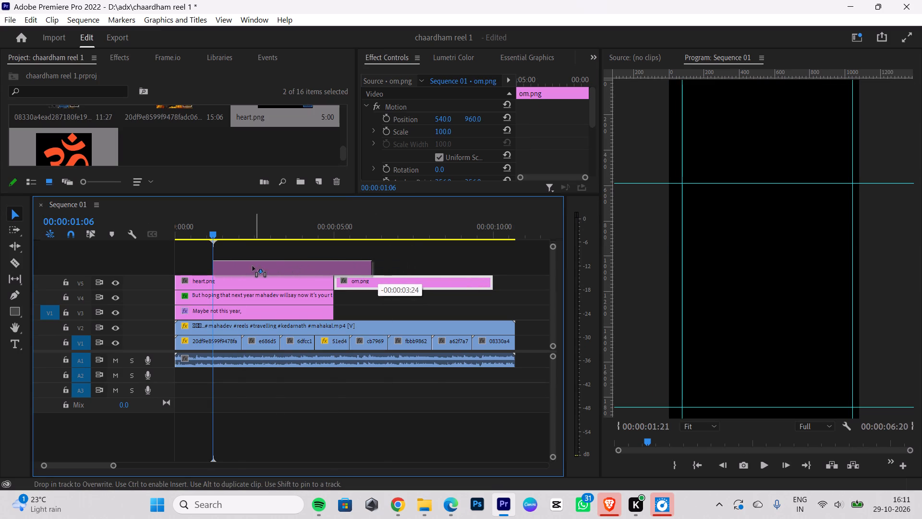
{"action": "left_click_drag", "start_coordinate": [253, 266], "coordinate": [218, 266]}
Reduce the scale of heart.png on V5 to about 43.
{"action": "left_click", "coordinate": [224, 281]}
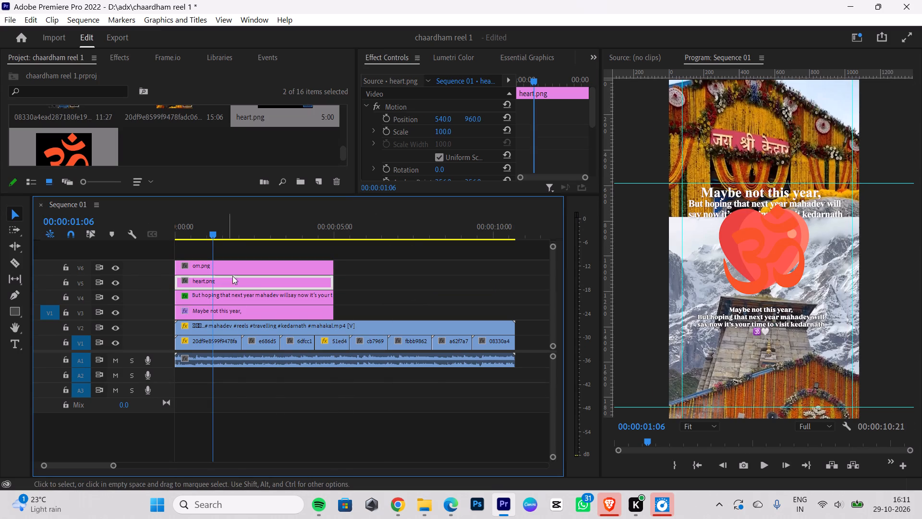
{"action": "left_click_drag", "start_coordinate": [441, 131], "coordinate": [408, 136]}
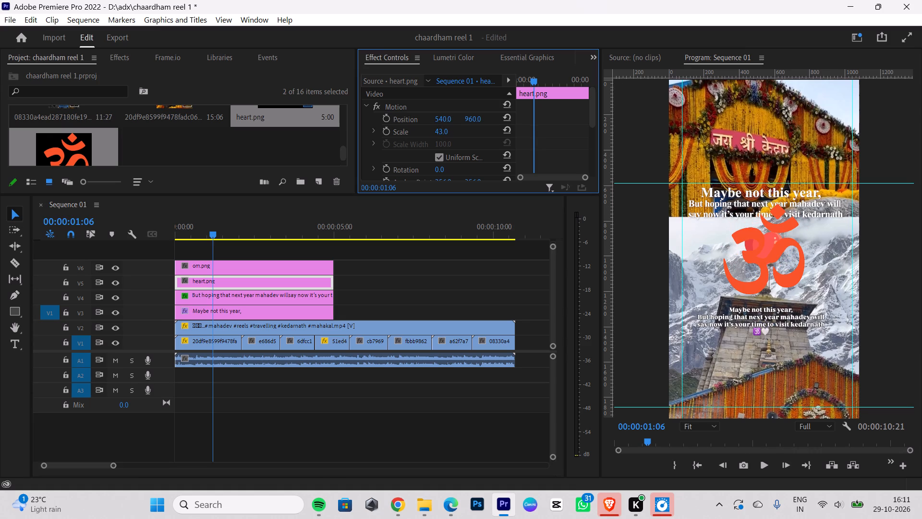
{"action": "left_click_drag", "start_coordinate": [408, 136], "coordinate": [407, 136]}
Scale om.png on V6 down to 11 and position it at 481, 824, just beneath the caption.
{"action": "left_click", "coordinate": [292, 265]}
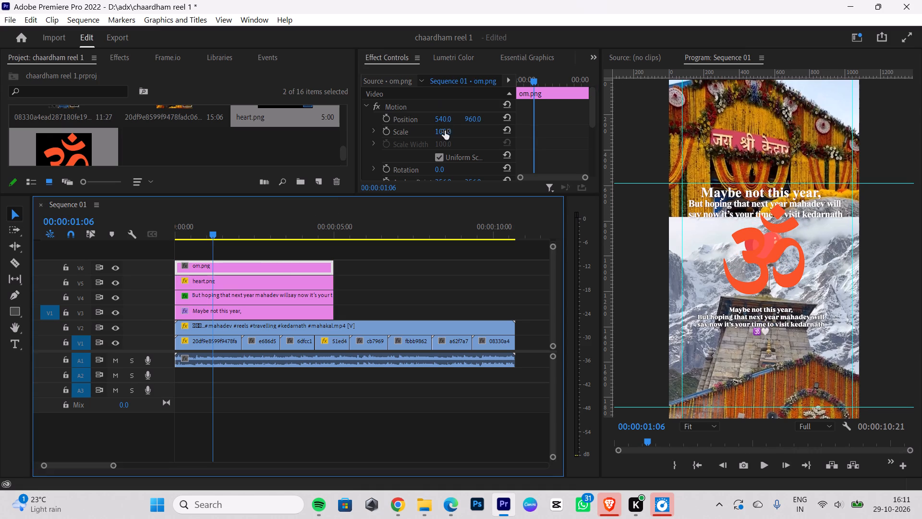
{"action": "left_click_drag", "start_coordinate": [445, 131], "coordinate": [411, 135]}
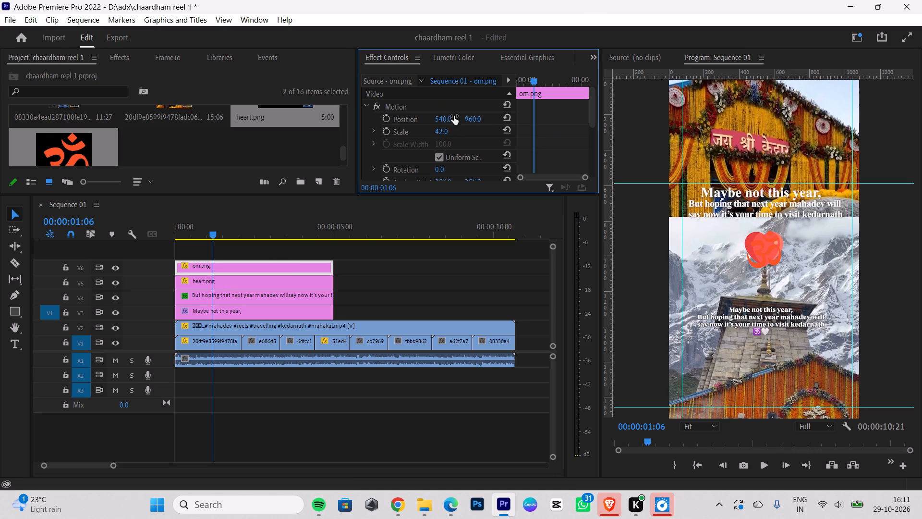
{"action": "left_click_drag", "start_coordinate": [451, 117], "coordinate": [349, 119]}
{"action": "left_click_drag", "start_coordinate": [474, 117], "coordinate": [460, 170]}
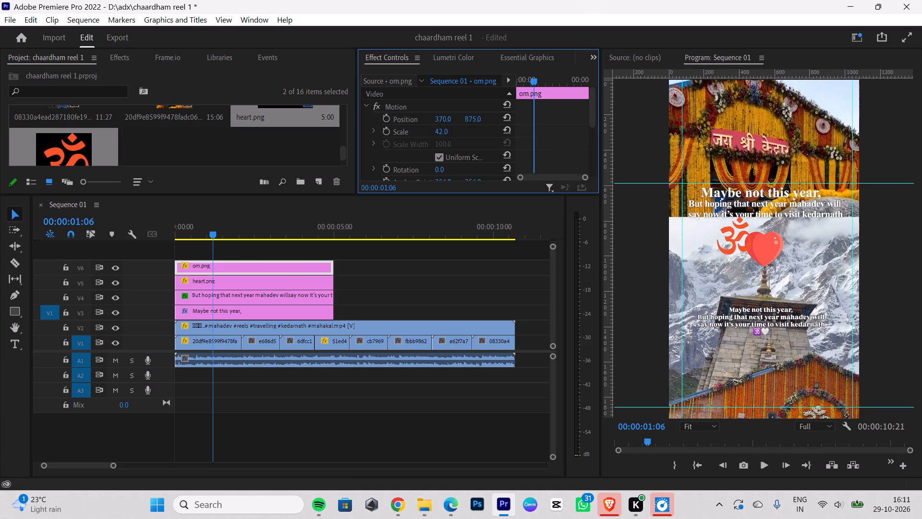
{"action": "left_click_drag", "start_coordinate": [460, 170], "coordinate": [458, 186]}
{"action": "left_click_drag", "start_coordinate": [440, 129], "coordinate": [420, 128]}
{"action": "left_click_drag", "start_coordinate": [440, 118], "coordinate": [449, 118]}
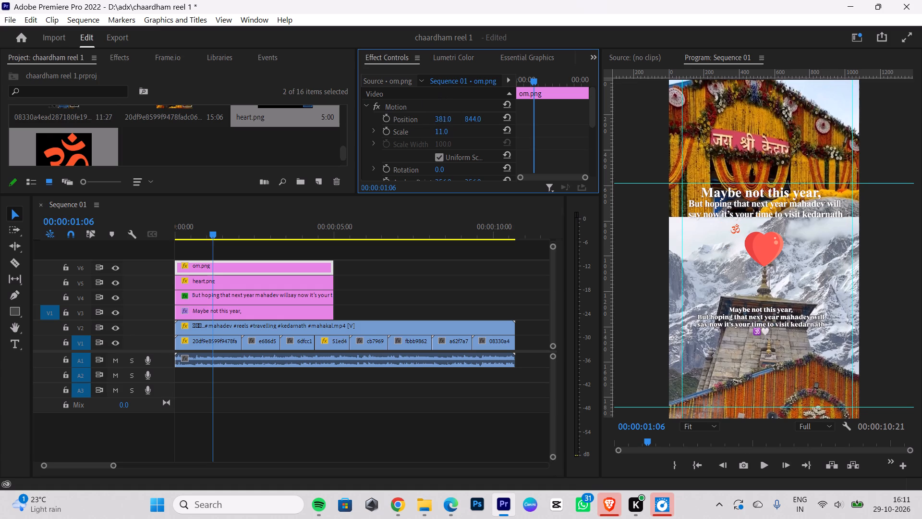
{"action": "left_click_drag", "start_coordinate": [449, 118], "coordinate": [508, 118]}
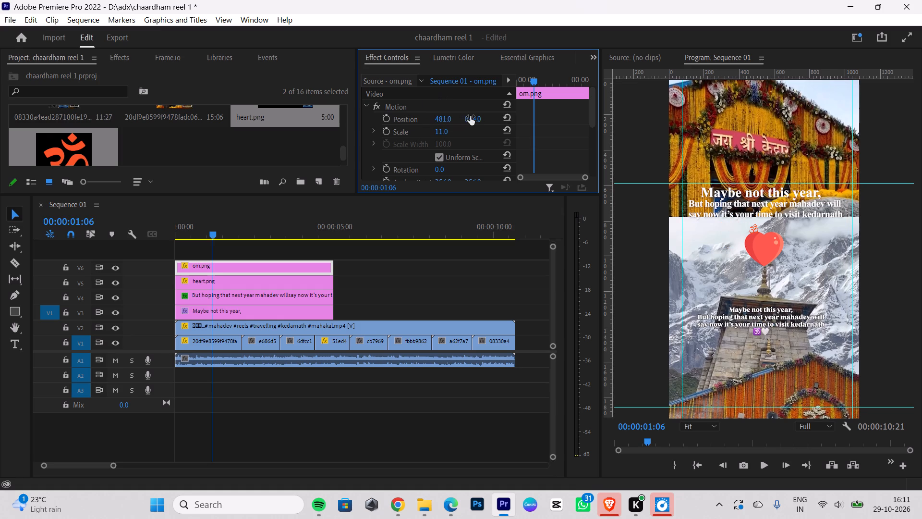
{"action": "left_click_drag", "start_coordinate": [471, 116], "coordinate": [472, 130]}
Scale heart.png down to 16 and position it at 557, 837, beside the Om icon.
{"action": "left_click", "coordinate": [294, 280]}
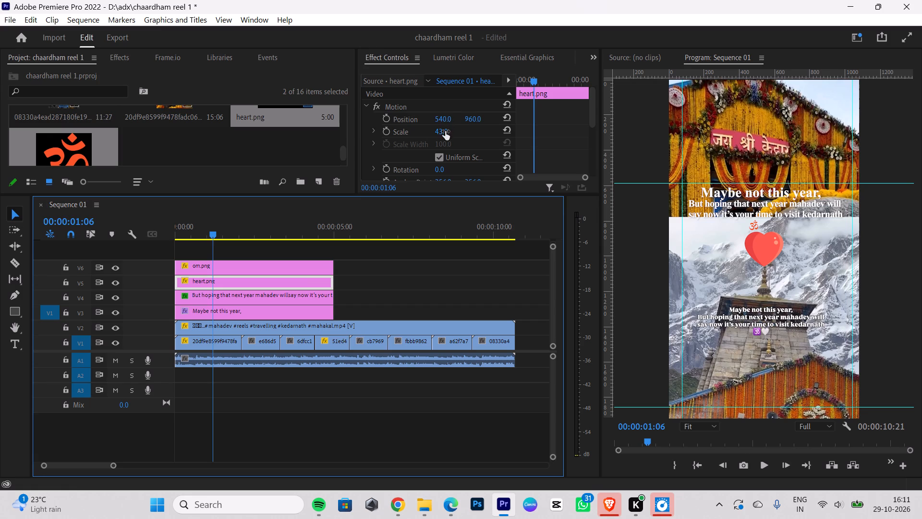
{"action": "left_click_drag", "start_coordinate": [445, 131], "coordinate": [431, 134]}
{"action": "left_click_drag", "start_coordinate": [468, 116], "coordinate": [470, 118]}
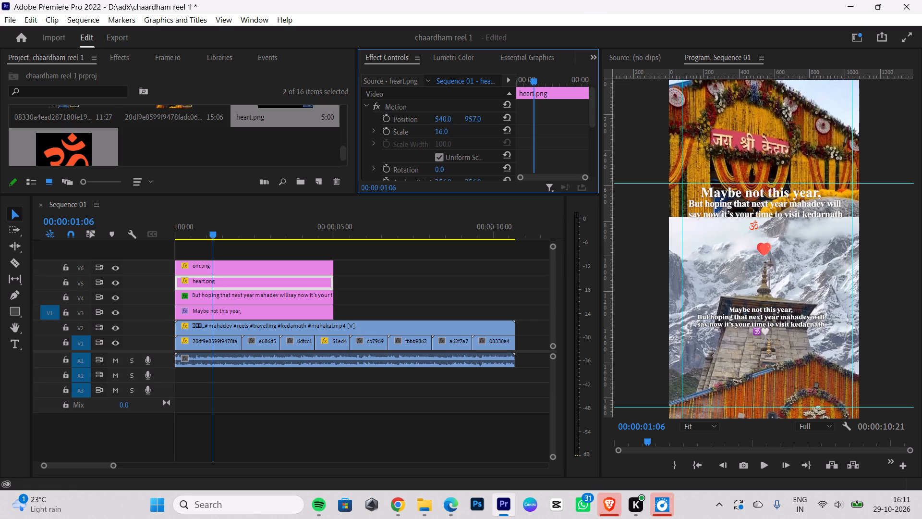
{"action": "left_click_drag", "start_coordinate": [470, 118], "coordinate": [468, 163]}
{"action": "left_click_drag", "start_coordinate": [442, 116], "coordinate": [462, 115]}
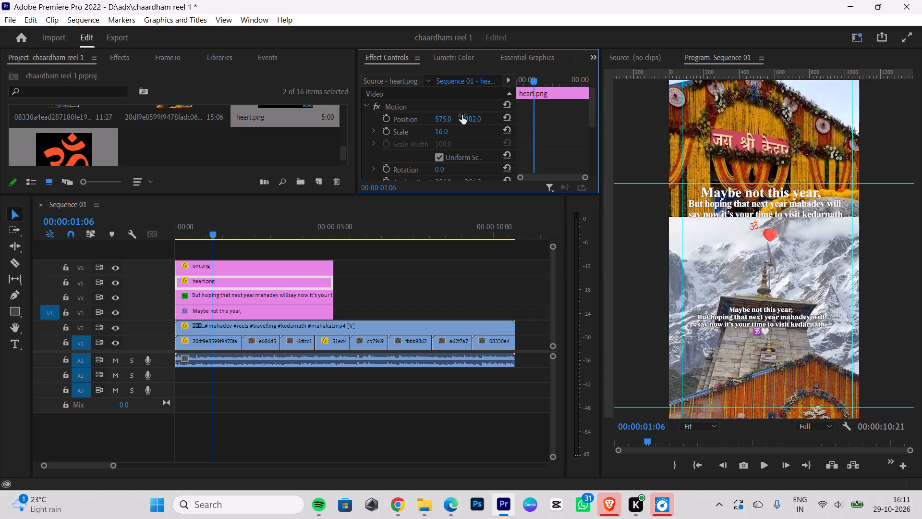
{"action": "left_click_drag", "start_coordinate": [478, 114], "coordinate": [469, 142]}
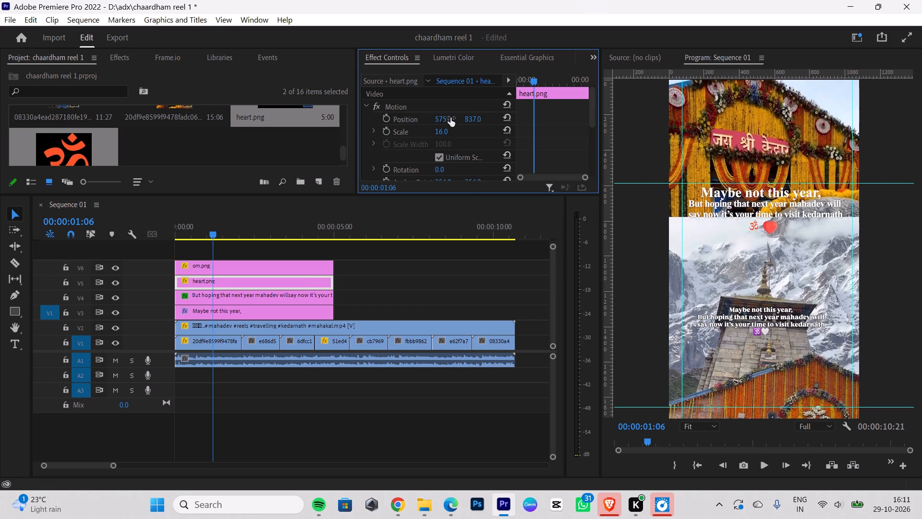
{"action": "left_click_drag", "start_coordinate": [447, 118], "coordinate": [436, 118]}
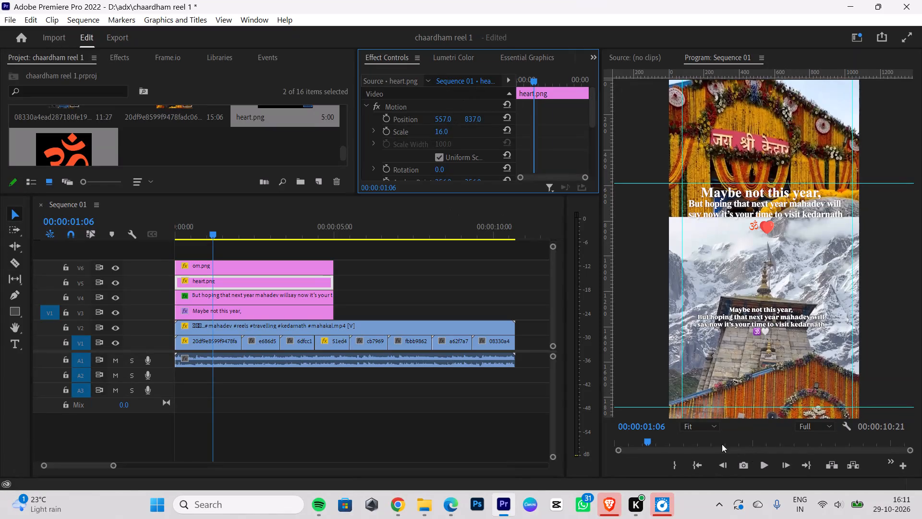
Set heart.png's scale to 10 and raise its vertical position to about 721.
{"action": "left_click", "coordinate": [705, 428]}
{"action": "left_click", "coordinate": [708, 364]}
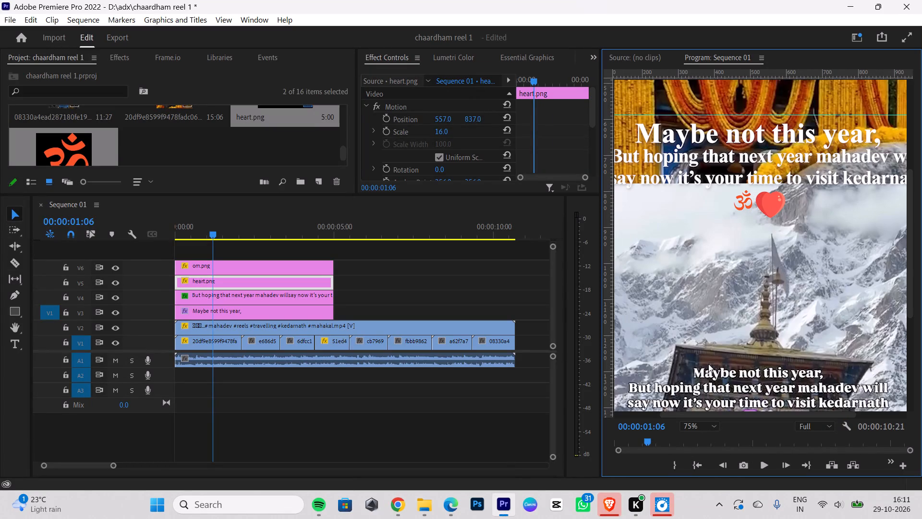
{"action": "left_click_drag", "start_coordinate": [448, 132], "coordinate": [440, 133]}
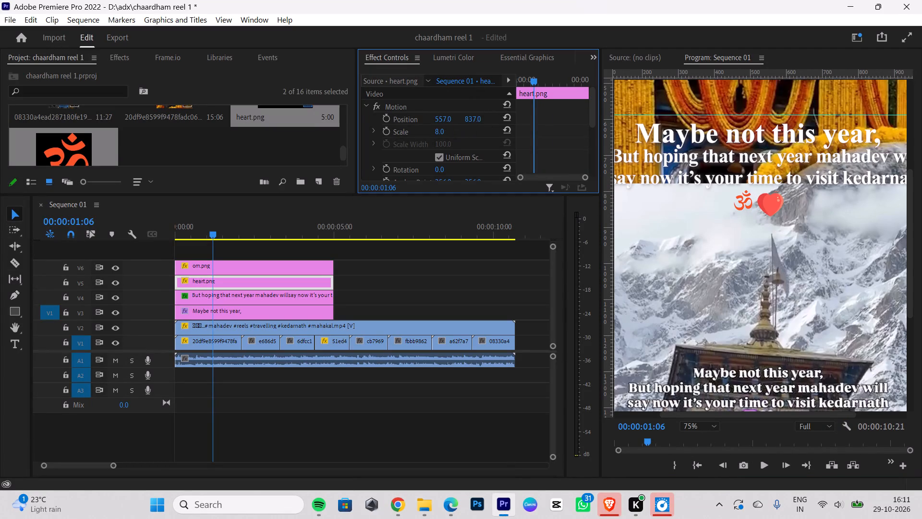
{"action": "left_click_drag", "start_coordinate": [440, 133], "coordinate": [437, 134]}
{"action": "left_click_drag", "start_coordinate": [473, 114], "coordinate": [473, 124]}
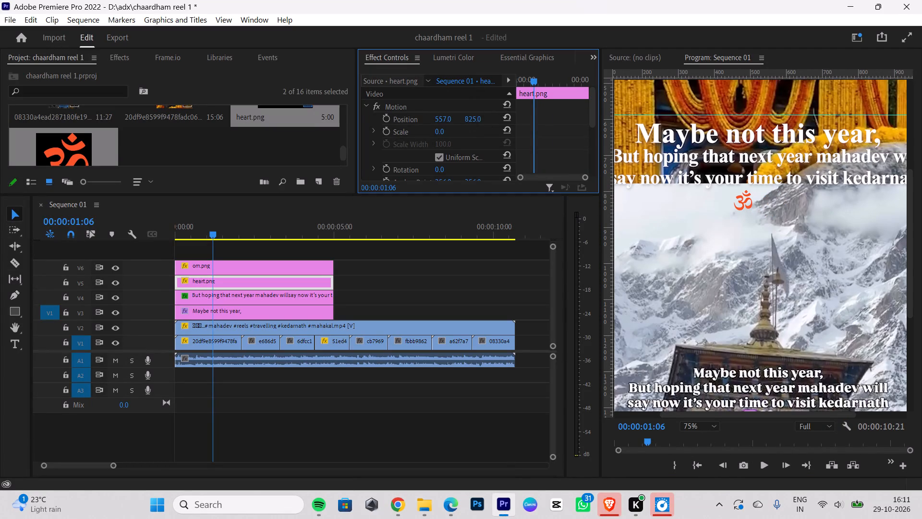
{"action": "left_click_drag", "start_coordinate": [473, 124], "coordinate": [474, 130]}
{"action": "left_click_drag", "start_coordinate": [440, 134], "coordinate": [448, 131]}
{"action": "left_click", "coordinate": [444, 130]}
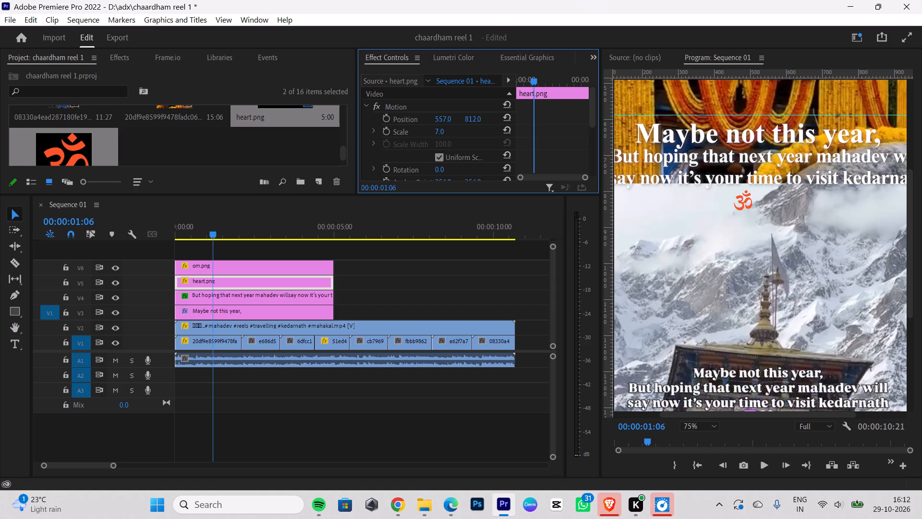
{"action": "left_click", "coordinate": [437, 133]}
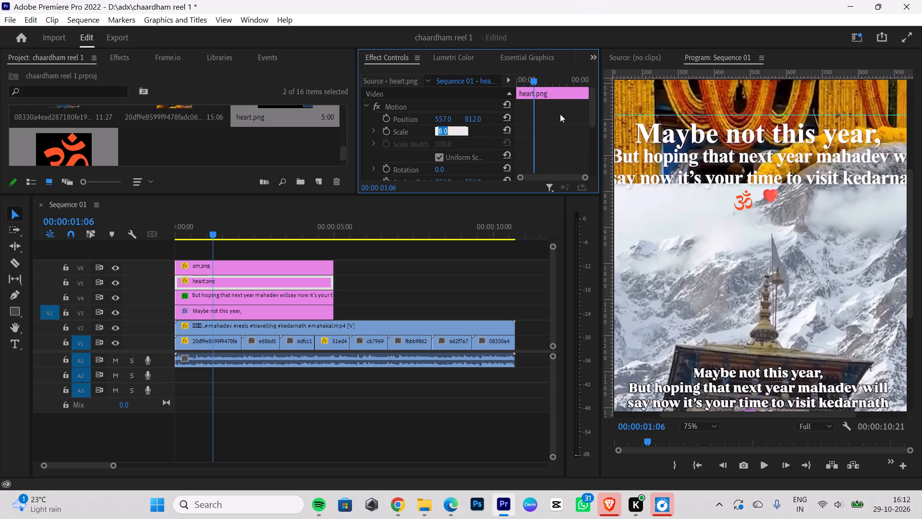
{"action": "left_click", "coordinate": [561, 113]}
{"action": "left_click", "coordinate": [441, 132]}
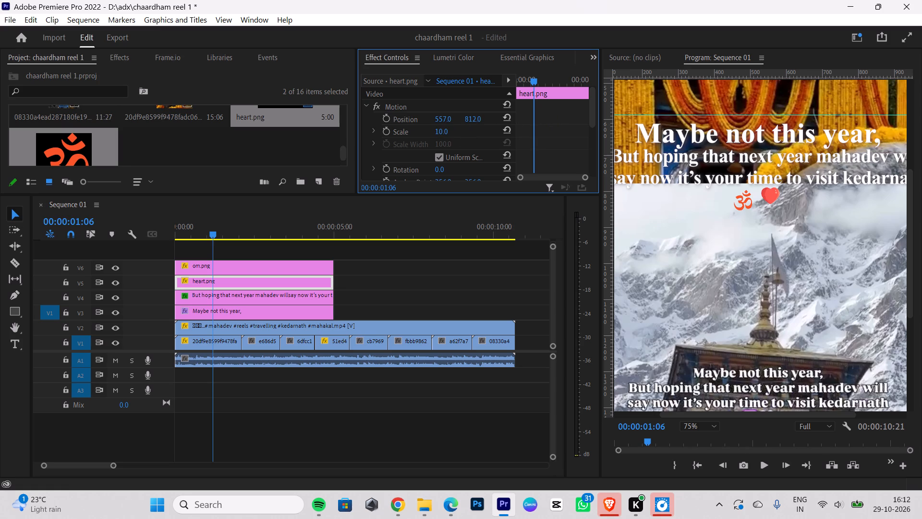
{"action": "left_click_drag", "start_coordinate": [476, 119], "coordinate": [488, 180]}
Save the project.
{"action": "key", "text": "ctrl+s"}
{"action": "key", "text": "ctrl+s"}
{"action": "key", "text": "ctrl+s"}
{"action": "key", "text": "ctrl+s"}
{"action": "key", "text": "ctrl+s"}
{"action": "key", "text": "ctrl+s"}
{"action": "key", "text": "ctrl+s"}
{"action": "key", "text": "ctrl+s"}
{"action": "key", "text": "ctrl+s"}
{"action": "key", "text": "ctrl+s"}
{"action": "key", "text": "ctrl+s"}
{"action": "key", "text": "ctrl+s"}
{"action": "key", "text": "ctrl+s"}
{"action": "key", "text": "ctrl+s"}
{"action": "key", "text": "ctrl+s"}
{"action": "key", "text": "ctrl+s"}
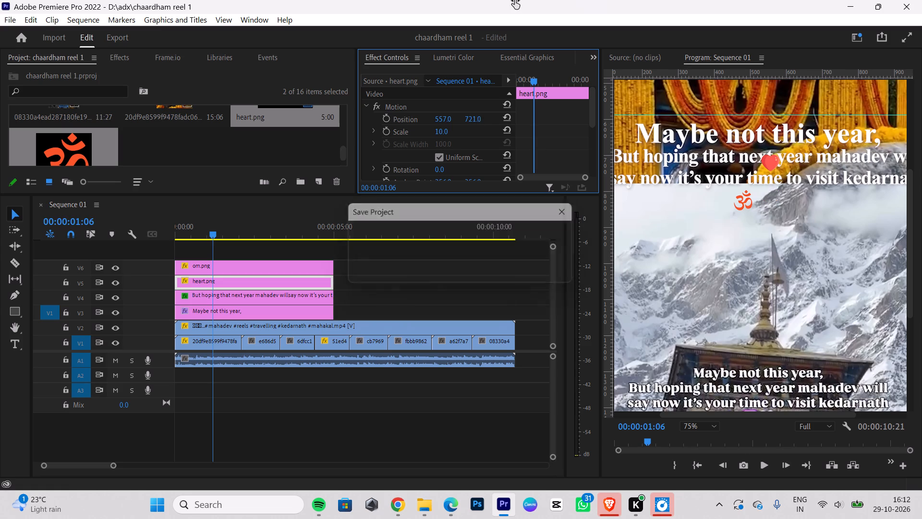
Position heart.png at 538, 831 so it sits level with and close beside the Om icon.
{"action": "left_click_drag", "start_coordinate": [474, 121], "coordinate": [474, 108]}
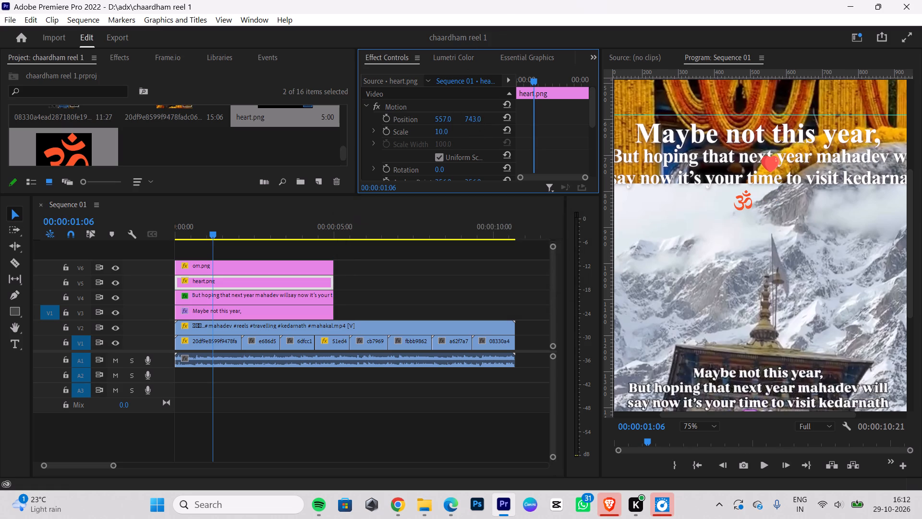
{"action": "left_click_drag", "start_coordinate": [474, 108], "coordinate": [496, 131]}
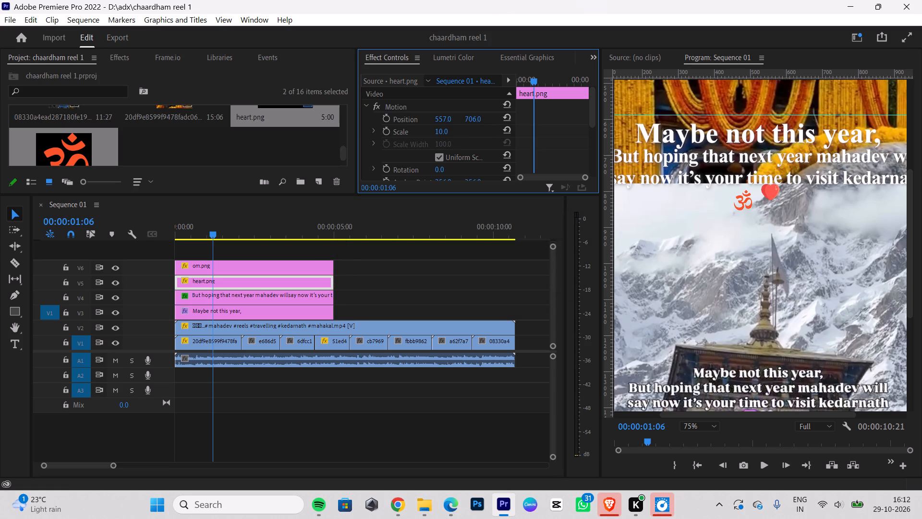
{"action": "left_click_drag", "start_coordinate": [496, 131], "coordinate": [515, 48]}
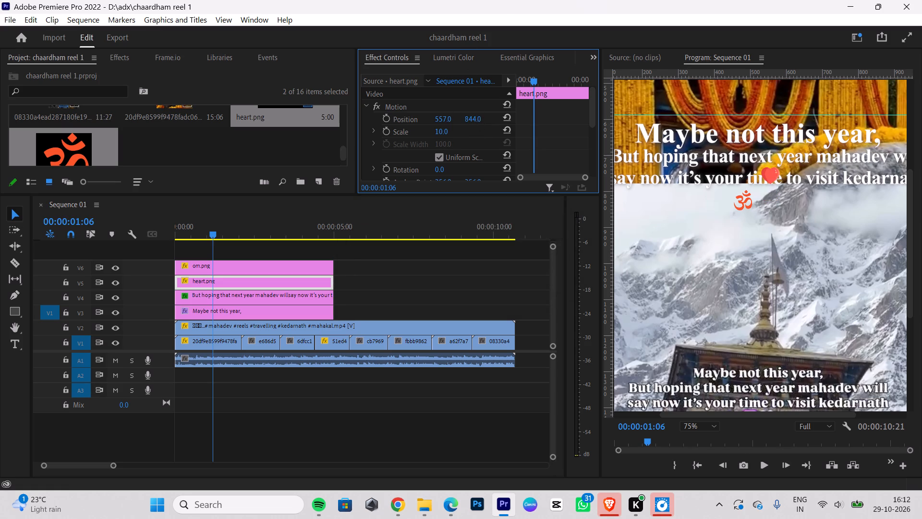
{"action": "left_click_drag", "start_coordinate": [515, 48], "coordinate": [486, 159]}
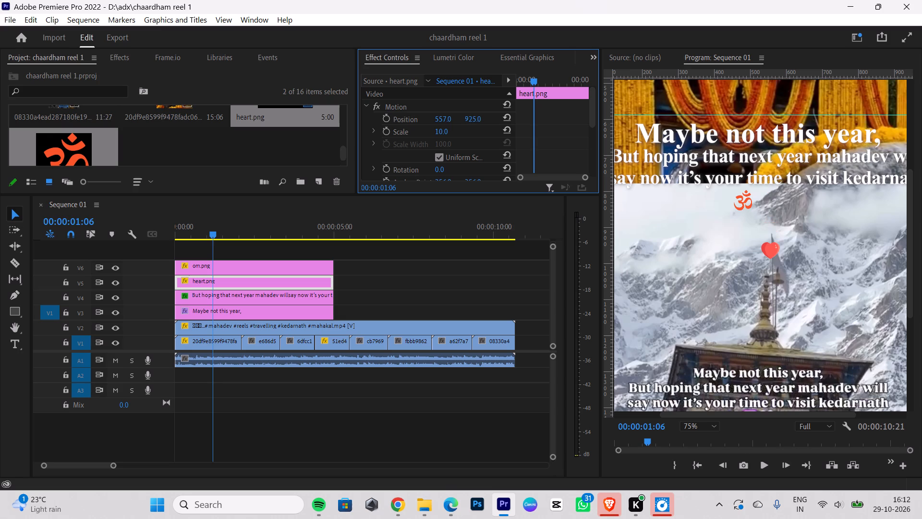
{"action": "left_click_drag", "start_coordinate": [486, 159], "coordinate": [494, 195]}
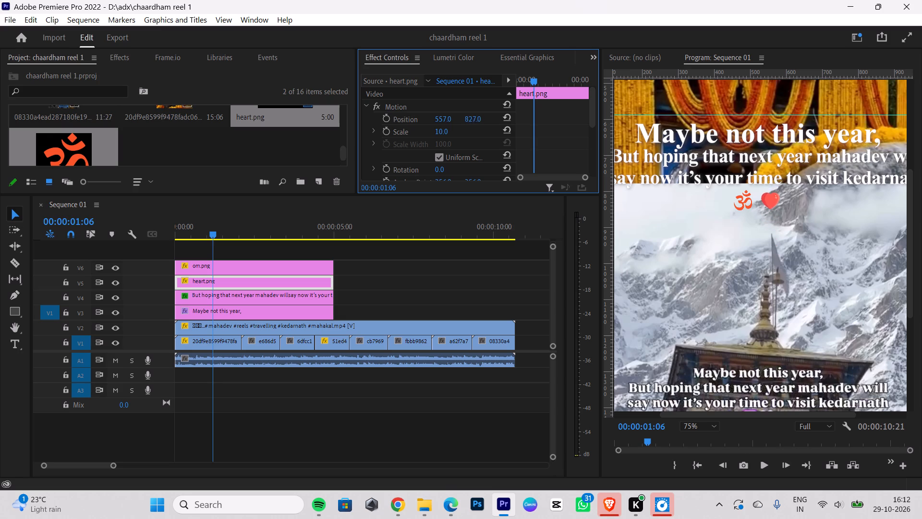
{"action": "left_click_drag", "start_coordinate": [494, 195], "coordinate": [495, 194]}
{"action": "left_click_drag", "start_coordinate": [444, 114], "coordinate": [434, 116]}
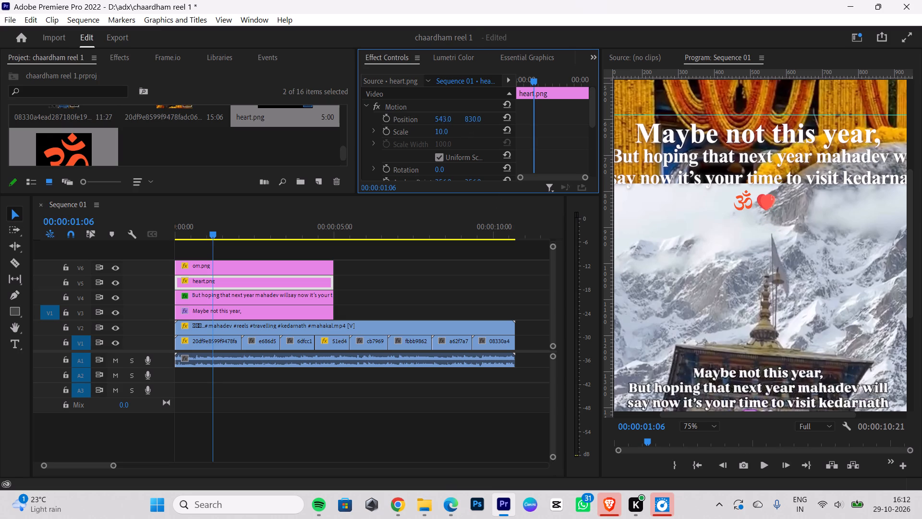
{"action": "left_click_drag", "start_coordinate": [434, 116], "coordinate": [433, 115]}
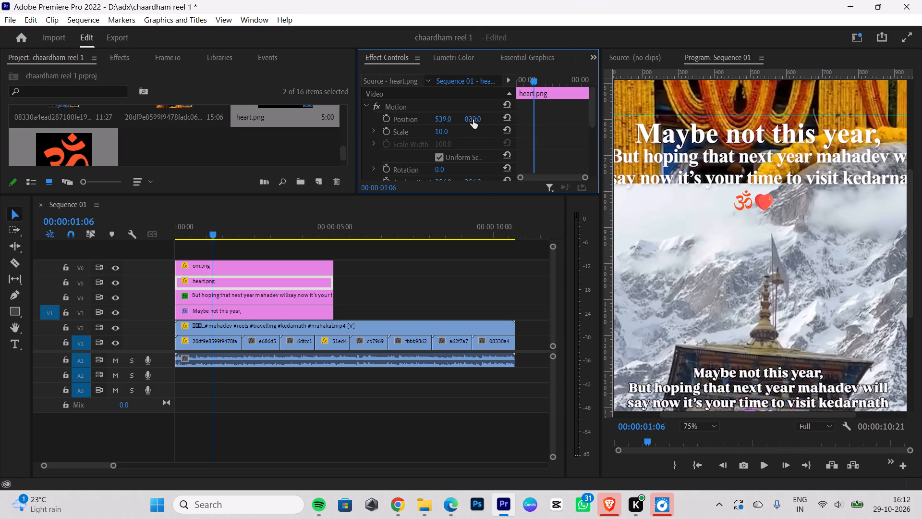
{"action": "left_click", "coordinate": [473, 120]}
{"action": "left_click_drag", "start_coordinate": [444, 119], "coordinate": [454, 128]}
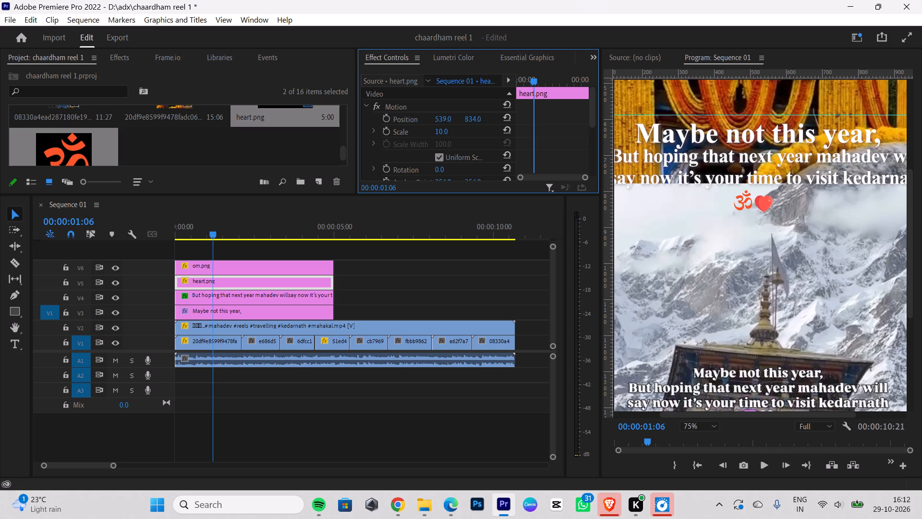
{"action": "left_click_drag", "start_coordinate": [454, 128], "coordinate": [454, 128]}
{"action": "left_click_drag", "start_coordinate": [468, 116], "coordinate": [468, 120]}
{"action": "left_click_drag", "start_coordinate": [468, 120], "coordinate": [468, 121]}
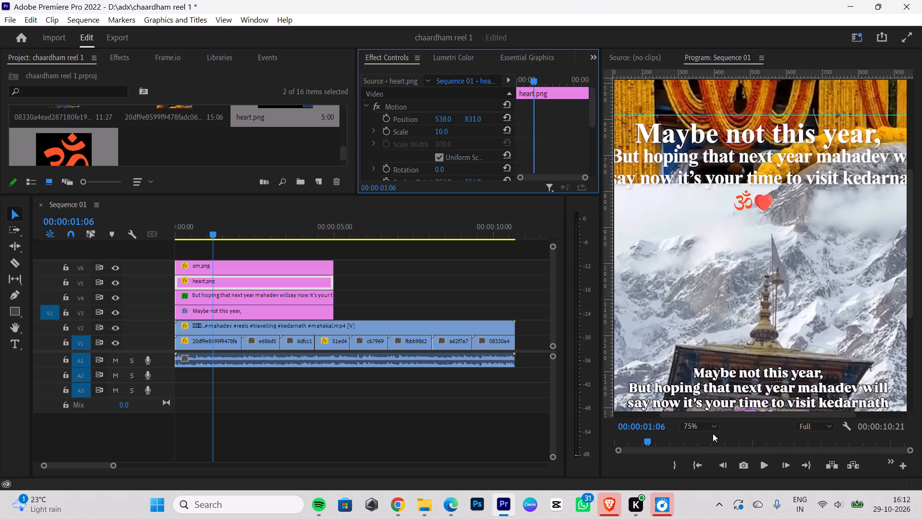
Extend both caption text clips on V3 and V4 to the end of the sequence at 00:00:10:21.
{"action": "left_click", "coordinate": [280, 264]}
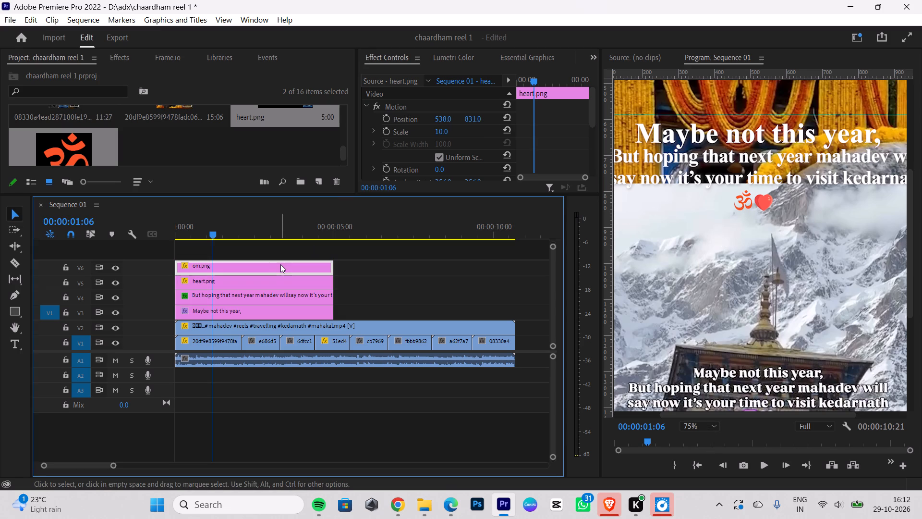
{"action": "scroll", "coordinate": [409, 136], "scroll_direction": "down", "scroll_amount": 14}
{"action": "scroll", "coordinate": [409, 136], "scroll_direction": "up", "scroll_amount": 9}
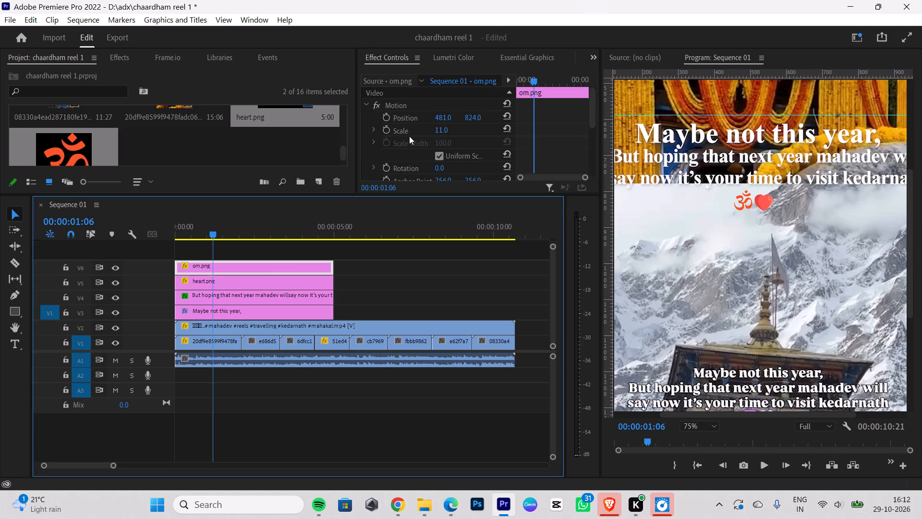
{"action": "scroll", "coordinate": [409, 136], "scroll_direction": "up", "scroll_amount": 8}
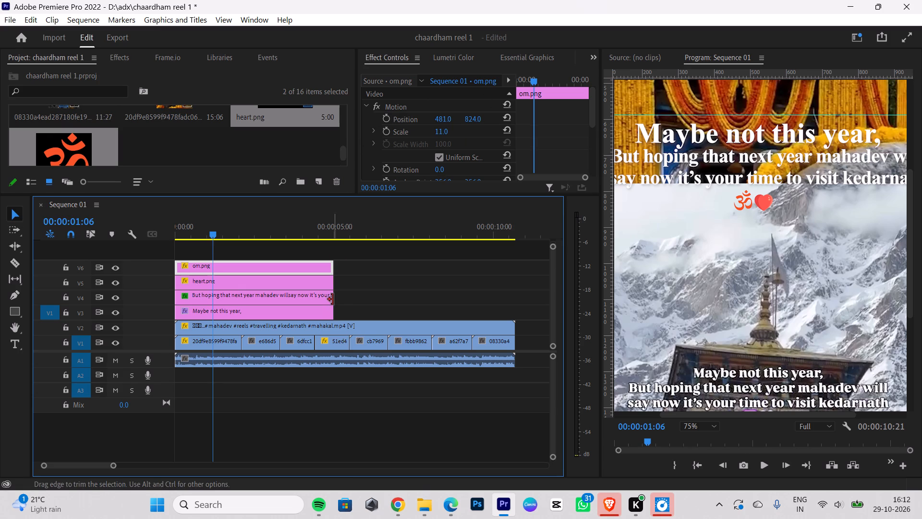
{"action": "left_click_drag", "start_coordinate": [333, 299], "coordinate": [510, 299]}
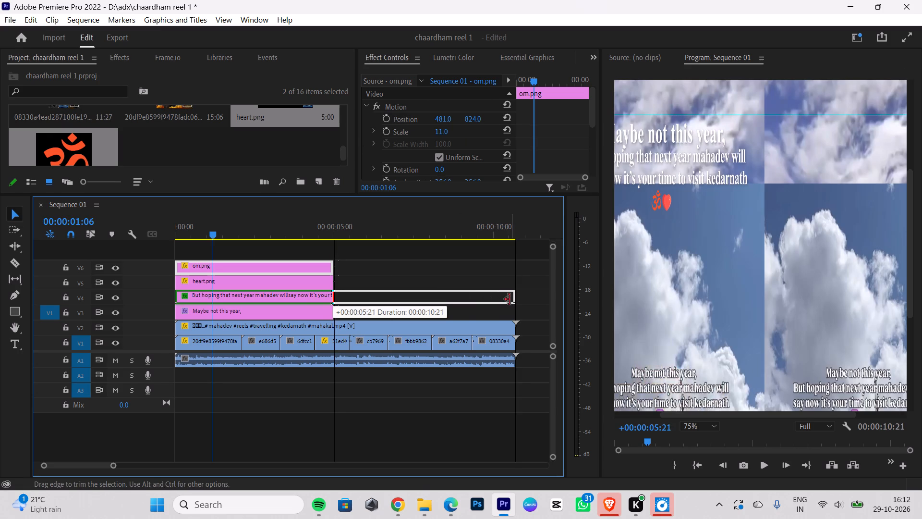
{"action": "left_click_drag", "start_coordinate": [331, 312], "coordinate": [456, 324]}
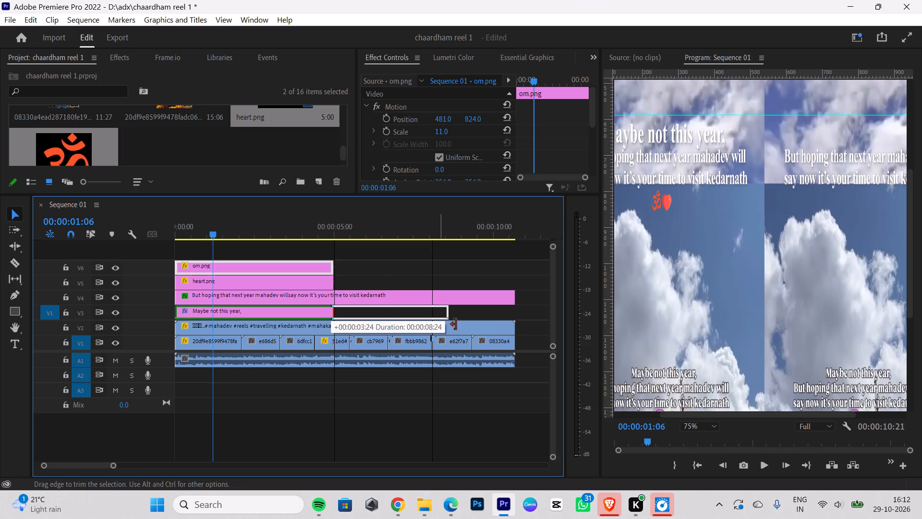
{"action": "left_click_drag", "start_coordinate": [456, 324], "coordinate": [514, 325]}
Extend the om.png and heart.png clips to end level with the caption clips at 00:00:10:21.
{"action": "left_click_drag", "start_coordinate": [334, 269], "coordinate": [334, 269]}
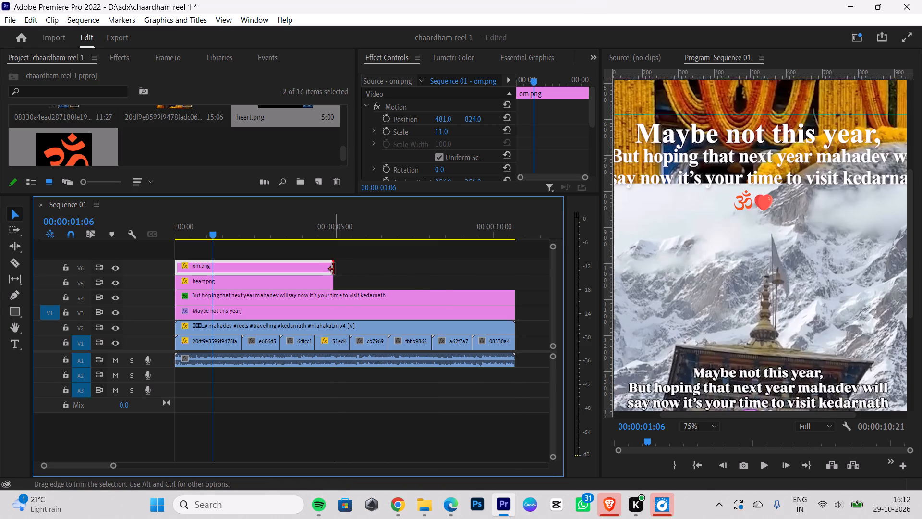
{"action": "left_click_drag", "start_coordinate": [334, 269], "coordinate": [505, 281]}
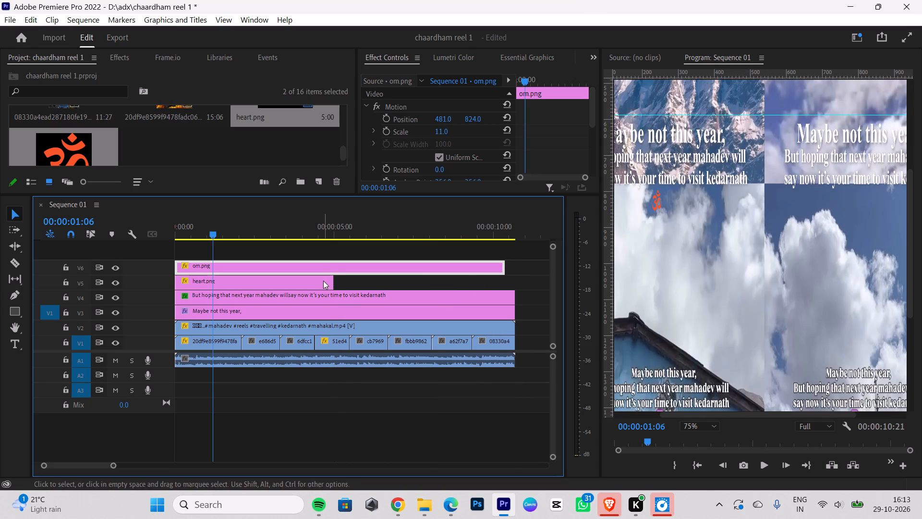
{"action": "left_click_drag", "start_coordinate": [336, 278], "coordinate": [504, 284]}
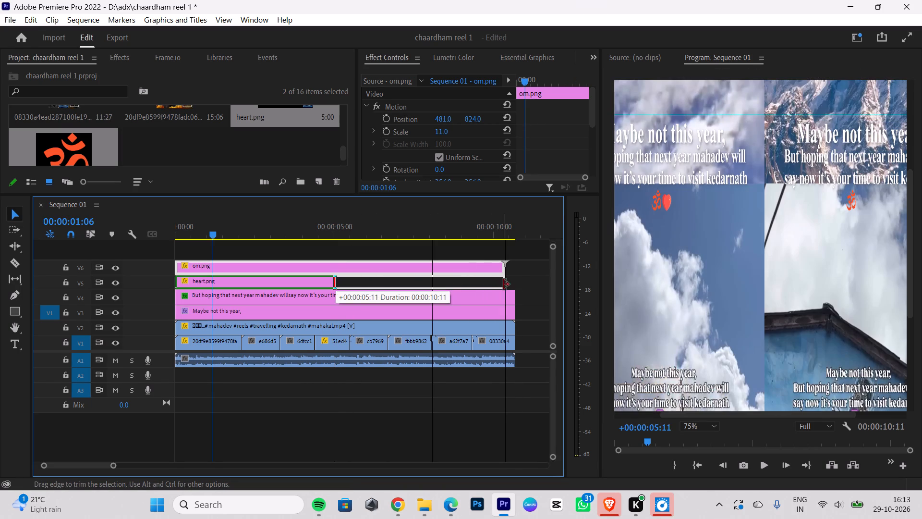
{"action": "left_click_drag", "start_coordinate": [504, 284], "coordinate": [512, 284]}
{"action": "left_click_drag", "start_coordinate": [504, 268], "coordinate": [512, 268]}
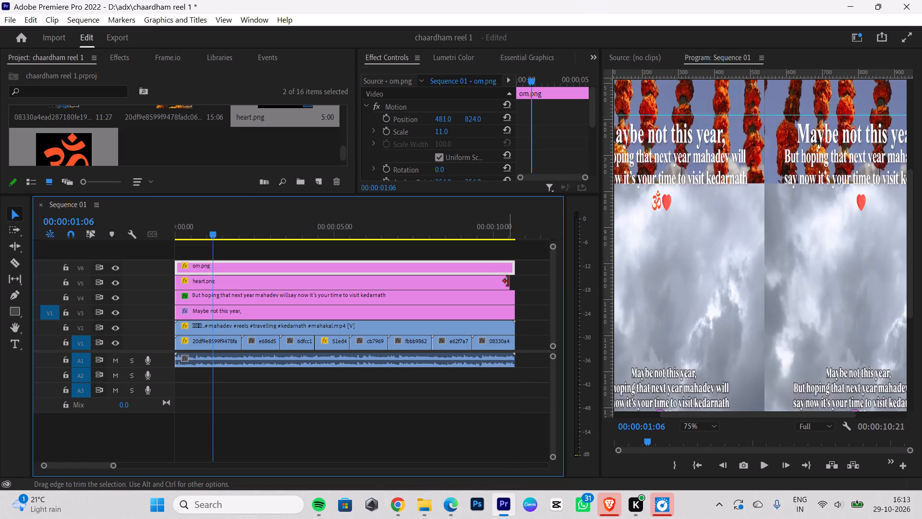
{"action": "left_click_drag", "start_coordinate": [508, 281], "coordinate": [513, 281]}
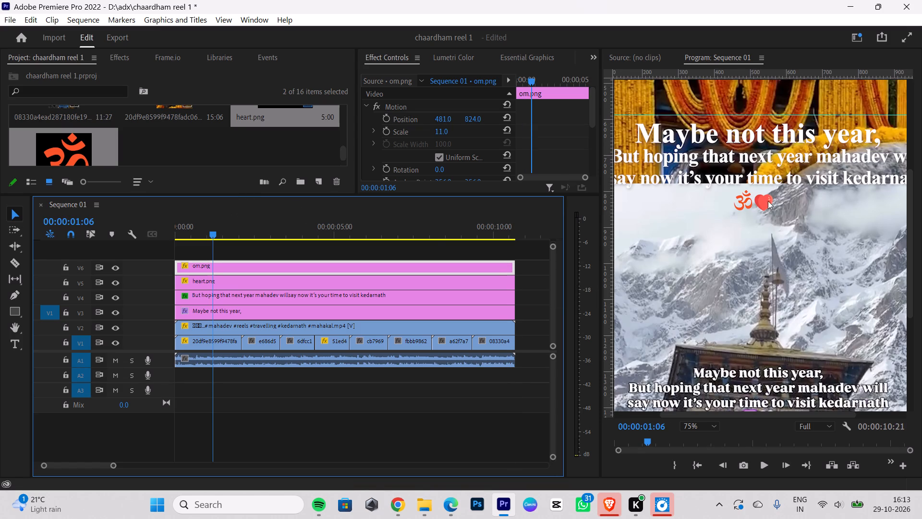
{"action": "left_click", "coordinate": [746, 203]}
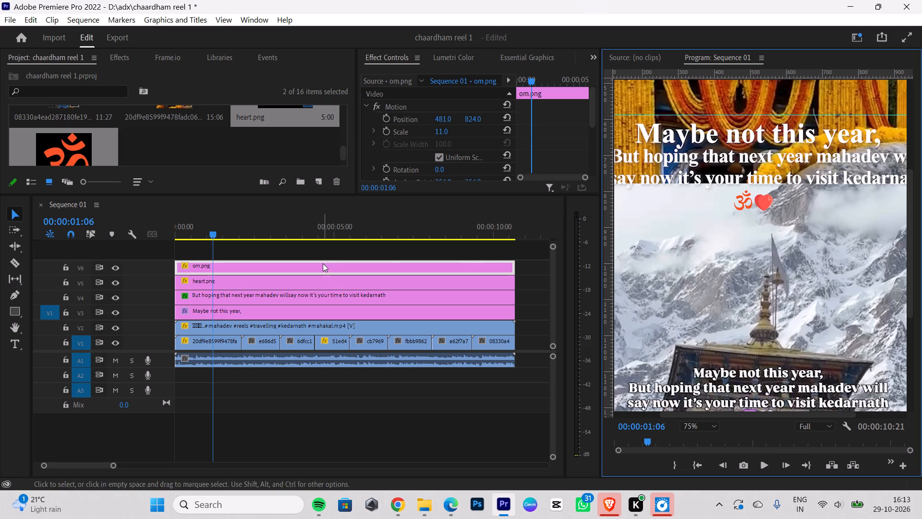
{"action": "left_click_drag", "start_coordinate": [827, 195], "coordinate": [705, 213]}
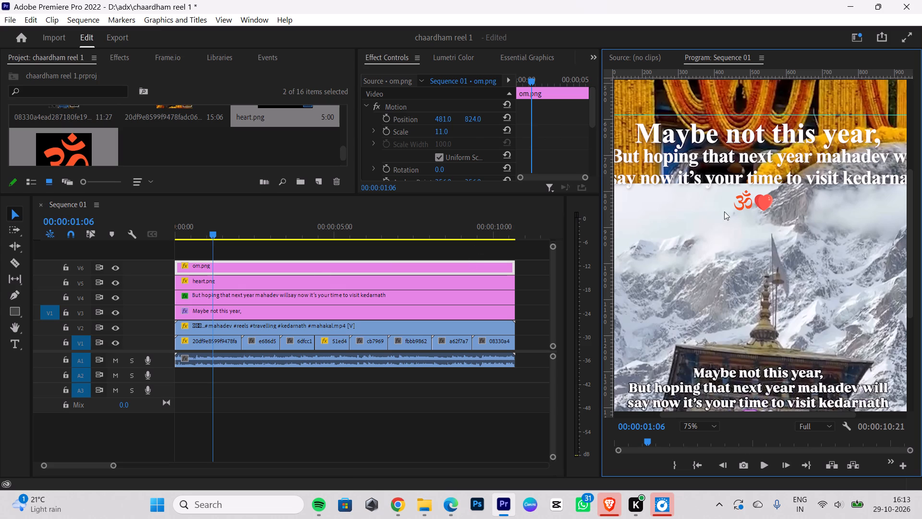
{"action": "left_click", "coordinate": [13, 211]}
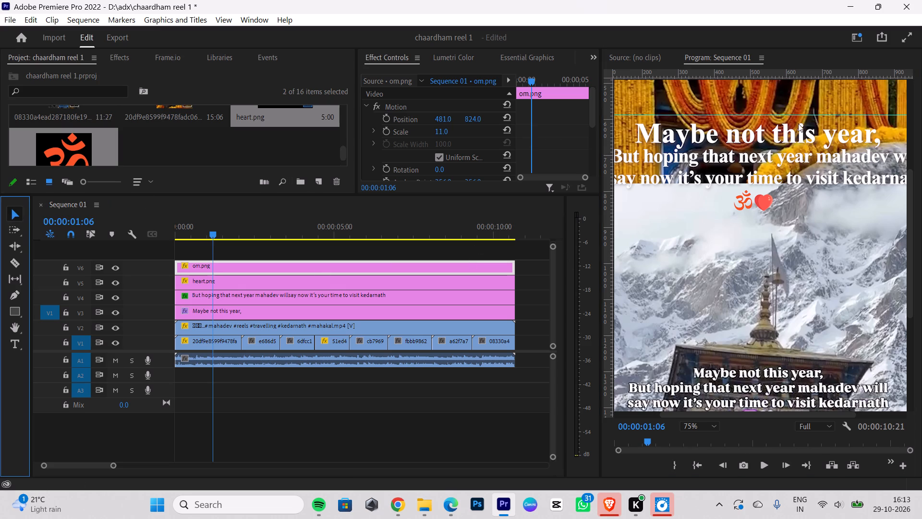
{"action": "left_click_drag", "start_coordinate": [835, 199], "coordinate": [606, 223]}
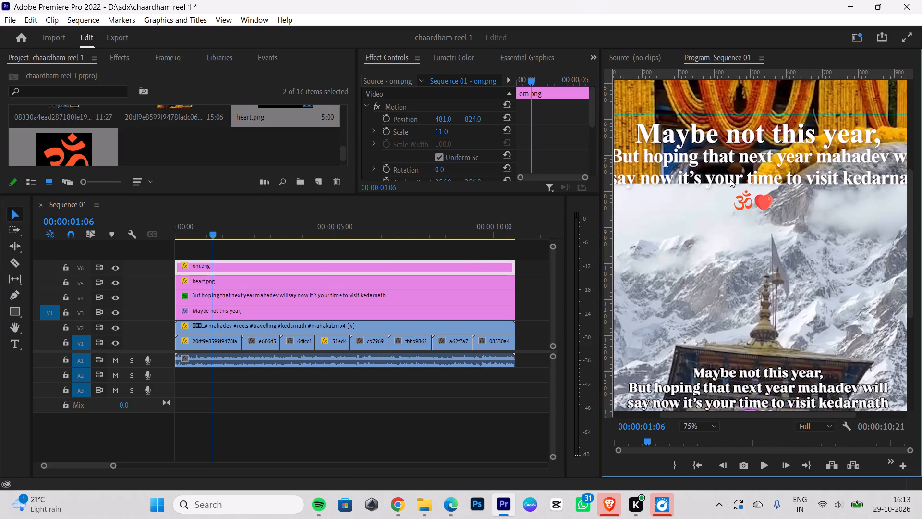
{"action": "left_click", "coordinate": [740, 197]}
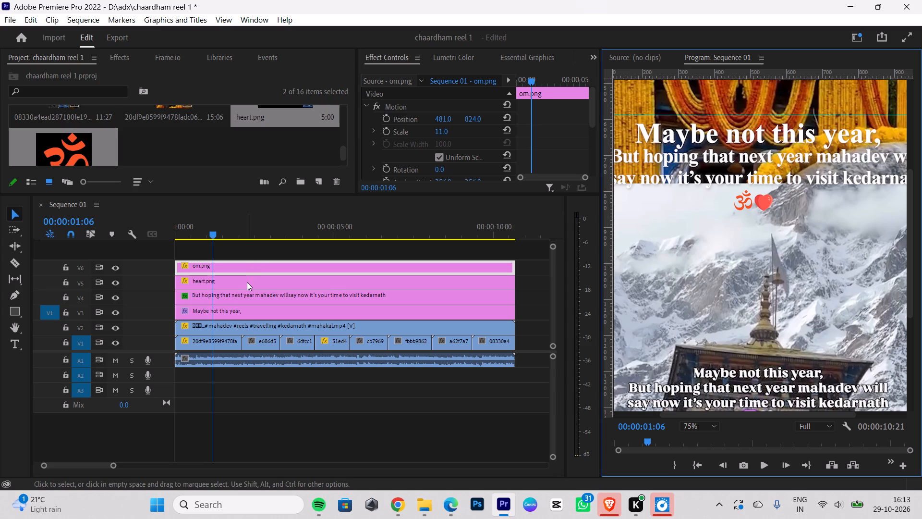
Raise both icons slightly, setting the vertical position of heart.png to 822 and of om.png to 815.
{"action": "left_click", "coordinate": [247, 282]}
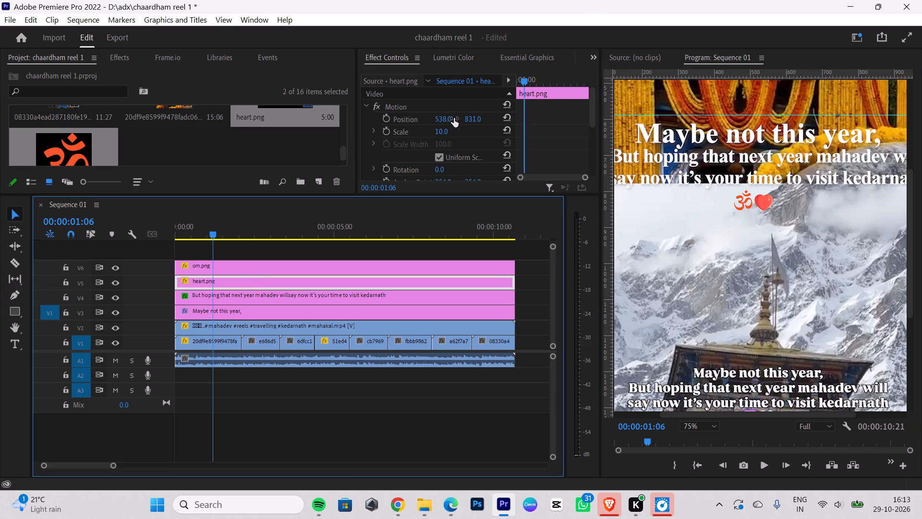
{"action": "left_click_drag", "start_coordinate": [473, 117], "coordinate": [473, 123]}
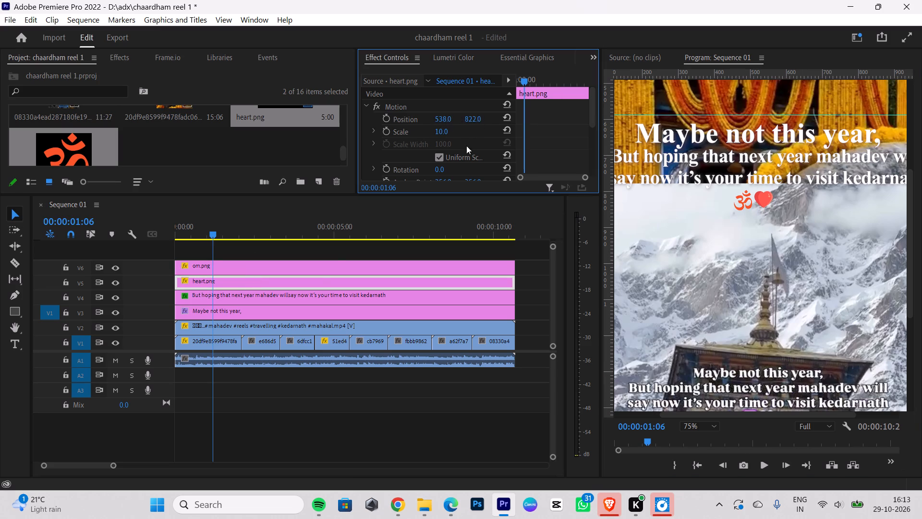
{"action": "left_click", "coordinate": [331, 261]}
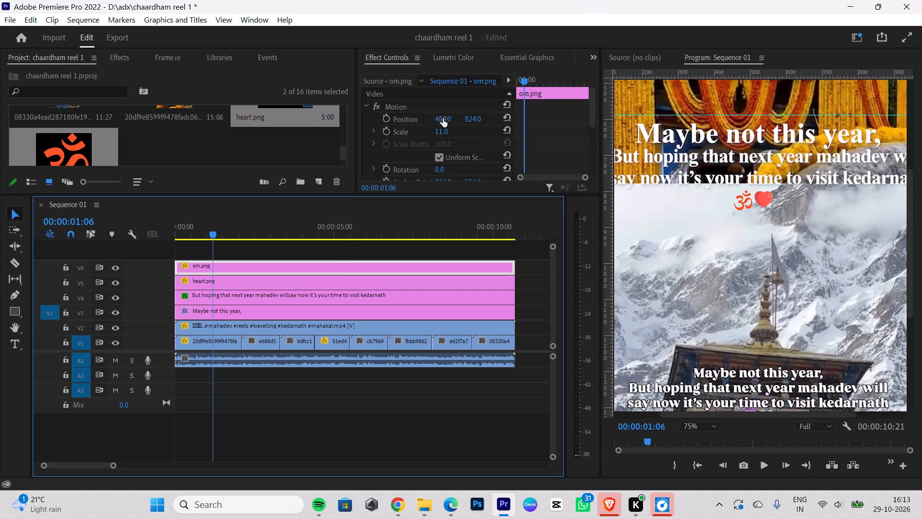
{"action": "left_click_drag", "start_coordinate": [470, 116], "coordinate": [471, 127]}
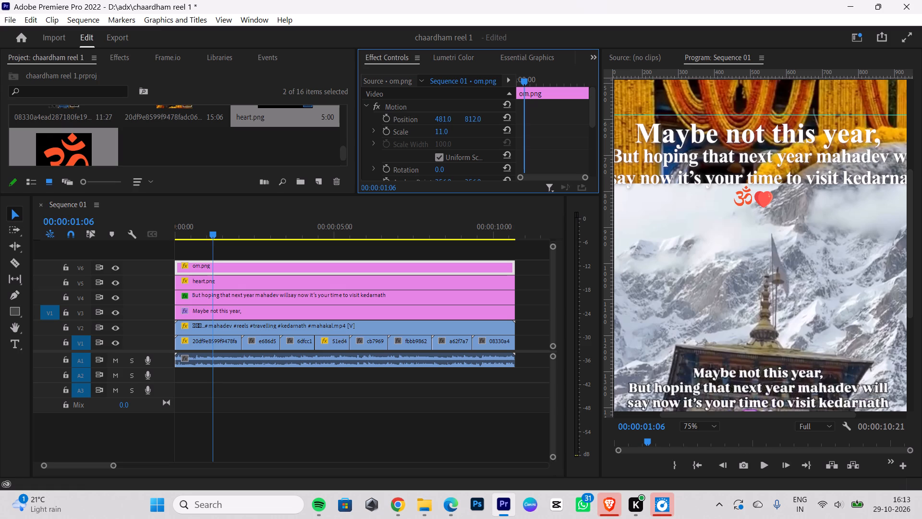
{"action": "left_click_drag", "start_coordinate": [471, 127], "coordinate": [472, 125]}
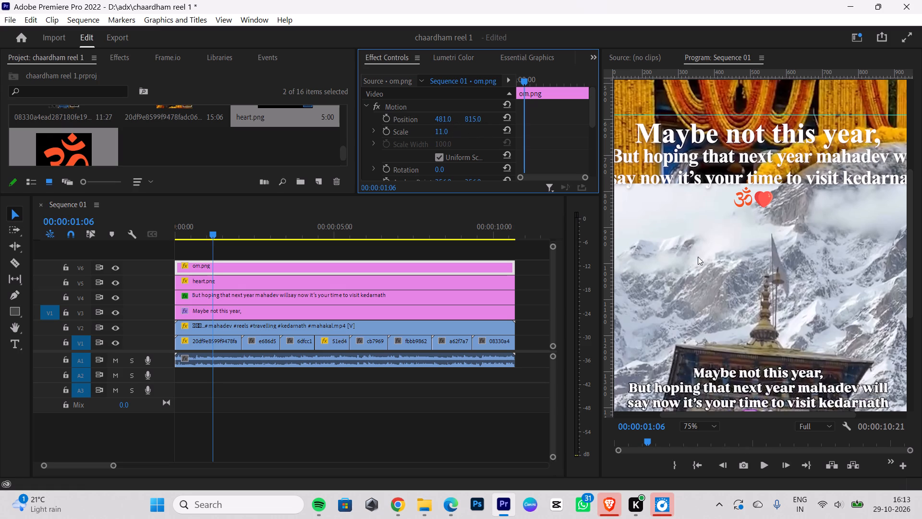
Fit the whole frame in the preview and set heart.png's scale to 12.
{"action": "left_click", "coordinate": [701, 424]}
{"action": "left_click", "coordinate": [705, 307]}
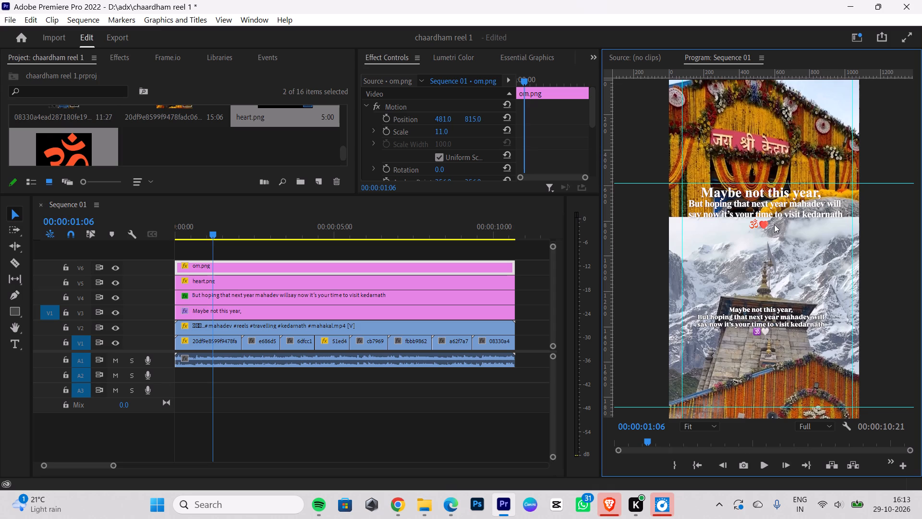
{"action": "left_click", "coordinate": [751, 226]}
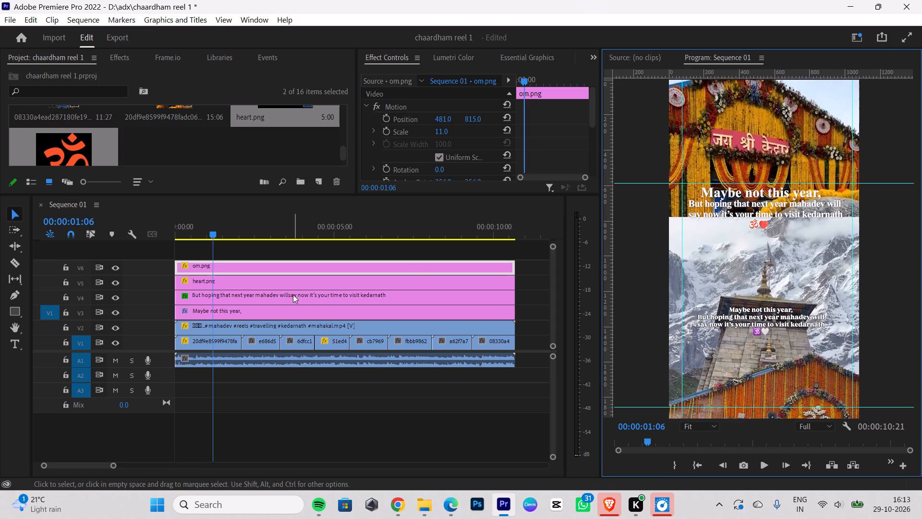
{"action": "left_click", "coordinate": [276, 281]}
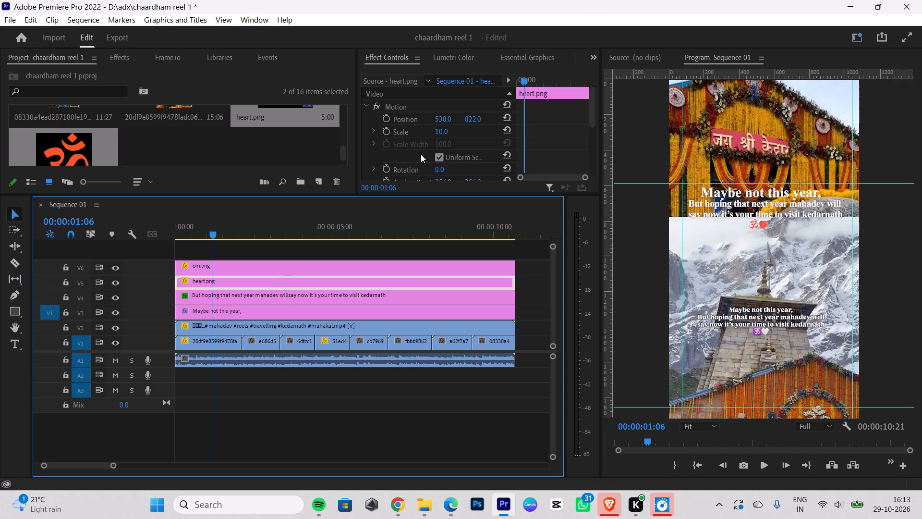
{"action": "left_click", "coordinate": [440, 133]}
{"action": "key", "text": "BackSpace"}
{"action": "type", "text": "12"}
{"action": "key", "text": "Return"}
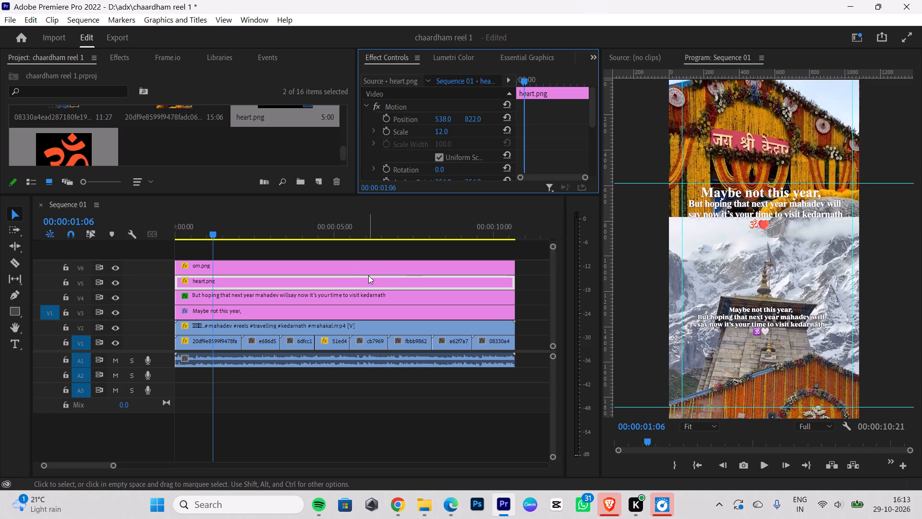
Set om.png's scale to 13 and position it at 478, 809.
{"action": "left_click", "coordinate": [352, 271]}
{"action": "left_click", "coordinate": [440, 130]}
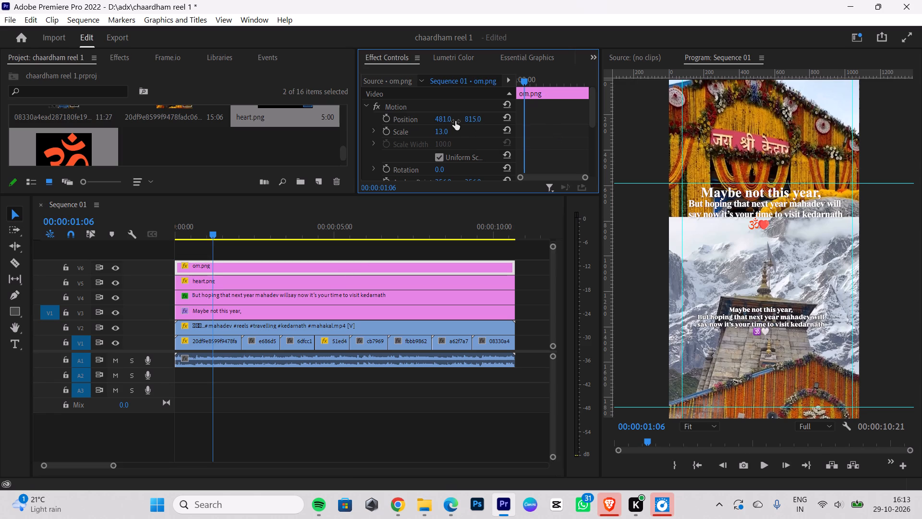
{"action": "left_click", "coordinate": [474, 120]}
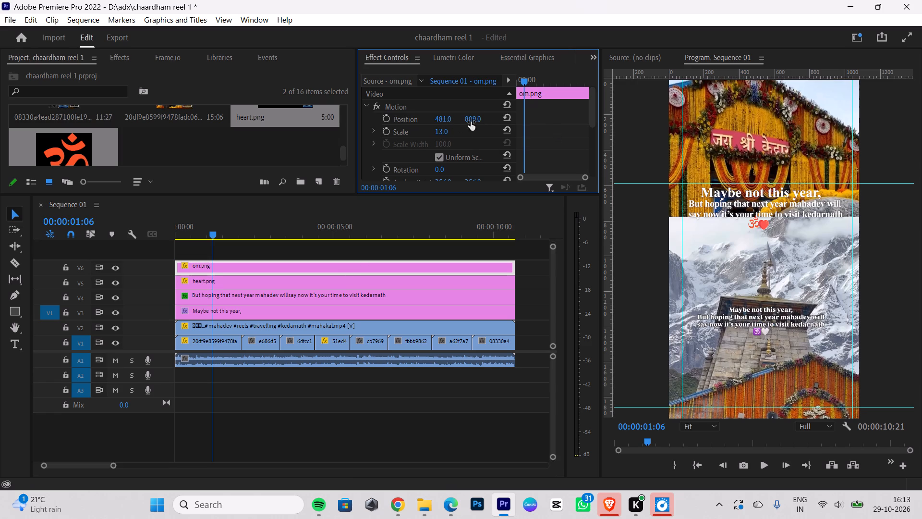
{"action": "left_click_drag", "start_coordinate": [445, 118], "coordinate": [414, 124]}
Save the project.
{"action": "key", "text": "ctrl+s"}
{"action": "key", "text": "ctrl+s"}
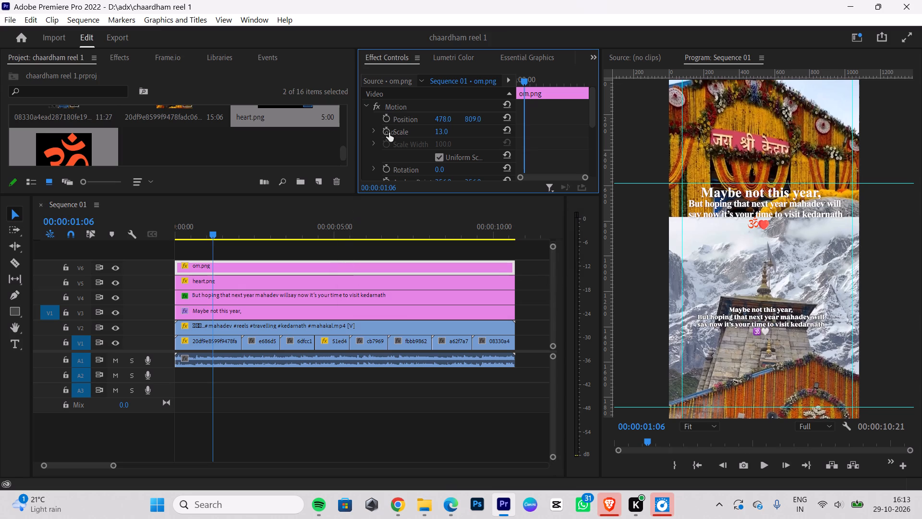
Reposition om.png at 457, 823 to leave a gap between it and the heart icon.
{"action": "left_click_drag", "start_coordinate": [443, 118], "coordinate": [432, 117]}
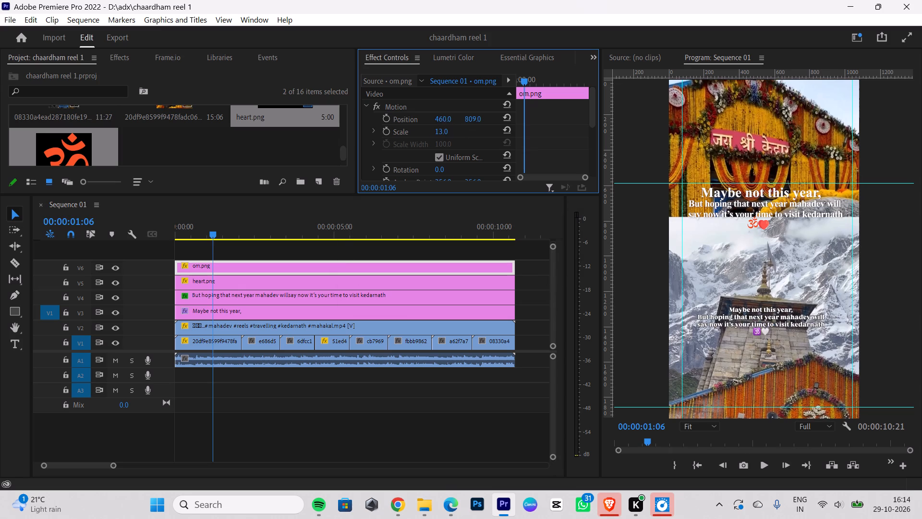
{"action": "left_click_drag", "start_coordinate": [432, 117], "coordinate": [430, 117]}
{"action": "left_click_drag", "start_coordinate": [478, 116], "coordinate": [478, 112]}
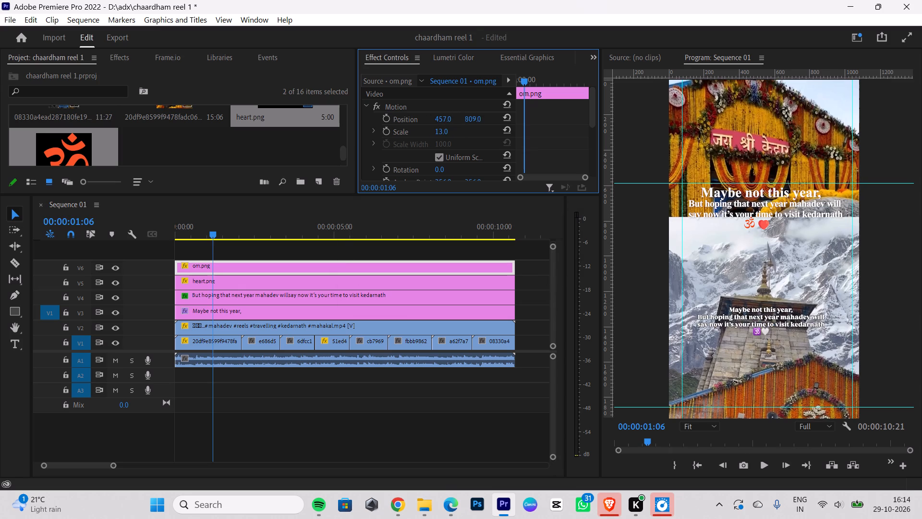
{"action": "left_click_drag", "start_coordinate": [478, 112], "coordinate": [482, 103]}
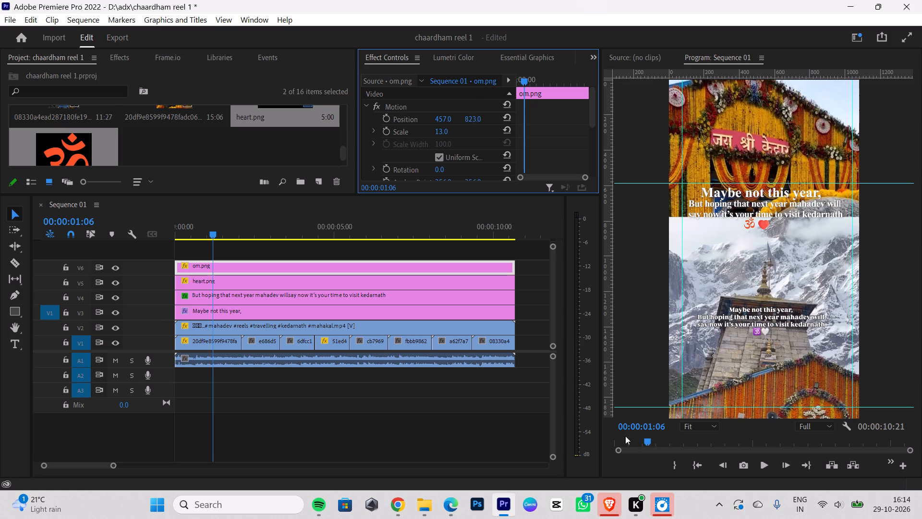
Zoom the preview to 75% and place two horizontal guides, one just above and one just below the Om and heart icons.
{"action": "left_click", "coordinate": [708, 428]}
{"action": "left_click", "coordinate": [712, 361]}
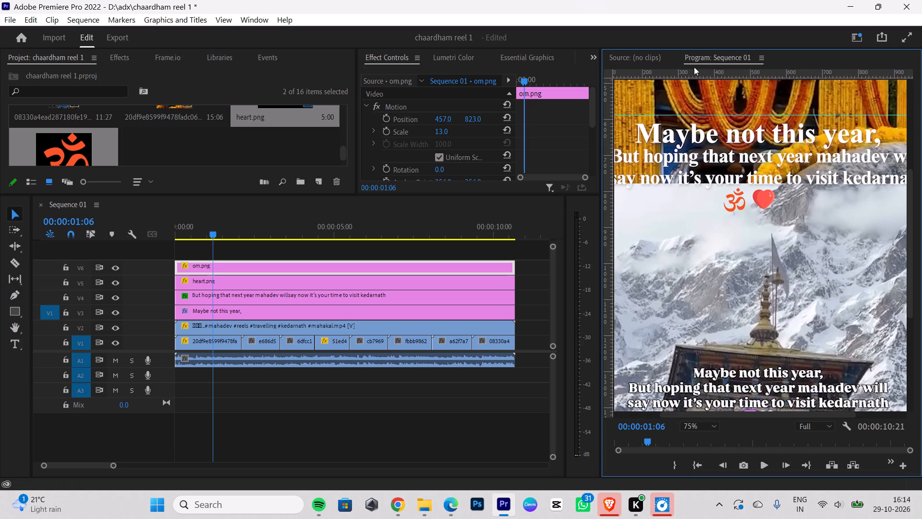
{"action": "left_click_drag", "start_coordinate": [690, 70], "coordinate": [710, 191]}
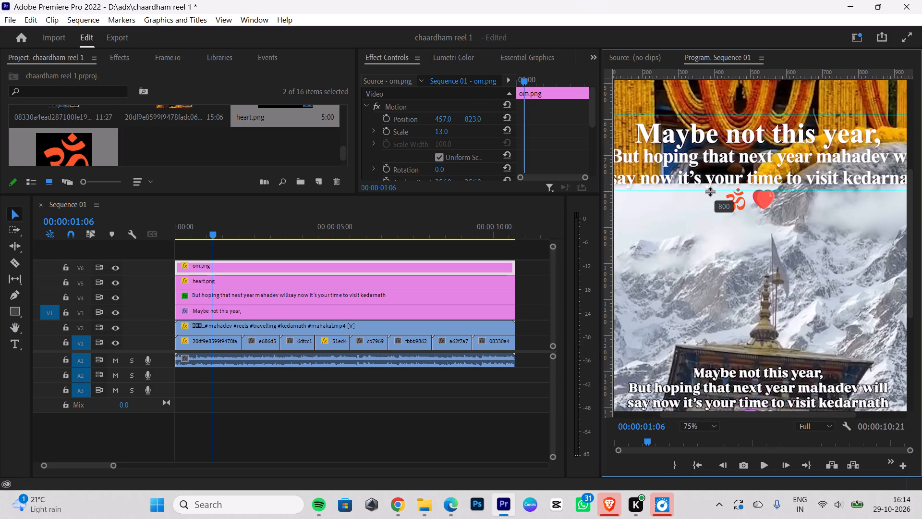
{"action": "left_click_drag", "start_coordinate": [710, 191], "coordinate": [709, 191]}
{"action": "left_click_drag", "start_coordinate": [789, 76], "coordinate": [793, 217]}
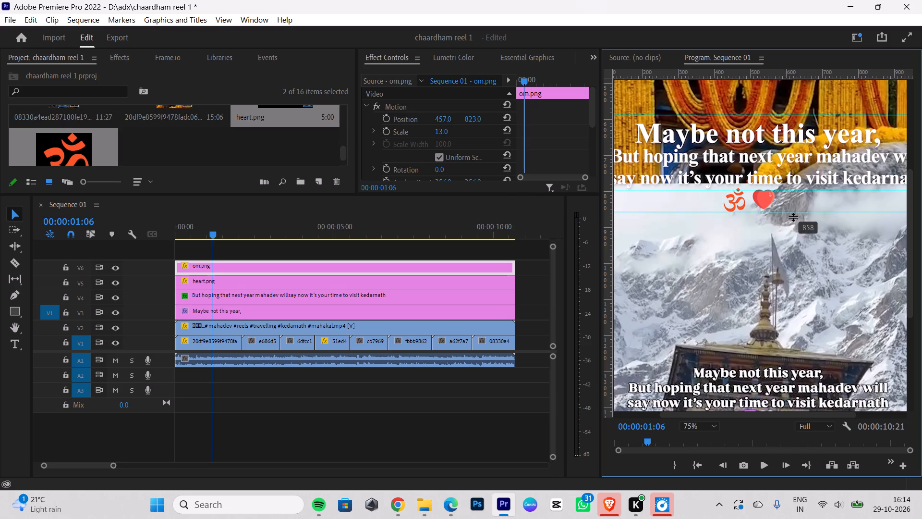
{"action": "left_click_drag", "start_coordinate": [793, 217], "coordinate": [793, 215]}
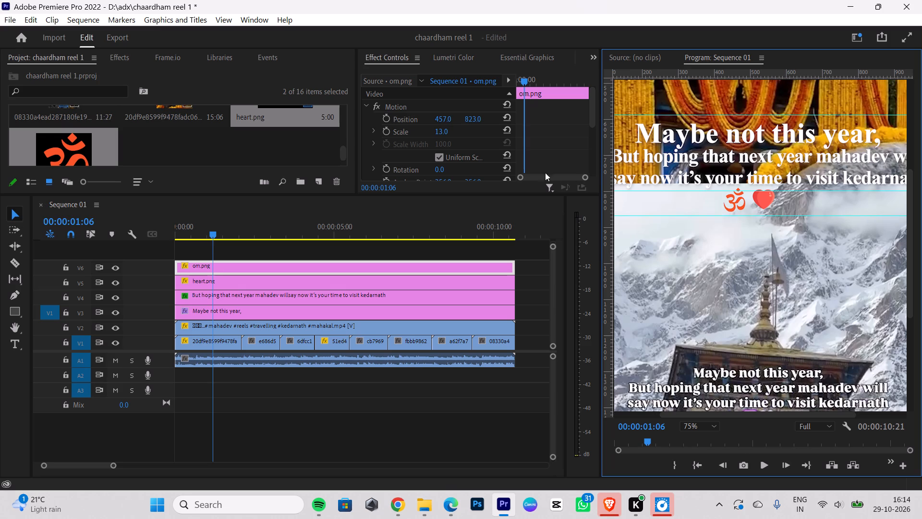
Reposition om.png at 474, 829 between the horizontal guides and save the project.
{"action": "left_click_drag", "start_coordinate": [444, 117], "coordinate": [467, 117]}
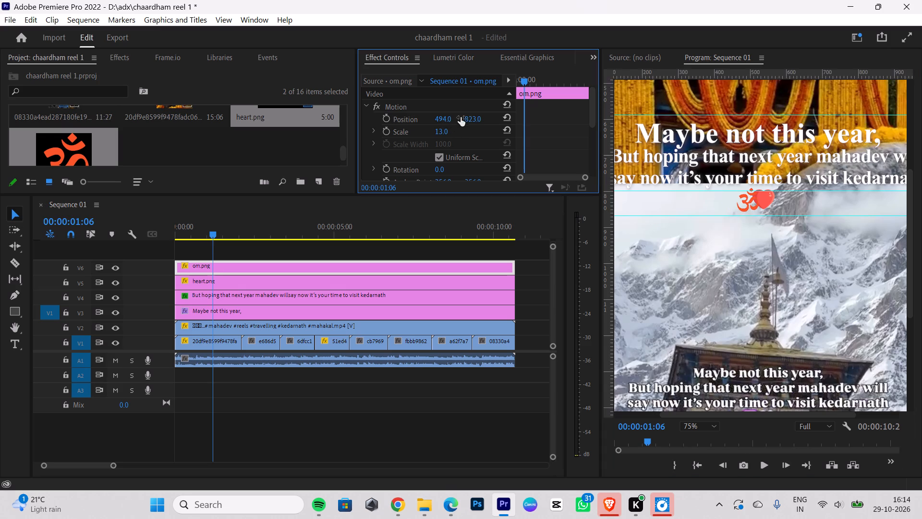
{"action": "left_click_drag", "start_coordinate": [469, 121], "coordinate": [471, 116]}
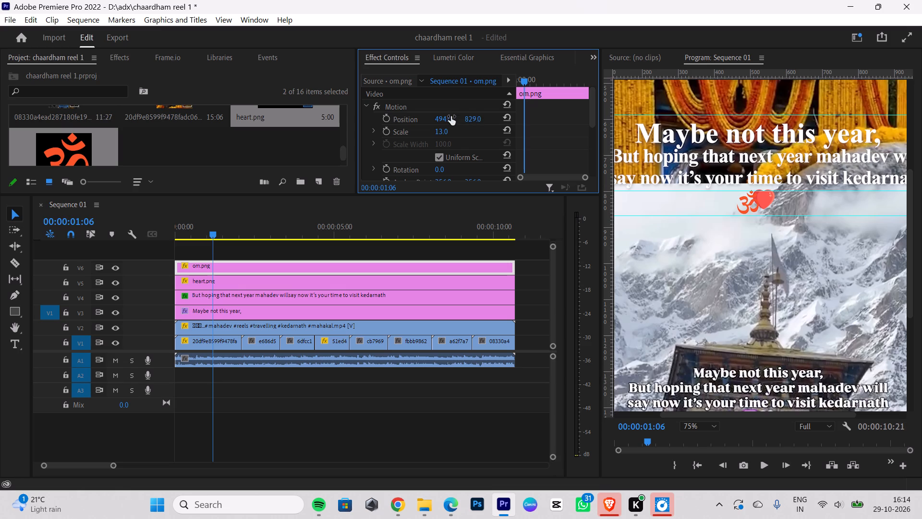
{"action": "left_click_drag", "start_coordinate": [451, 116], "coordinate": [404, 129]}
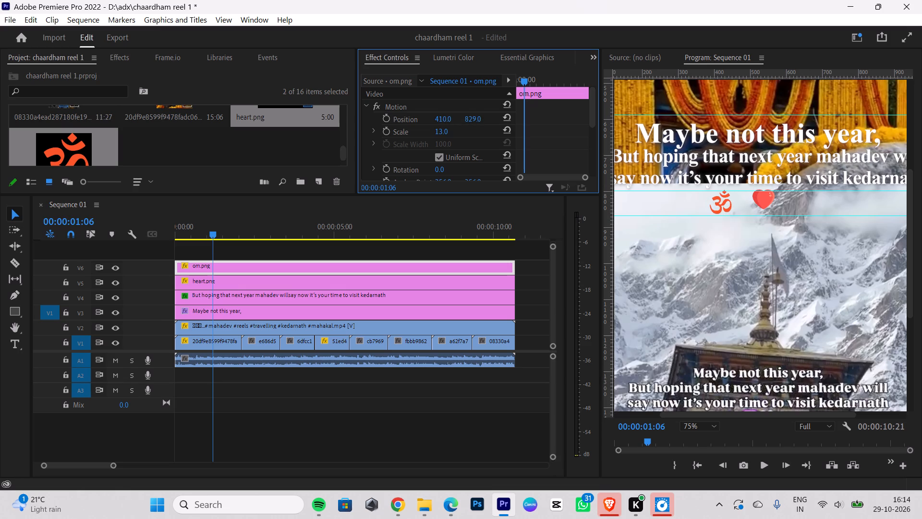
{"action": "left_click_drag", "start_coordinate": [404, 129], "coordinate": [452, 127]}
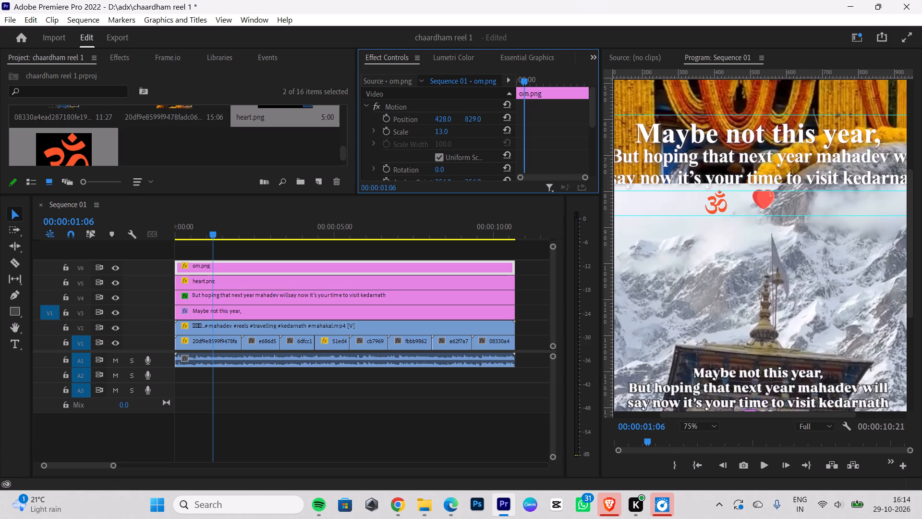
{"action": "key", "text": "ctrl+s"}
{"action": "key", "text": "ctrl+s"}
{"action": "key", "text": "ctrl+s"}
{"action": "key", "text": "ctrl+s"}
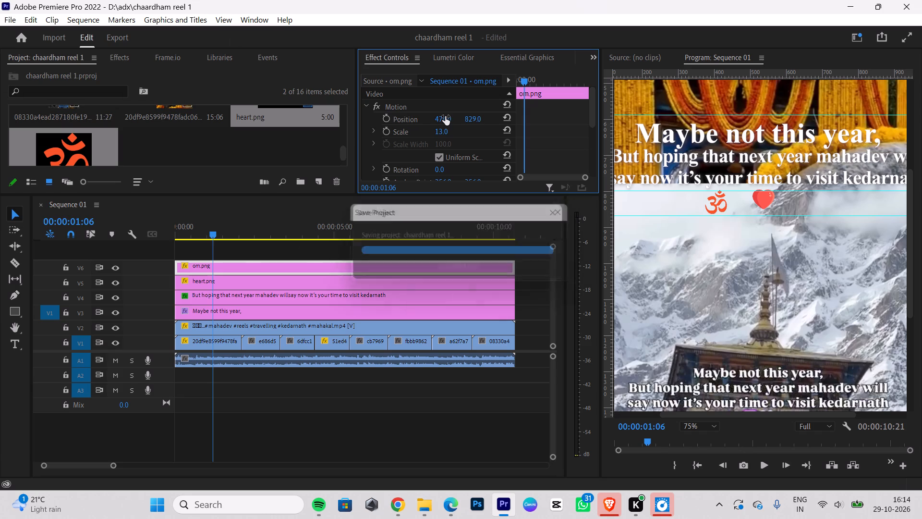
{"action": "key", "text": "ctrl+s"}
{"action": "left_click", "coordinate": [445, 119]}
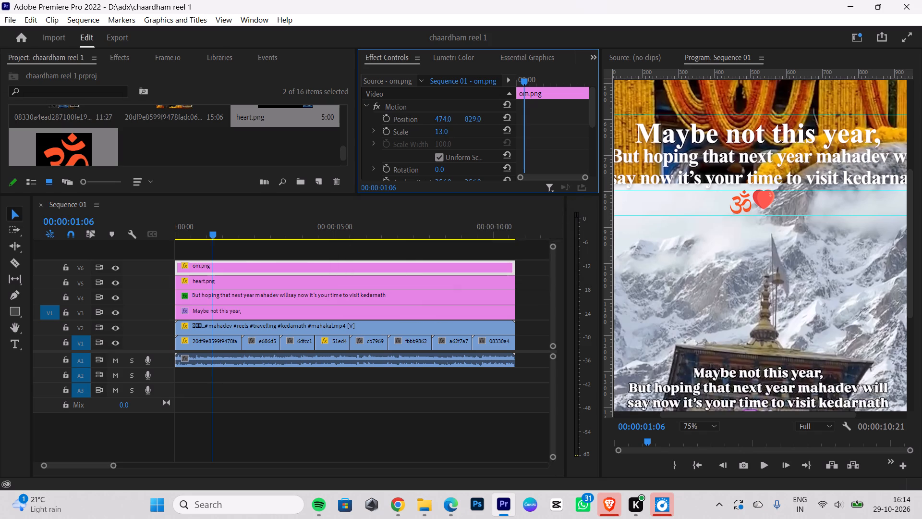
Reposition heart.png at 547, 836 so it sits beside the Om icon between the guides.
{"action": "left_click", "coordinate": [325, 281]}
{"action": "left_click_drag", "start_coordinate": [476, 117], "coordinate": [477, 117]}
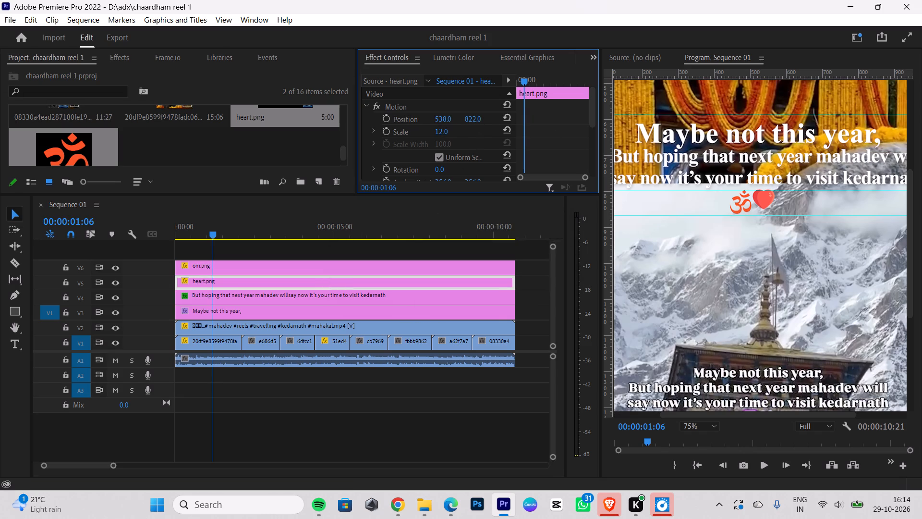
{"action": "left_click_drag", "start_coordinate": [477, 117], "coordinate": [491, 128]}
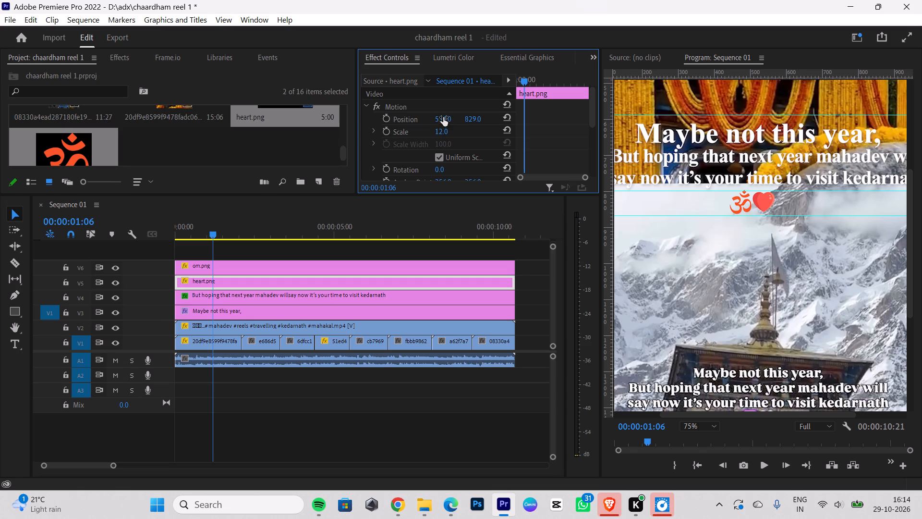
{"action": "left_click_drag", "start_coordinate": [443, 117], "coordinate": [450, 117]}
{"action": "left_click", "coordinate": [467, 119]}
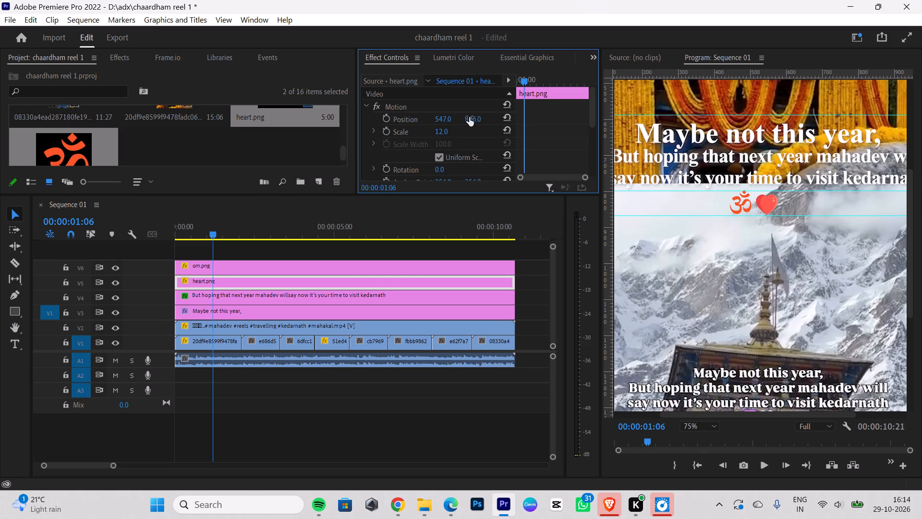
{"action": "left_click_drag", "start_coordinate": [449, 119], "coordinate": [440, 119]}
{"action": "left_click", "coordinate": [801, 237]}
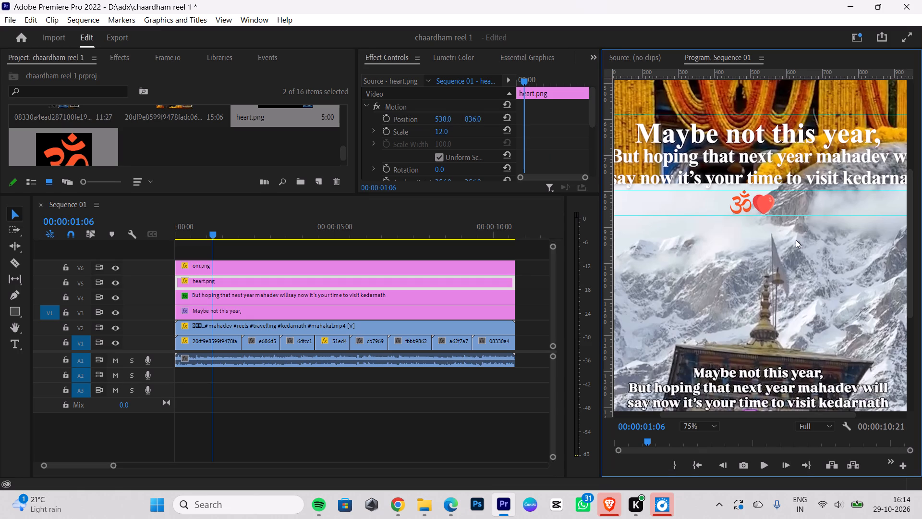
{"action": "left_click_drag", "start_coordinate": [445, 120], "coordinate": [452, 120]}
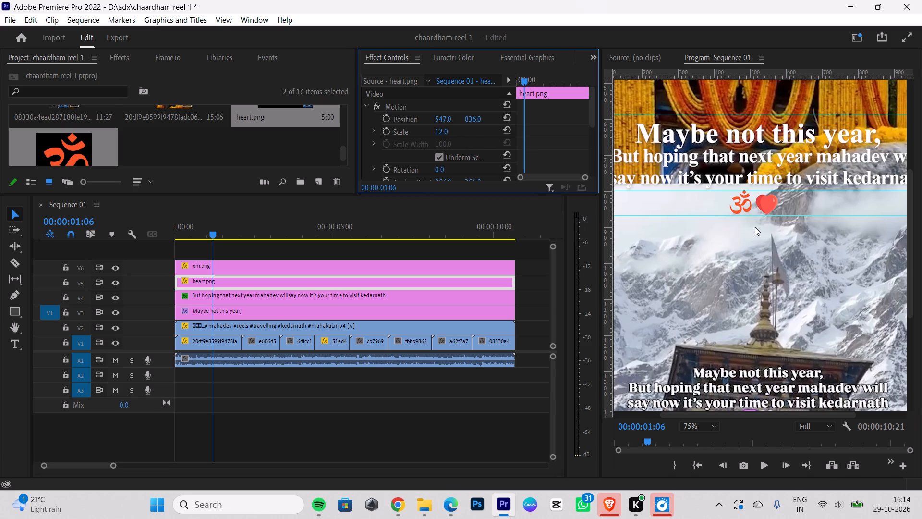
{"action": "left_click", "coordinate": [755, 227]}
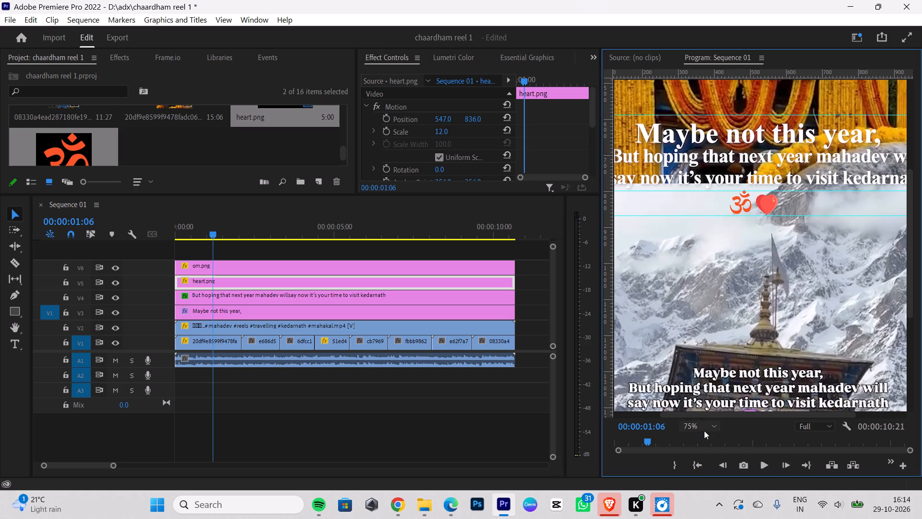
Open the text appearance settings of the "Maybe not this year," title on V3.
{"action": "left_click", "coordinate": [675, 180]}
{"action": "scroll", "coordinate": [417, 128], "scroll_direction": "down", "scroll_amount": 17}
{"action": "scroll", "coordinate": [417, 128], "scroll_direction": "up", "scroll_amount": 6}
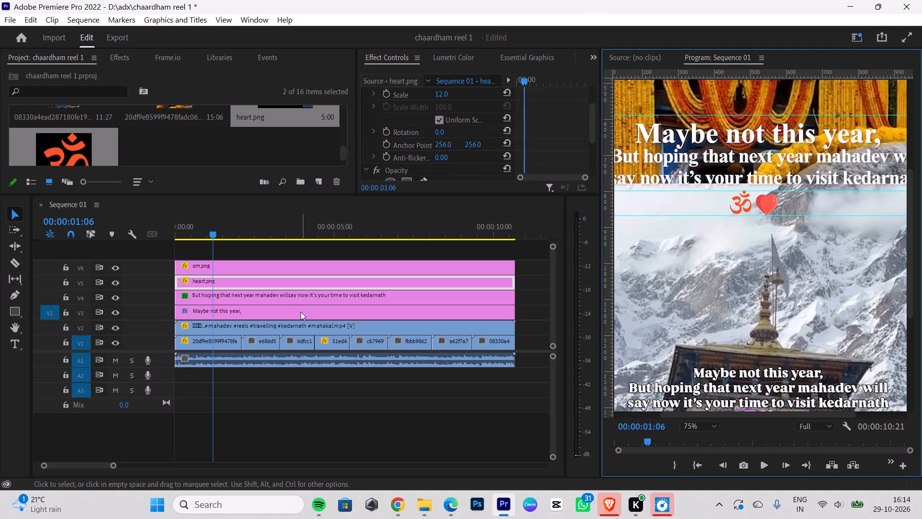
{"action": "left_click", "coordinate": [286, 313]}
{"action": "scroll", "coordinate": [424, 148], "scroll_direction": "down", "scroll_amount": 7}
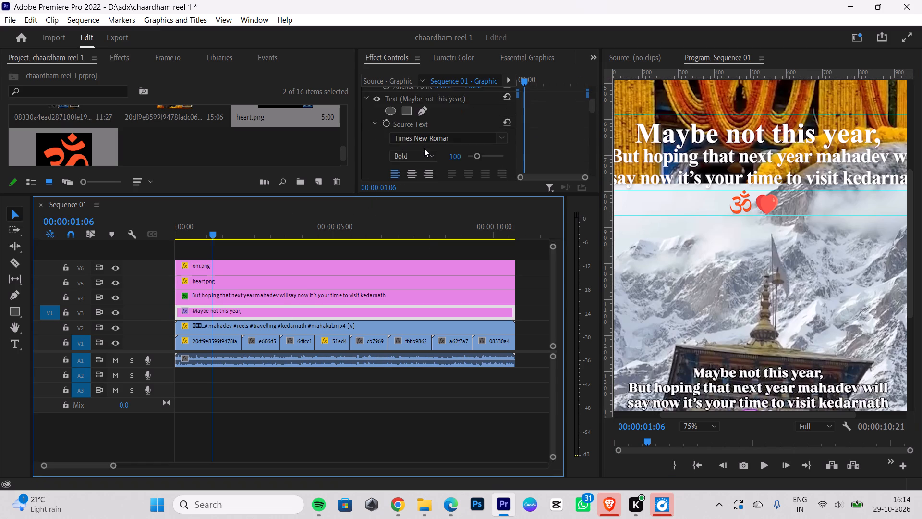
{"action": "scroll", "coordinate": [424, 148], "scroll_direction": "down", "scroll_amount": 15}
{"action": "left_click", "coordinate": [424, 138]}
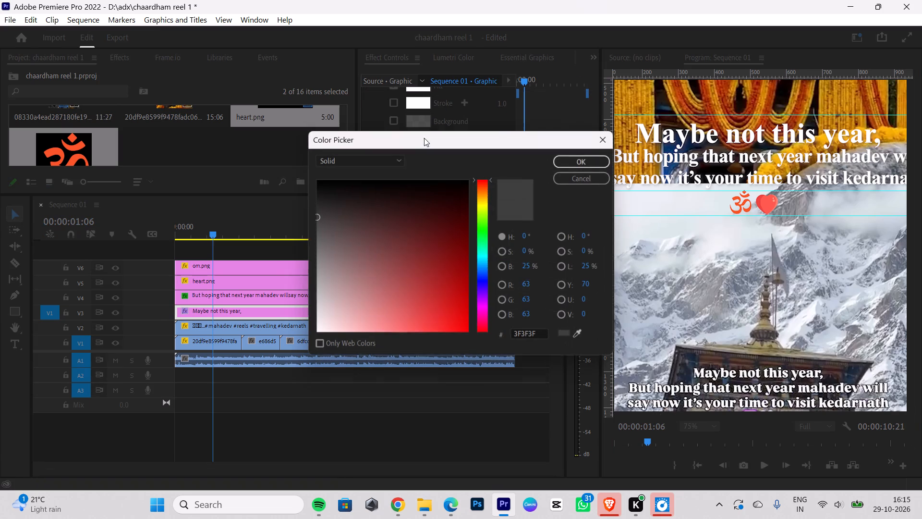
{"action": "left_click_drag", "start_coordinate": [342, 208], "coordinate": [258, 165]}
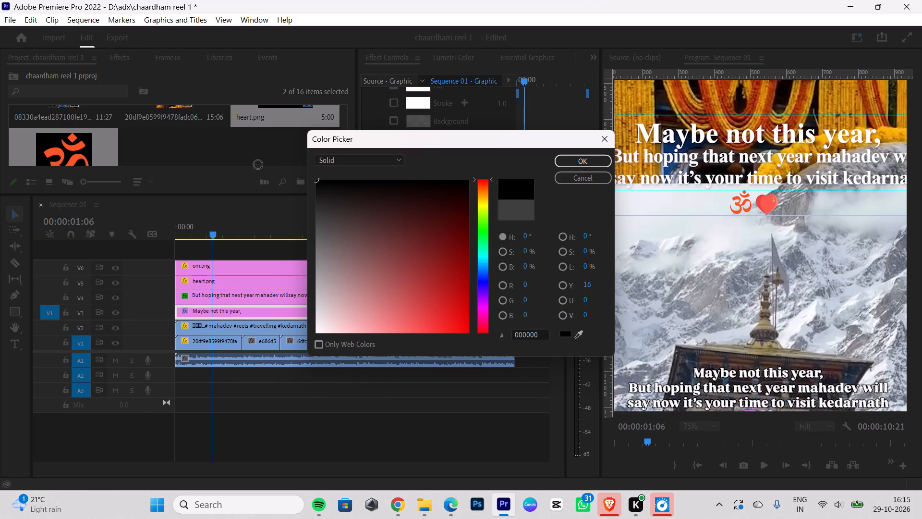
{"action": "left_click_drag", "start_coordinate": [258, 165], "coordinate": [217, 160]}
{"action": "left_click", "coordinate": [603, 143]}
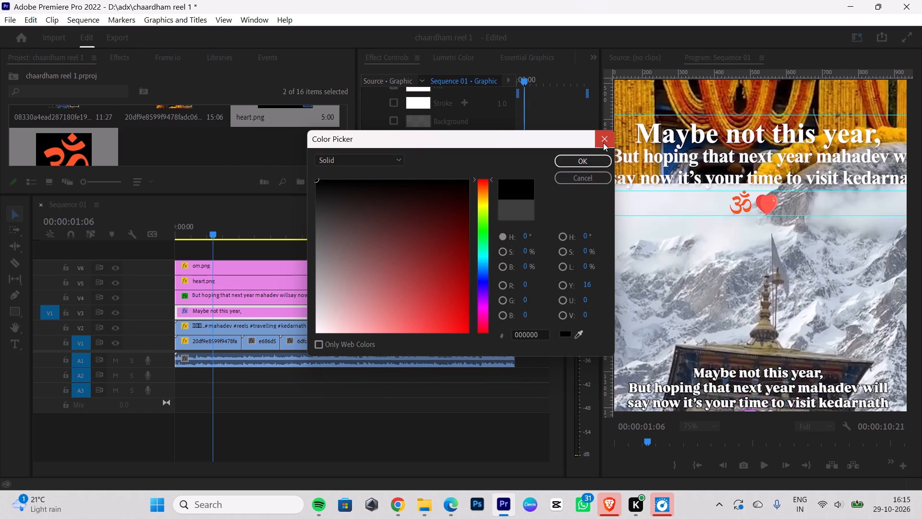
Enable a stroke on the "Maybe not this year," title and set its colour to black, 000000.
{"action": "left_click", "coordinate": [395, 106]}
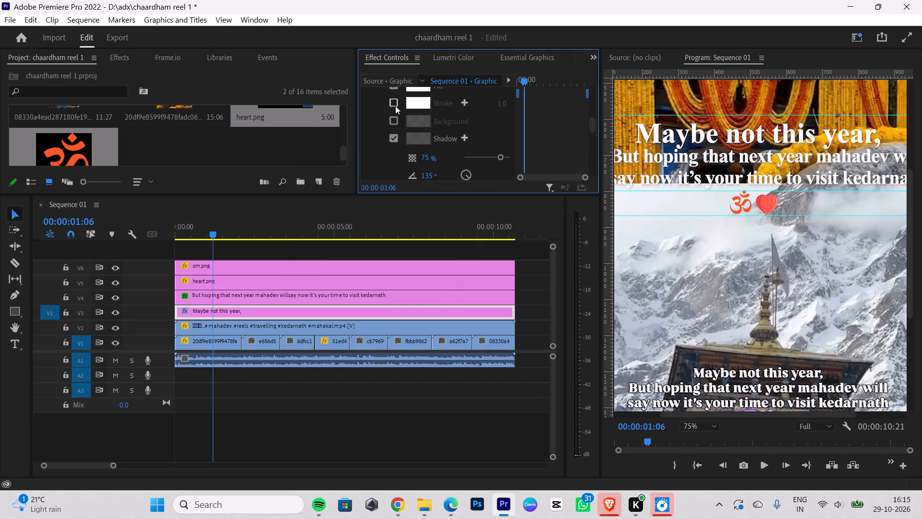
{"action": "left_click", "coordinate": [416, 100]}
{"action": "left_click_drag", "start_coordinate": [333, 197], "coordinate": [317, 182]}
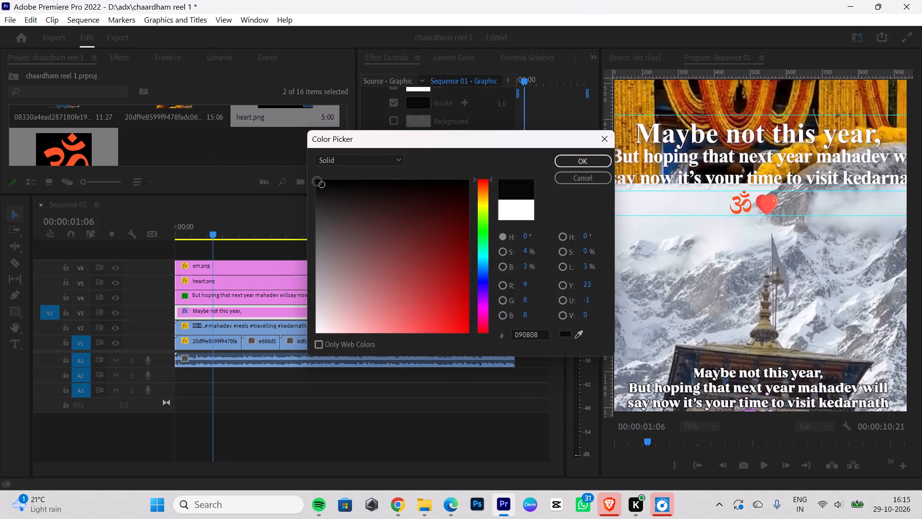
{"action": "left_click_drag", "start_coordinate": [317, 182], "coordinate": [281, 162]}
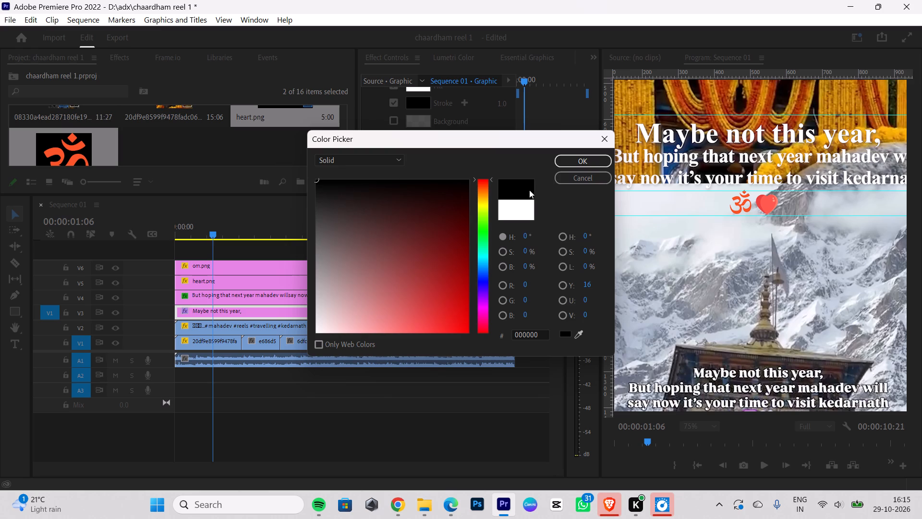
{"action": "left_click", "coordinate": [574, 161]}
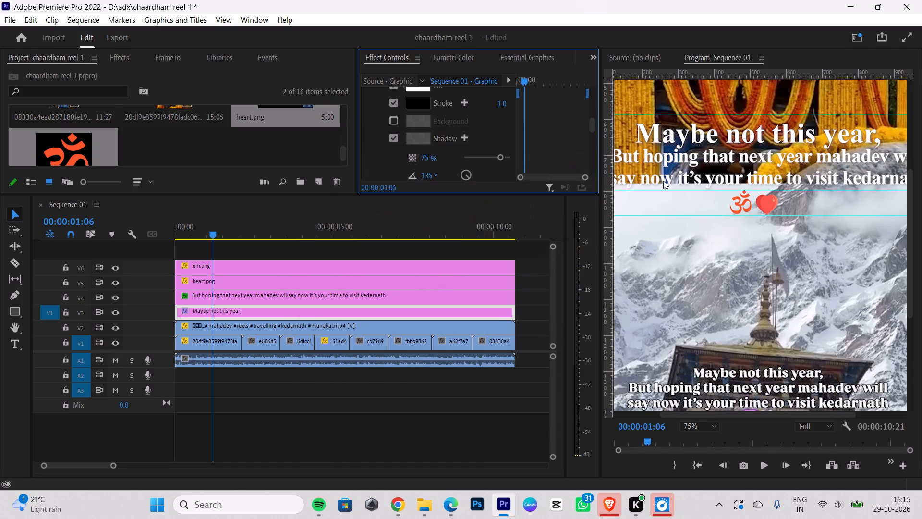
{"action": "left_click", "coordinate": [663, 181]}
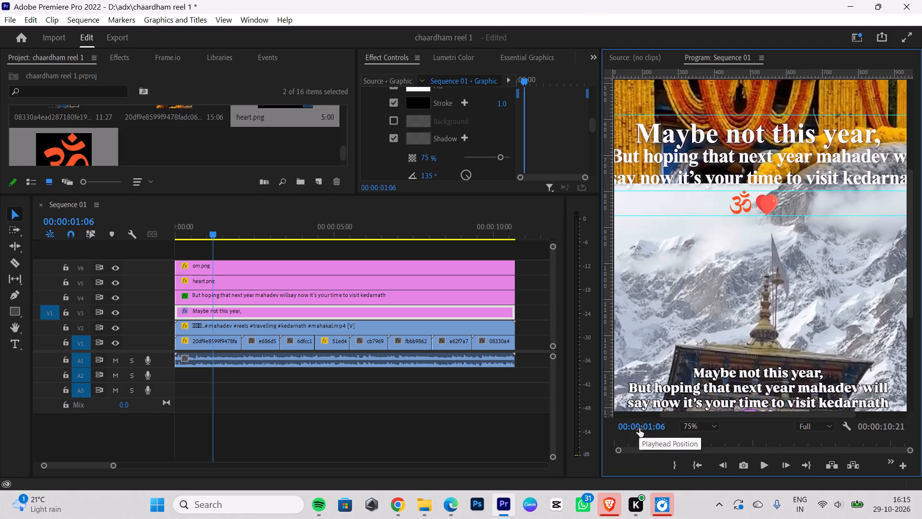
Save the project.
{"action": "key", "text": "ctrl+s"}
{"action": "key", "text": "ctrl+s"}
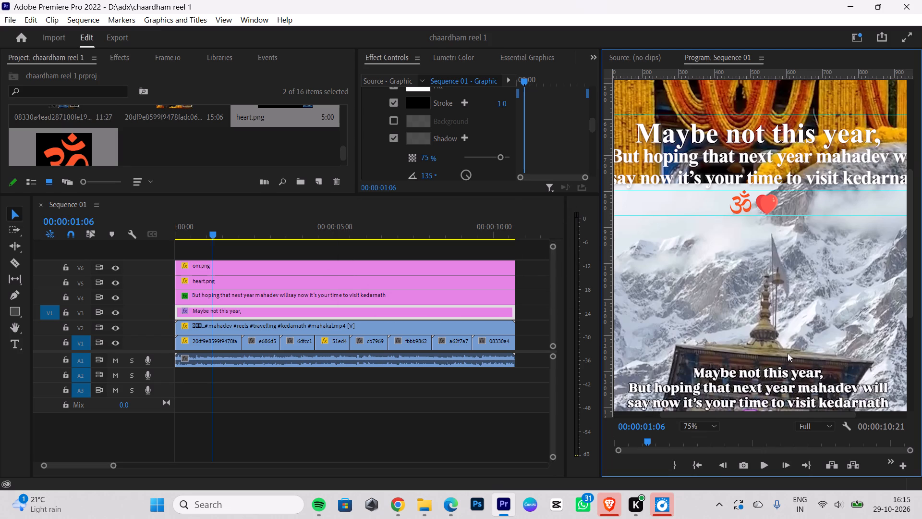
Set the stroke width of the "Maybe not this year," title to 3.
{"action": "left_click", "coordinate": [502, 103]}
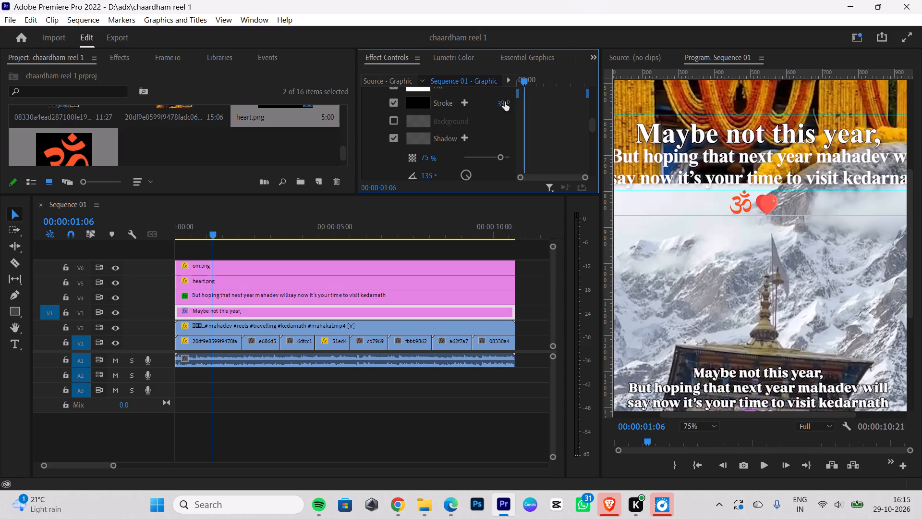
Add a black stroke of width 5 to the "But hoping that next year mahadev" caption on V4.
{"action": "left_click", "coordinate": [346, 299]}
{"action": "scroll", "coordinate": [415, 149], "scroll_direction": "down", "scroll_amount": 20}
{"action": "scroll", "coordinate": [415, 149], "scroll_direction": "down", "scroll_amount": 4}
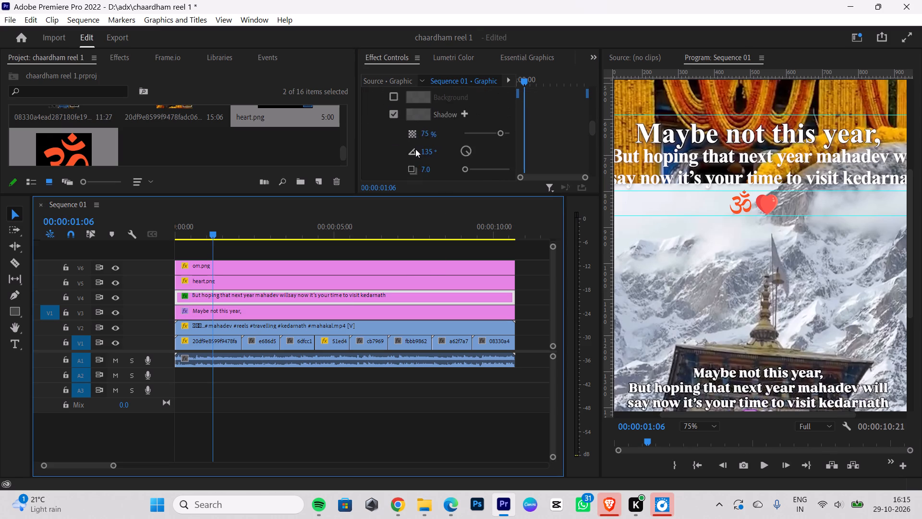
{"action": "scroll", "coordinate": [417, 144], "scroll_direction": "up", "scroll_amount": 2}
{"action": "left_click", "coordinate": [396, 104]}
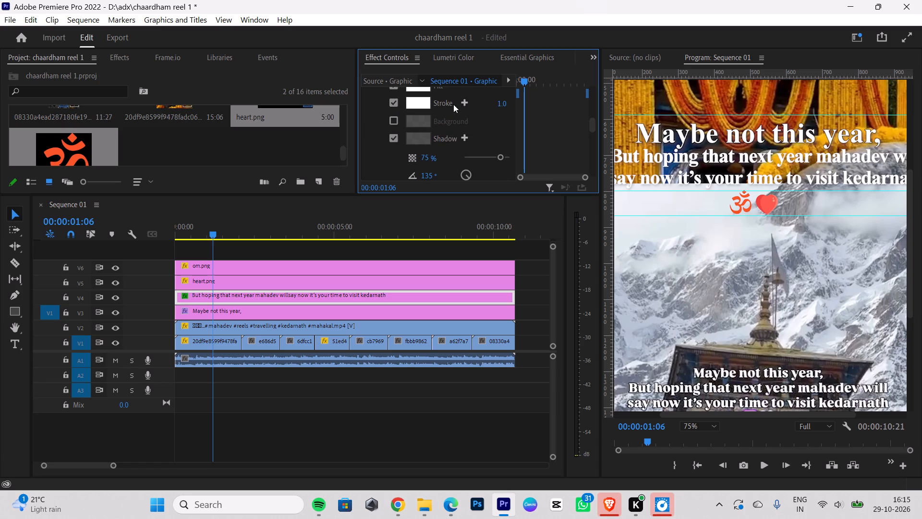
{"action": "left_click_drag", "start_coordinate": [499, 106], "coordinate": [502, 106]}
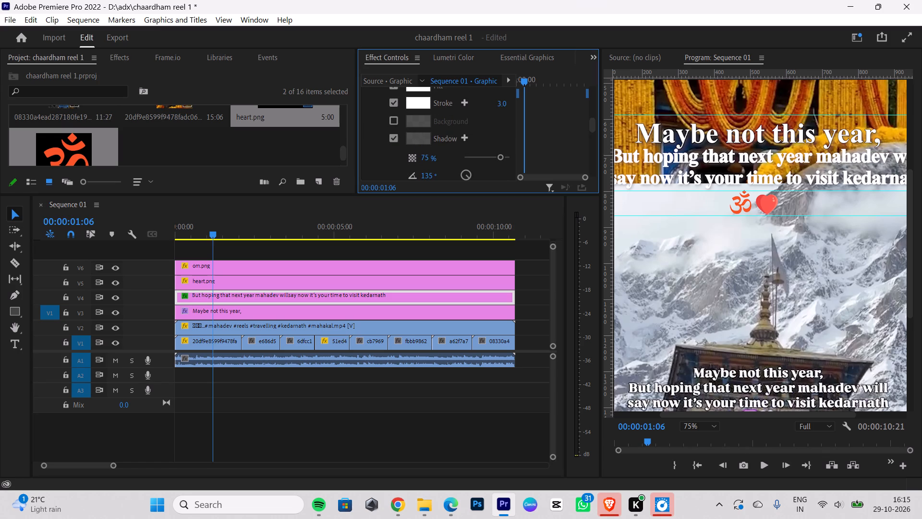
{"action": "left_click_drag", "start_coordinate": [502, 106], "coordinate": [504, 105]}
{"action": "left_click", "coordinate": [419, 104]}
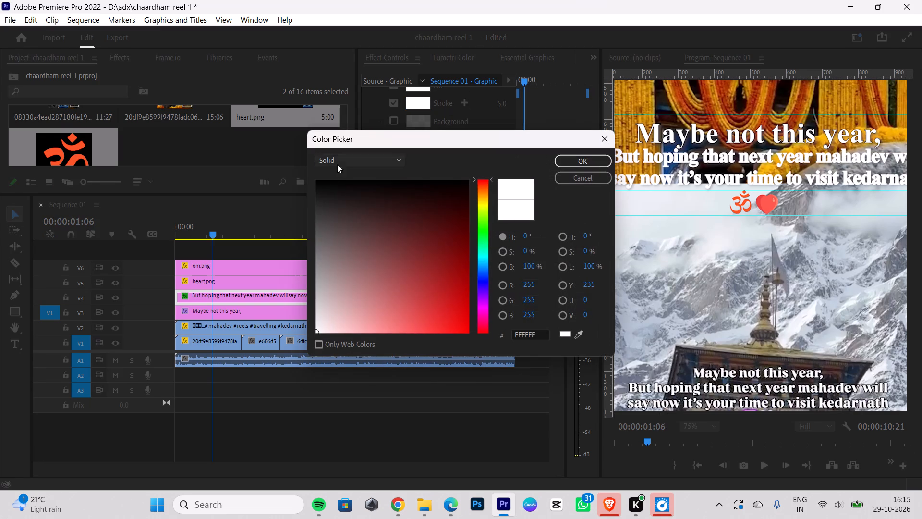
{"action": "left_click_drag", "start_coordinate": [327, 187], "coordinate": [294, 171]}
{"action": "left_click", "coordinate": [580, 163]}
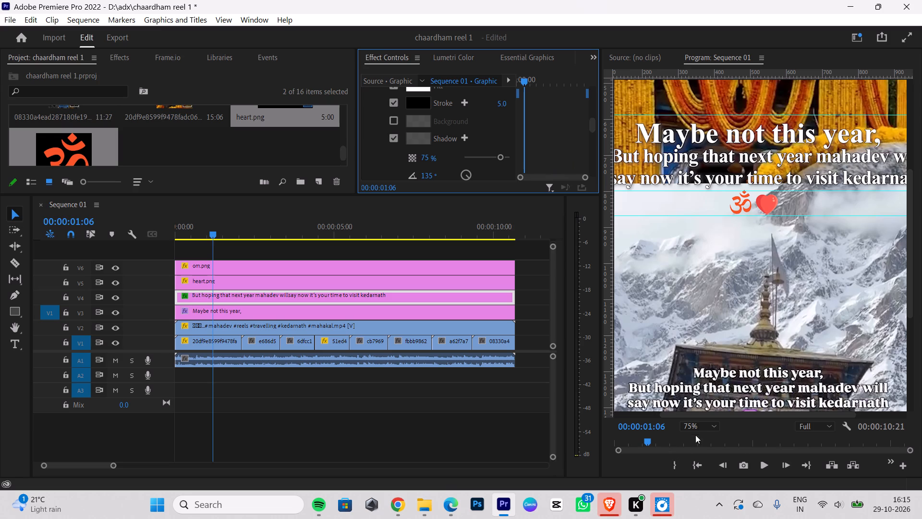
Fit the whole frame in the preview to check the outlined captions and the icons.
{"action": "left_click", "coordinate": [702, 423]}
{"action": "left_click", "coordinate": [700, 308]}
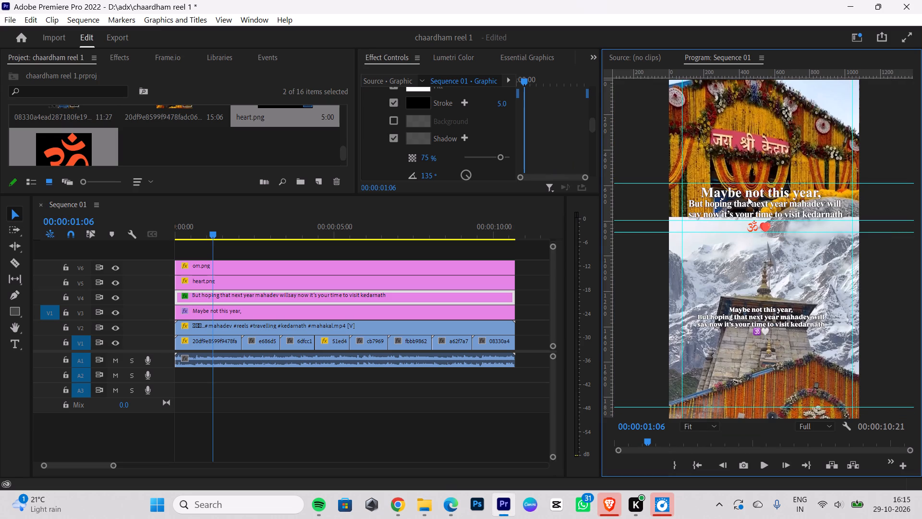
Widen the "Maybe not this year," title on V3 slightly and re-centre it above the caption.
{"action": "left_click", "coordinate": [751, 192]}
{"action": "left_click", "coordinate": [748, 194]}
{"action": "left_click", "coordinate": [246, 310]}
{"action": "left_click", "coordinate": [726, 190]}
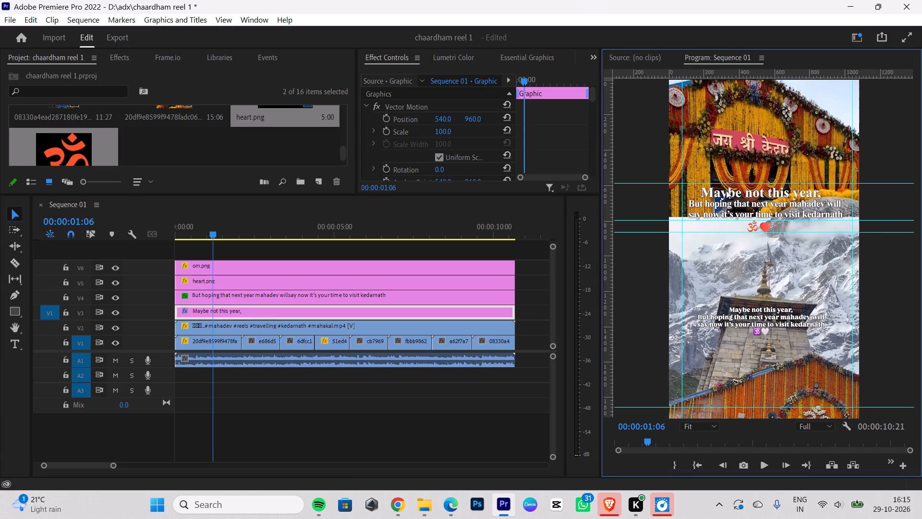
{"action": "left_click_drag", "start_coordinate": [821, 192], "coordinate": [826, 192]}
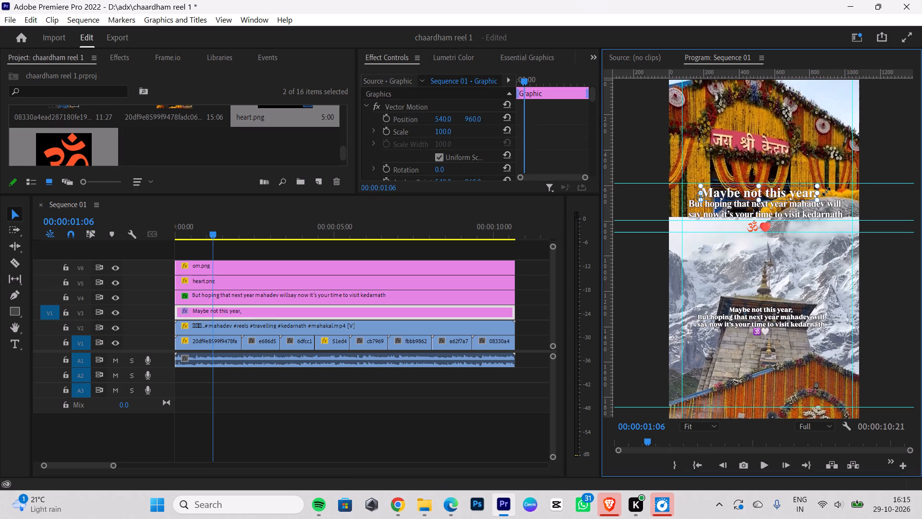
{"action": "left_click_drag", "start_coordinate": [826, 192], "coordinate": [830, 191]}
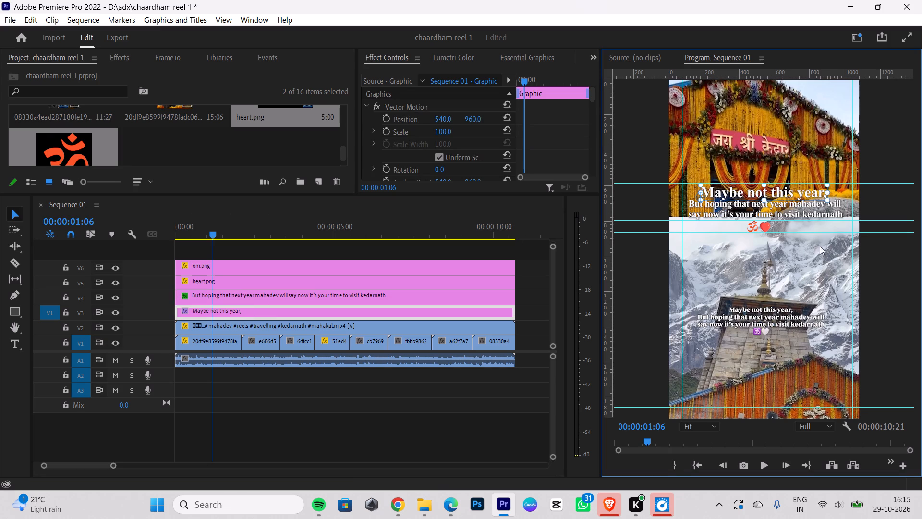
{"action": "left_click", "coordinate": [816, 263]}
{"action": "left_click", "coordinate": [758, 193]}
{"action": "left_click_drag", "start_coordinate": [793, 192], "coordinate": [790, 193]}
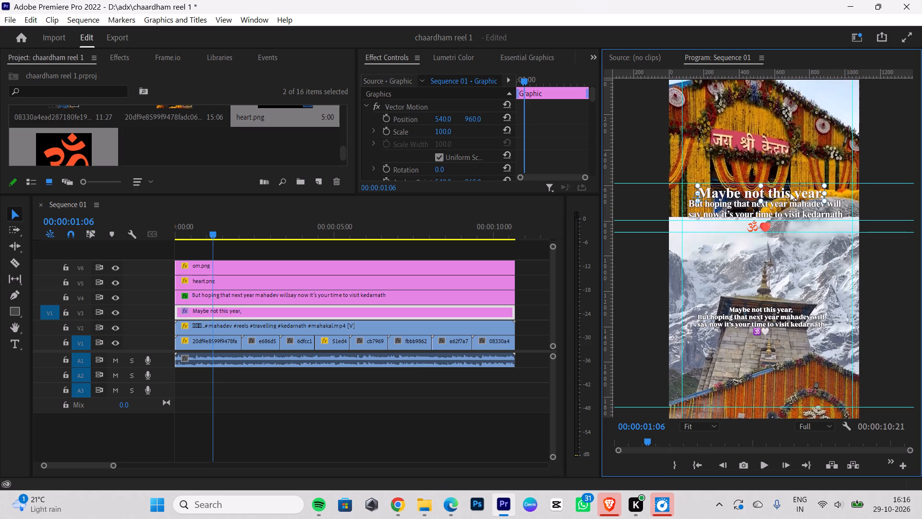
{"action": "left_click_drag", "start_coordinate": [790, 193], "coordinate": [789, 192]}
{"action": "left_click", "coordinate": [804, 252]}
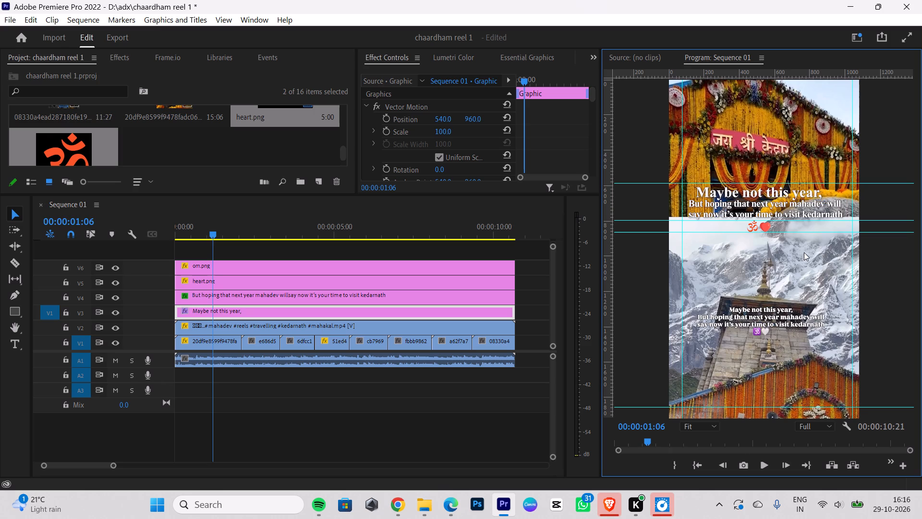
Set the stroke width of the "Maybe not this year," title to 9.
{"action": "left_click", "coordinate": [736, 208]}
{"action": "left_click", "coordinate": [732, 208]}
{"action": "scroll", "coordinate": [484, 144], "scroll_direction": "down", "scroll_amount": 6}
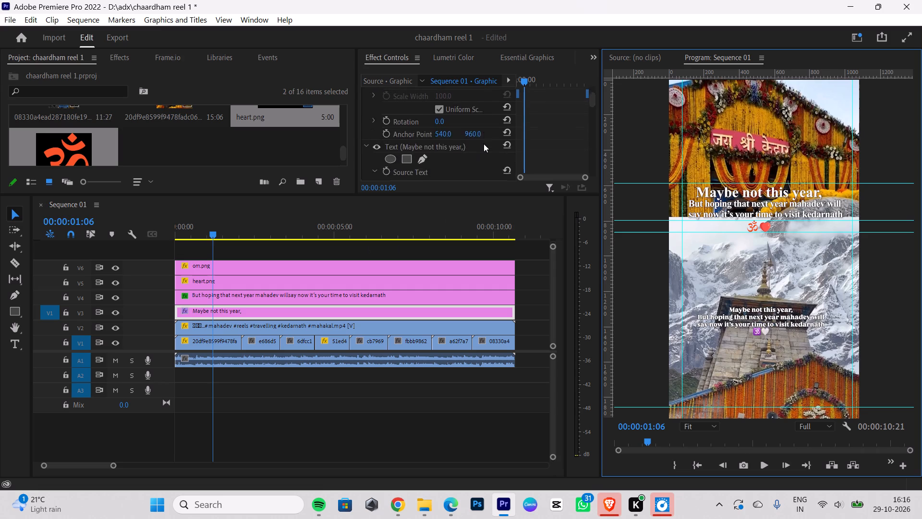
{"action": "scroll", "coordinate": [484, 144], "scroll_direction": "down", "scroll_amount": 14}
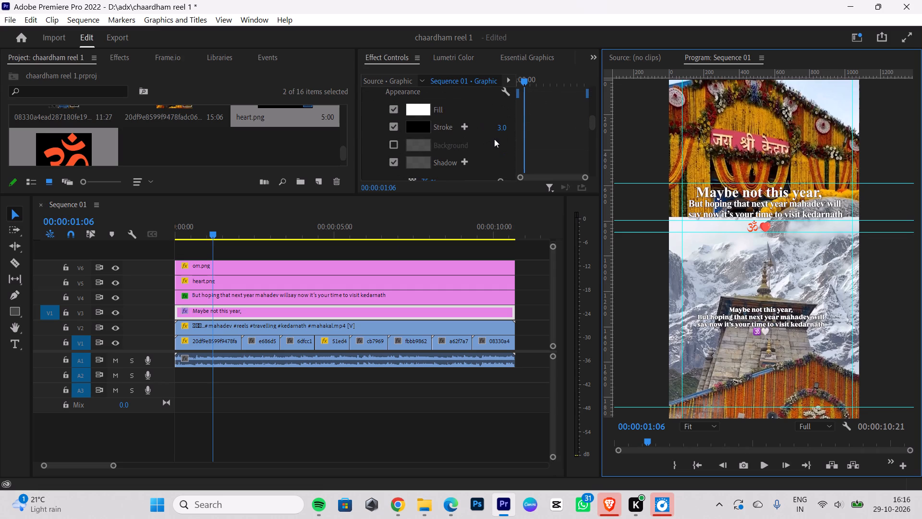
{"action": "left_click", "coordinate": [502, 130]}
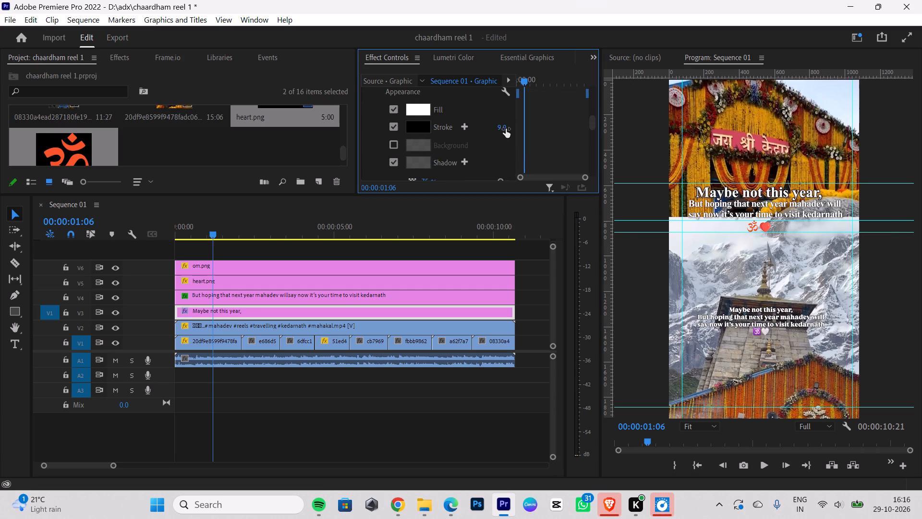
Set the stroke width of the "But hoping that next year mahadev" caption on V4 to 9.
{"action": "left_click", "coordinate": [366, 296]}
{"action": "scroll", "coordinate": [477, 145], "scroll_direction": "down", "scroll_amount": 18}
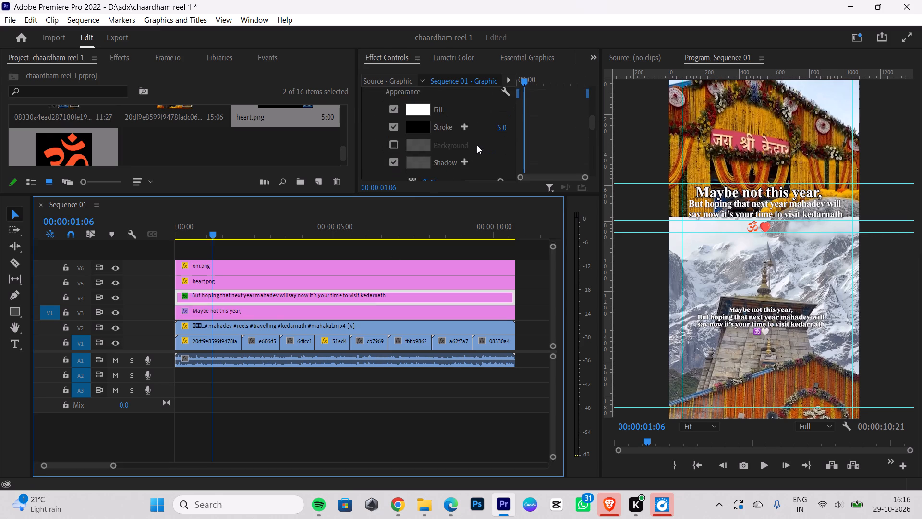
{"action": "scroll", "coordinate": [477, 145], "scroll_direction": "down", "scroll_amount": 4}
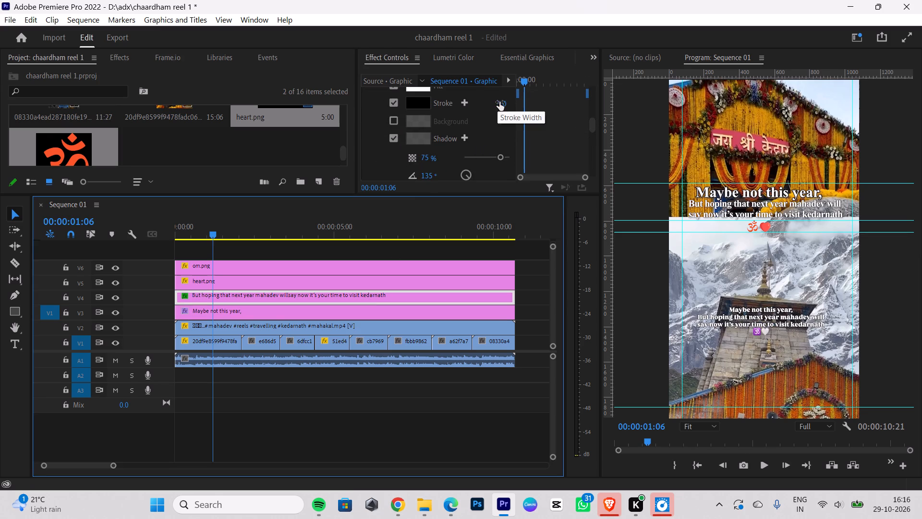
{"action": "left_click", "coordinate": [500, 102]}
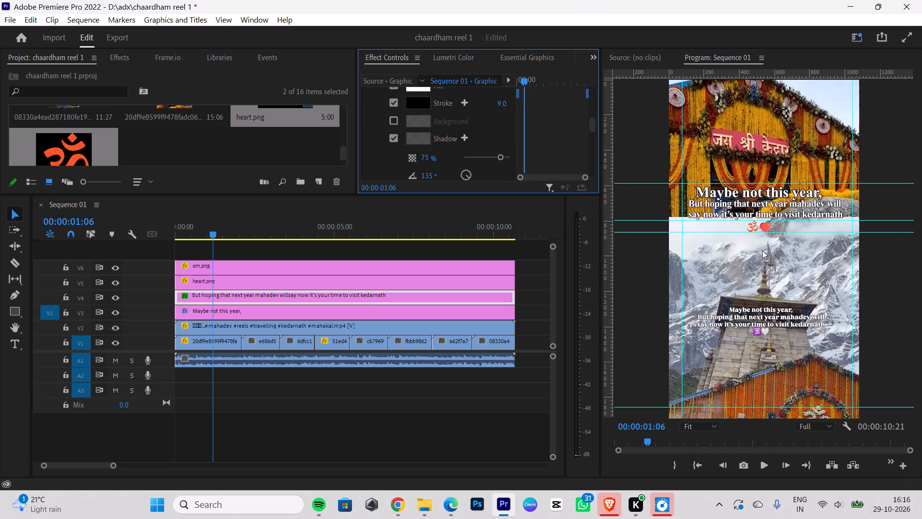
{"action": "left_click", "coordinate": [765, 257]}
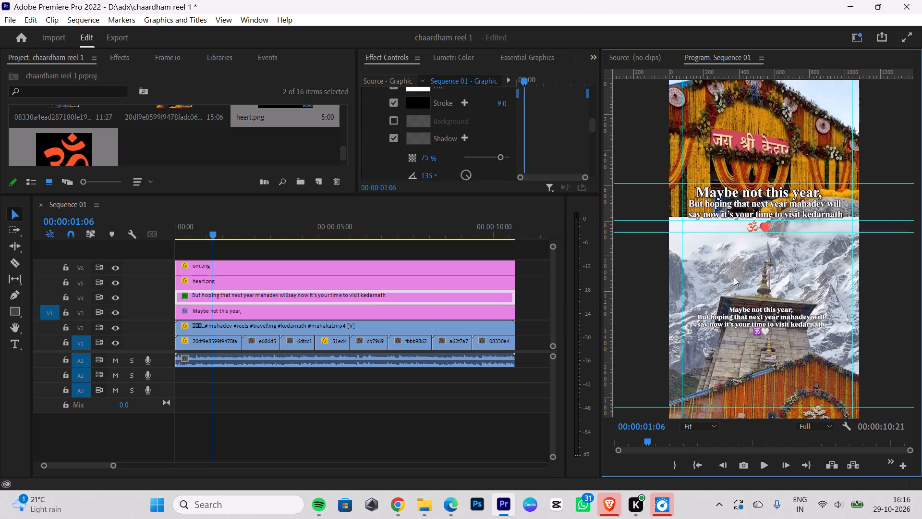
Hide the reference reel on track V2.
{"action": "left_click", "coordinate": [118, 328]}
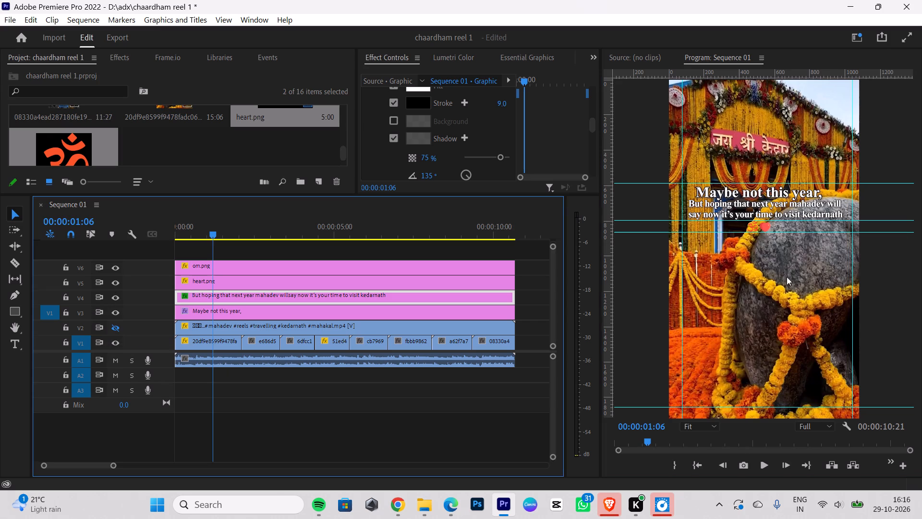
Shift the "But hoping that next year mahadev" caption on V4 slightly down and to the right in the frame.
{"action": "left_click", "coordinate": [776, 210]}
{"action": "left_click", "coordinate": [780, 209]}
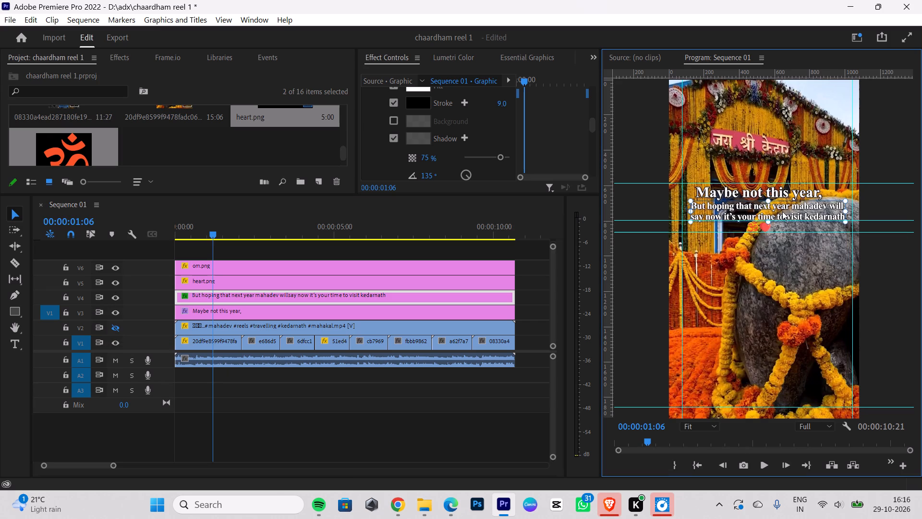
{"action": "left_click", "coordinate": [802, 284]}
Move the "Maybe not this year," title on V3 slightly right and down, closer to the caption beneath it.
{"action": "left_click", "coordinate": [766, 195]}
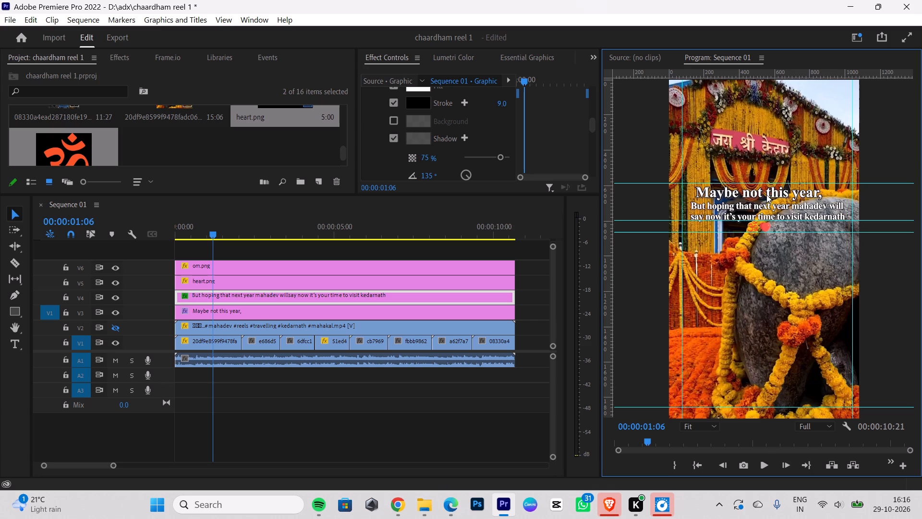
{"action": "left_click", "coordinate": [362, 313]}
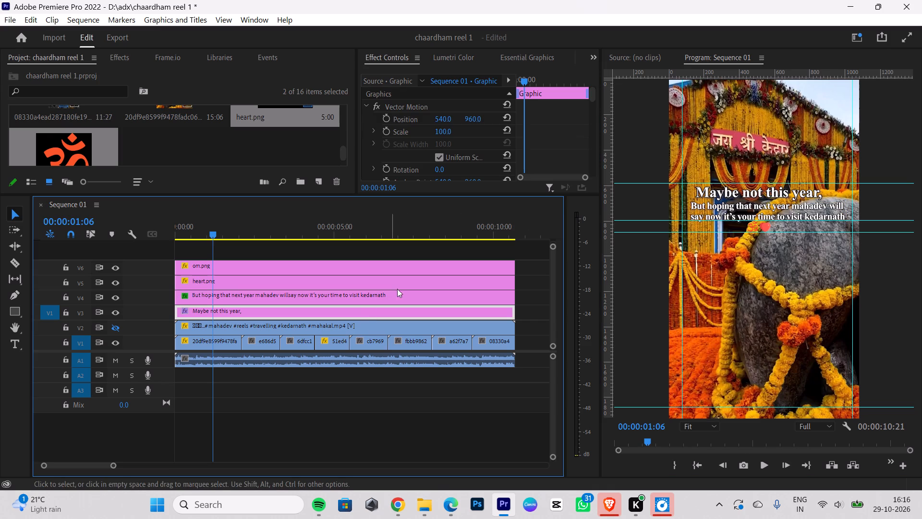
{"action": "left_click", "coordinate": [754, 194]}
{"action": "left_click_drag", "start_coordinate": [742, 193], "coordinate": [748, 194]}
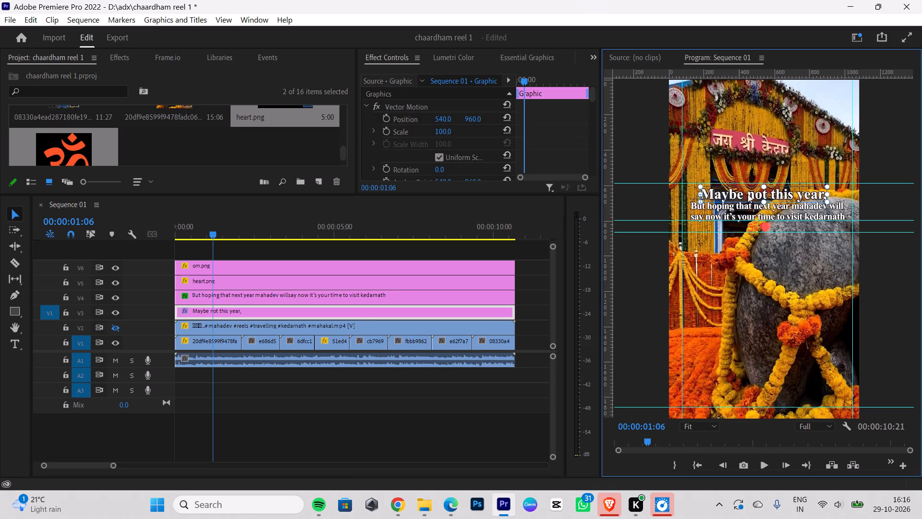
{"action": "left_click_drag", "start_coordinate": [748, 194], "coordinate": [748, 196]}
{"action": "left_click", "coordinate": [805, 243]}
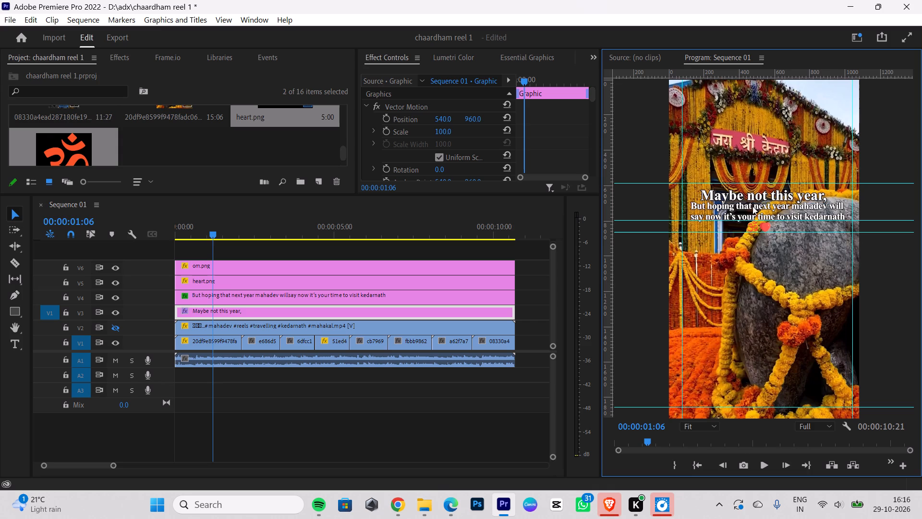
{"action": "left_click", "coordinate": [759, 197]}
{"action": "left_click", "coordinate": [761, 228]}
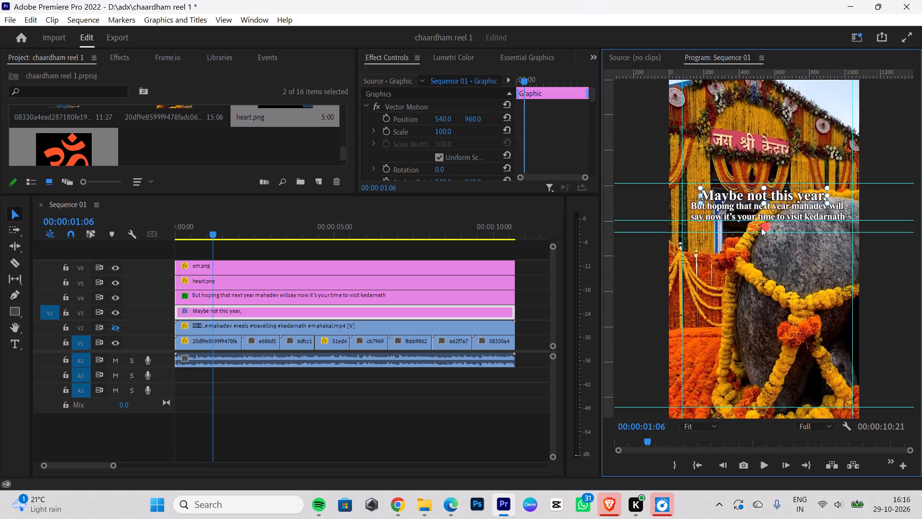
{"action": "left_click", "coordinate": [752, 229]}
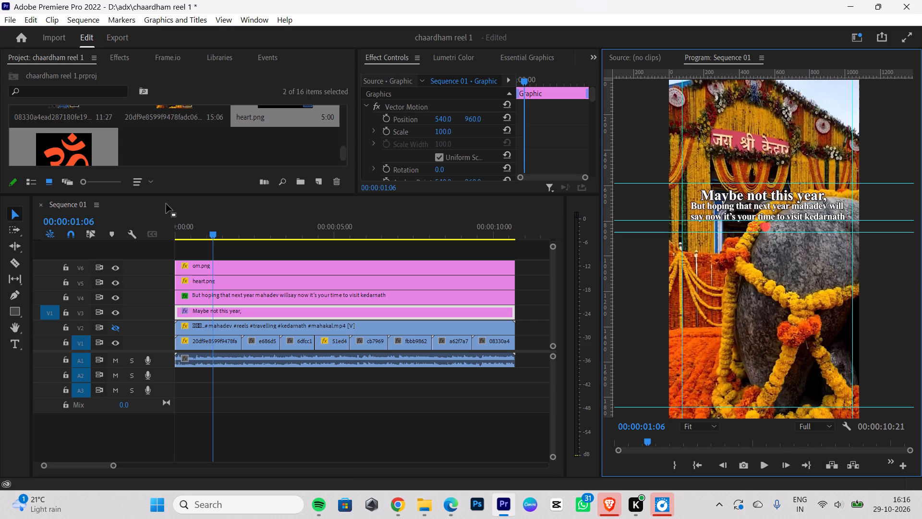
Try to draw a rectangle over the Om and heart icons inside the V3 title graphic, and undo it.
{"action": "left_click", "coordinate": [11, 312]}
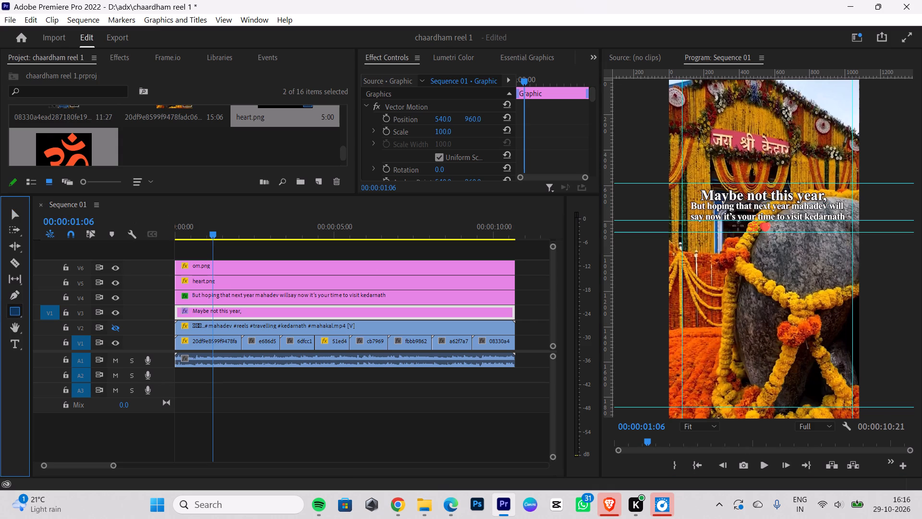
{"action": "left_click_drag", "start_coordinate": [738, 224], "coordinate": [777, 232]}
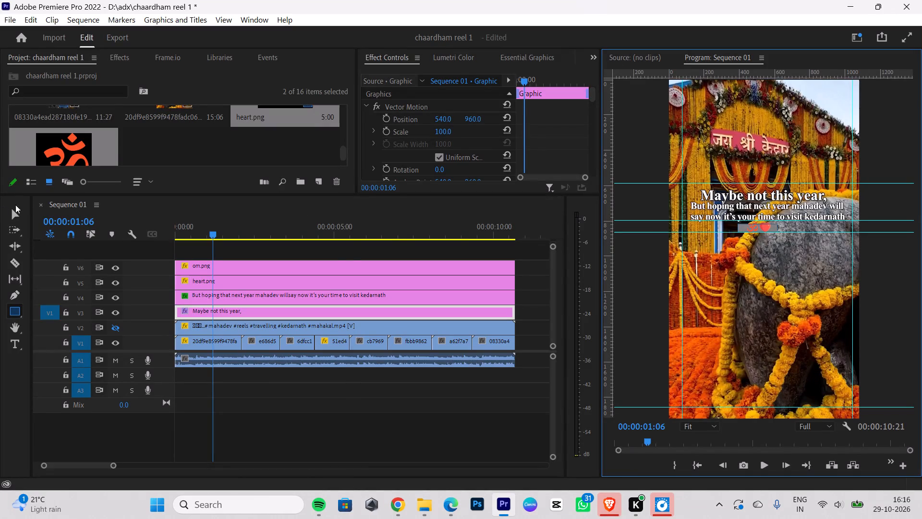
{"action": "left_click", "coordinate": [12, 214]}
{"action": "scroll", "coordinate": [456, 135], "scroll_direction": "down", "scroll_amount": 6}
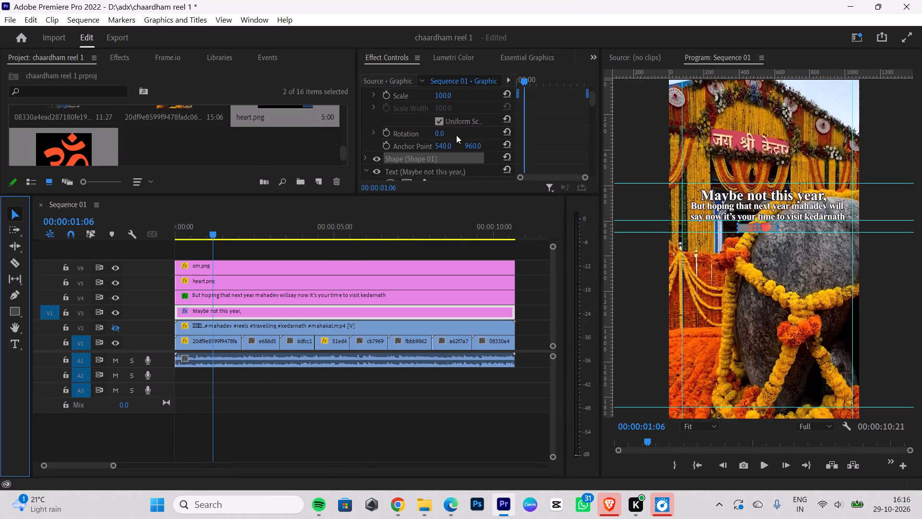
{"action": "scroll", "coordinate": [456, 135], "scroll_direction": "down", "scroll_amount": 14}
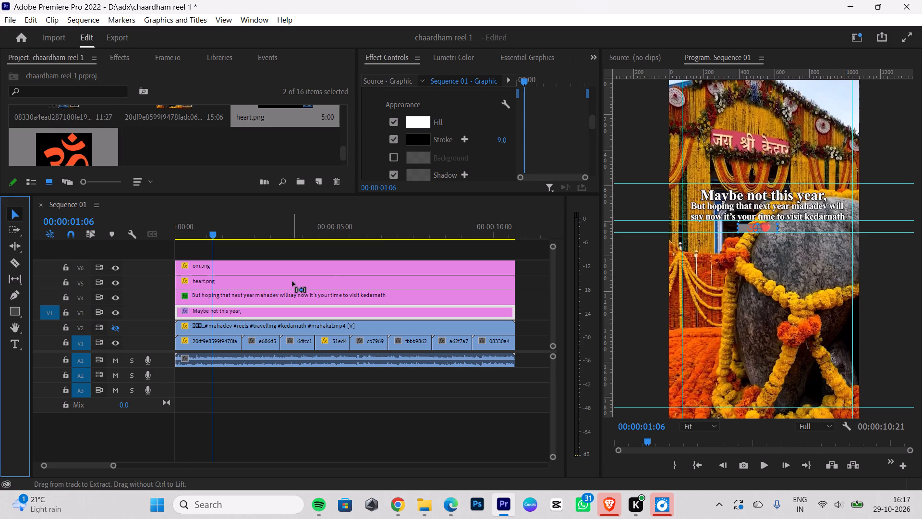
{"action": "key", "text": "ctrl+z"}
With no clip selected, draw a small rectangle over the Om and heart icons as a separate graphic on V7.
{"action": "left_click", "coordinate": [366, 400]}
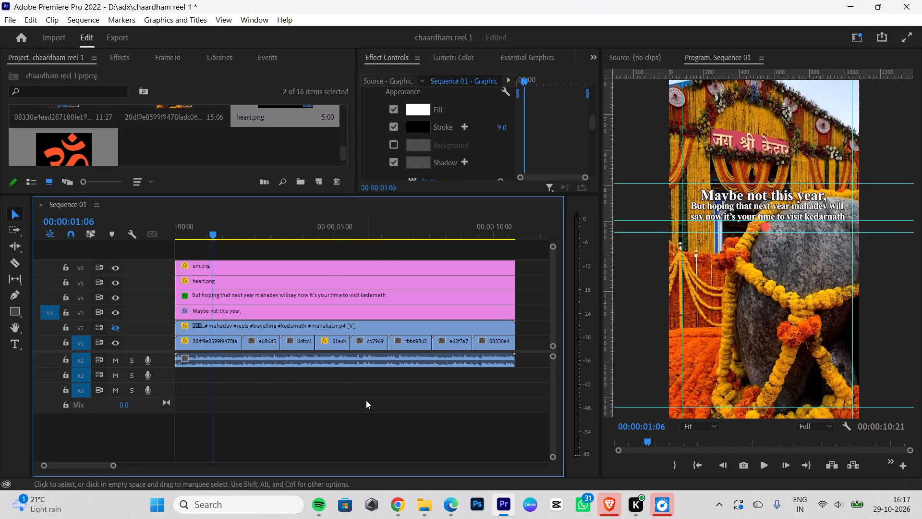
{"action": "left_click", "coordinate": [15, 314]}
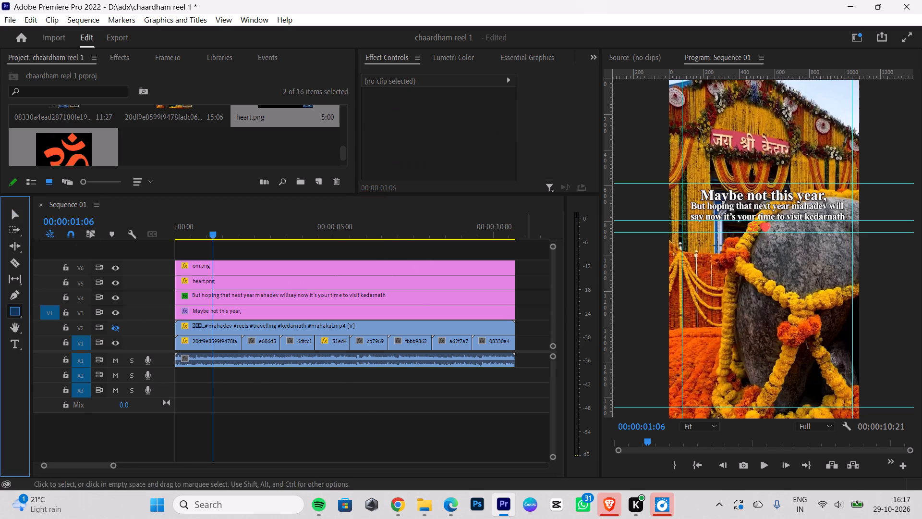
{"action": "left_click_drag", "start_coordinate": [740, 223], "coordinate": [779, 232]}
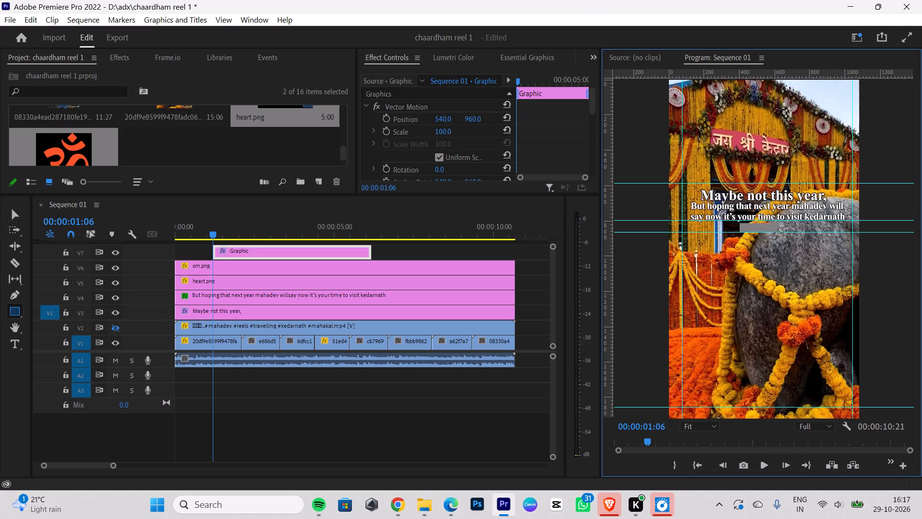
Fill the new rectangle on V7 with solid white (FFFFFF).
{"action": "scroll", "coordinate": [459, 135], "scroll_direction": "down", "scroll_amount": 14}
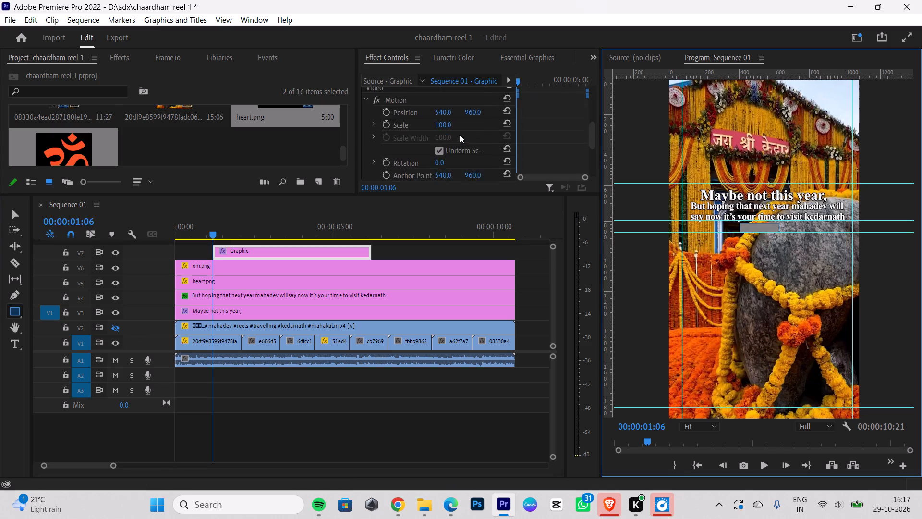
{"action": "scroll", "coordinate": [460, 135], "scroll_direction": "down", "scroll_amount": 13}
{"action": "scroll", "coordinate": [464, 139], "scroll_direction": "up", "scroll_amount": 14}
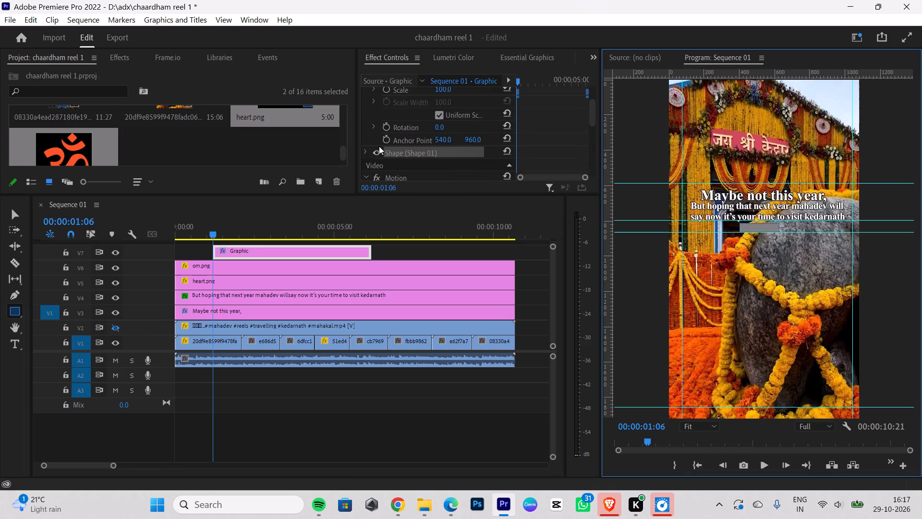
{"action": "left_click", "coordinate": [363, 152]}
{"action": "left_click", "coordinate": [365, 153]}
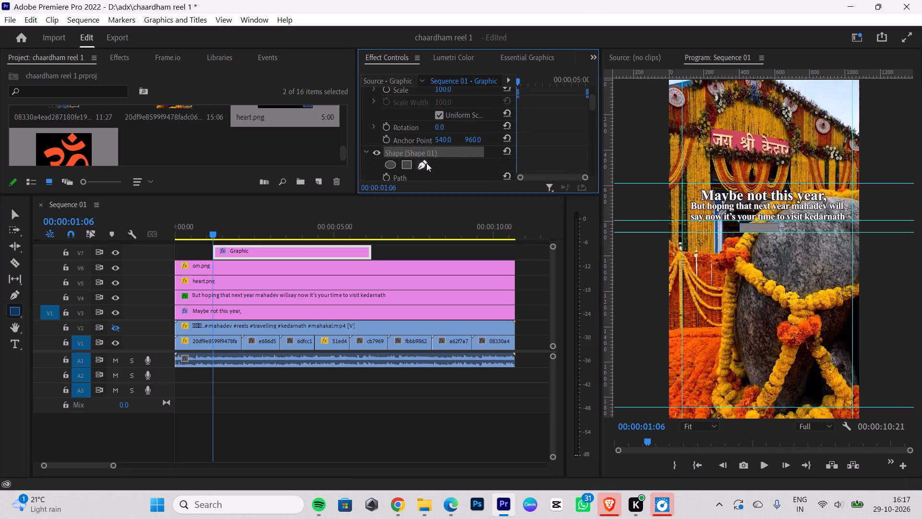
{"action": "scroll", "coordinate": [427, 163], "scroll_direction": "down", "scroll_amount": 4}
{"action": "left_click", "coordinate": [427, 158]}
{"action": "left_click_drag", "start_coordinate": [362, 222], "coordinate": [269, 401]}
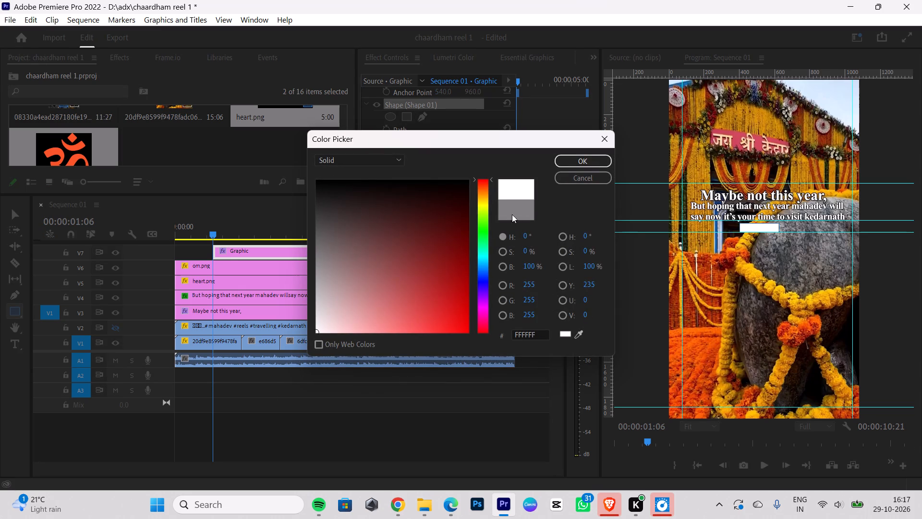
{"action": "left_click", "coordinate": [575, 161]}
{"action": "left_click", "coordinate": [7, 217]}
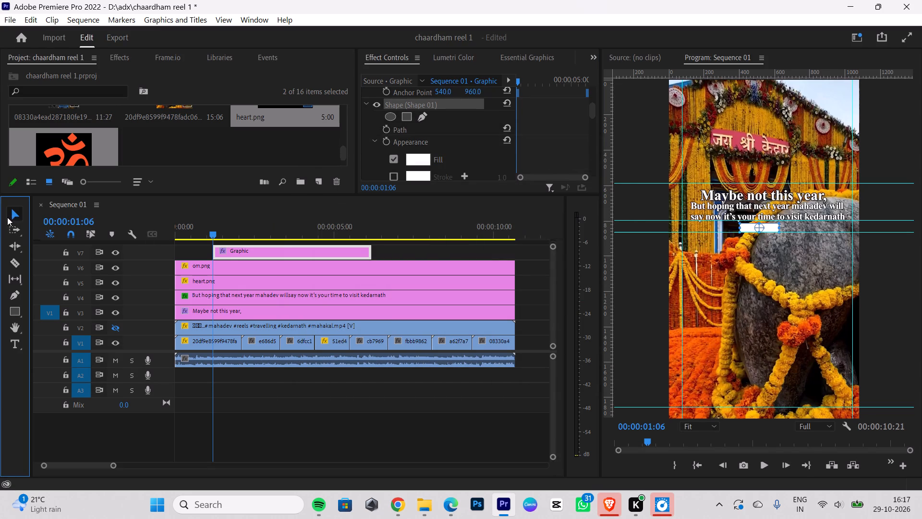
Nudge the white rectangle slightly up and to the right beneath the caption.
{"action": "left_click", "coordinate": [696, 424]}
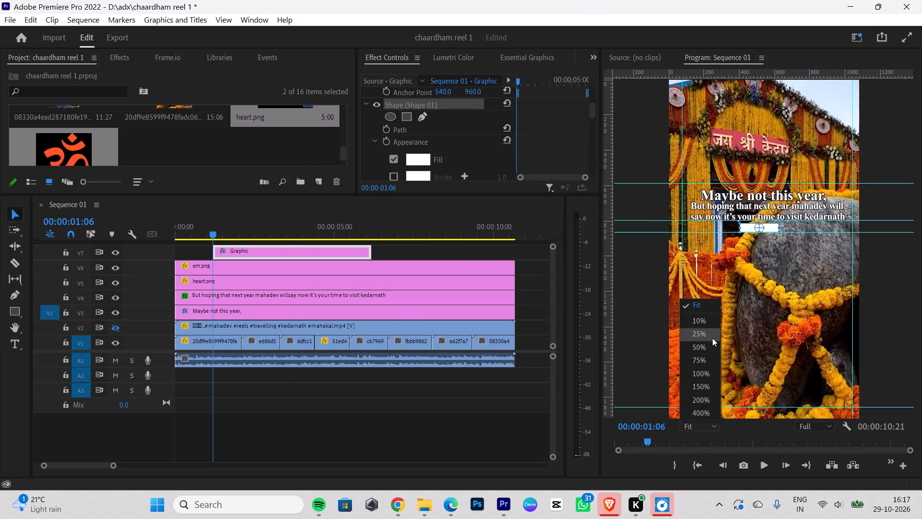
{"action": "left_click", "coordinate": [705, 362]}
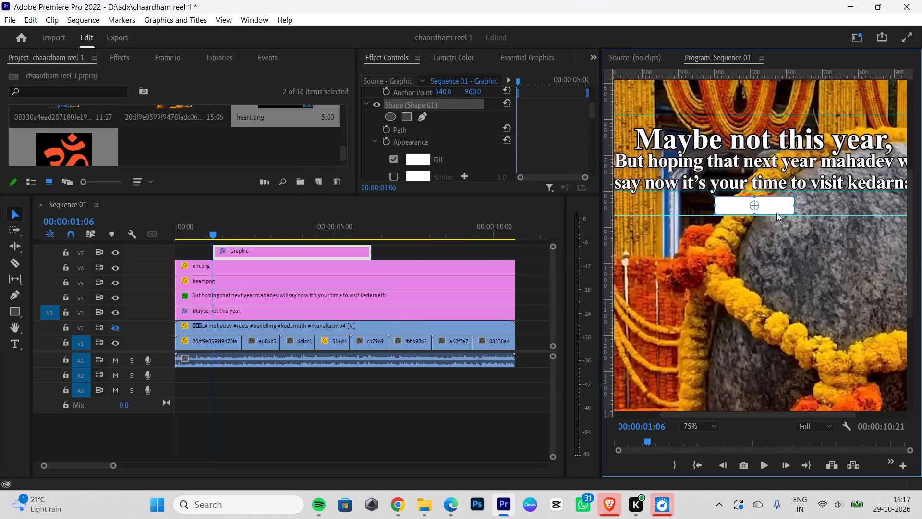
{"action": "left_click", "coordinate": [776, 208]}
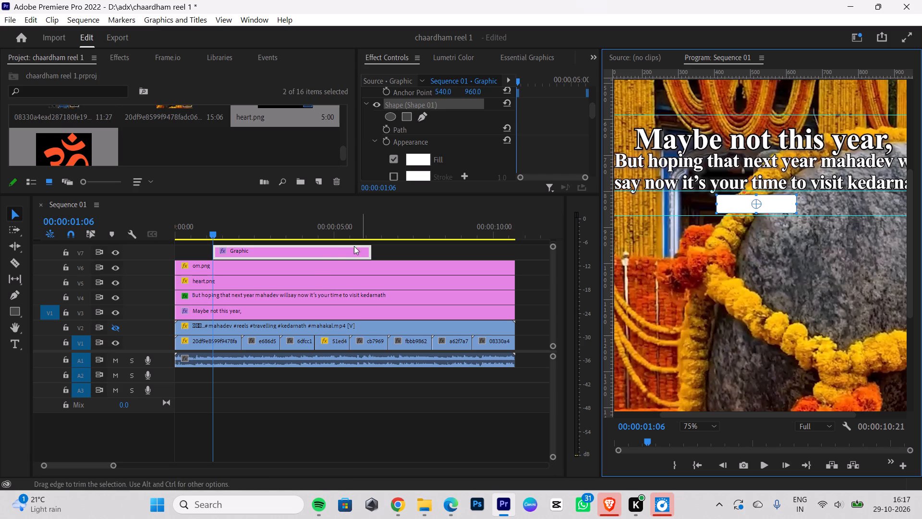
Shift the om.png and heart.png clips up one track to V7 and V6 and later in time, freeing V5.
{"action": "left_click_drag", "start_coordinate": [460, 247], "coordinate": [422, 279]}
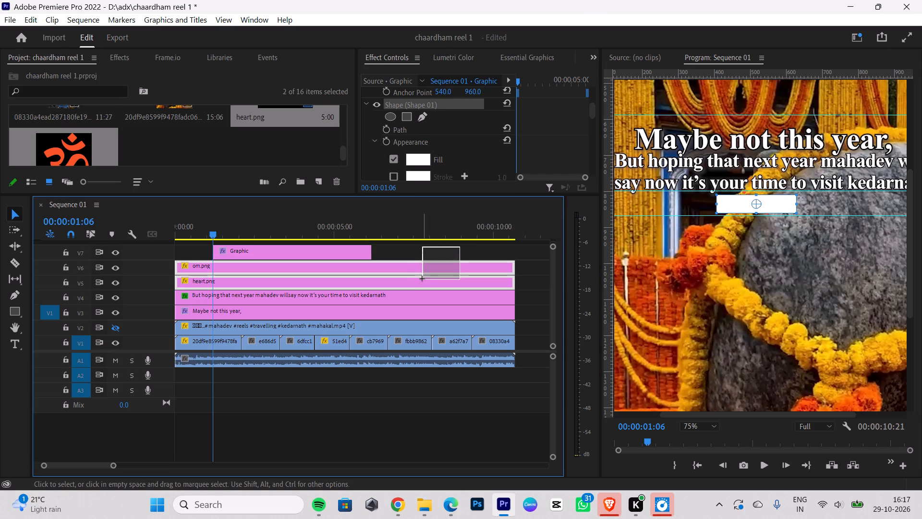
{"action": "left_click_drag", "start_coordinate": [422, 279], "coordinate": [421, 279]}
{"action": "left_click_drag", "start_coordinate": [405, 282], "coordinate": [544, 256]}
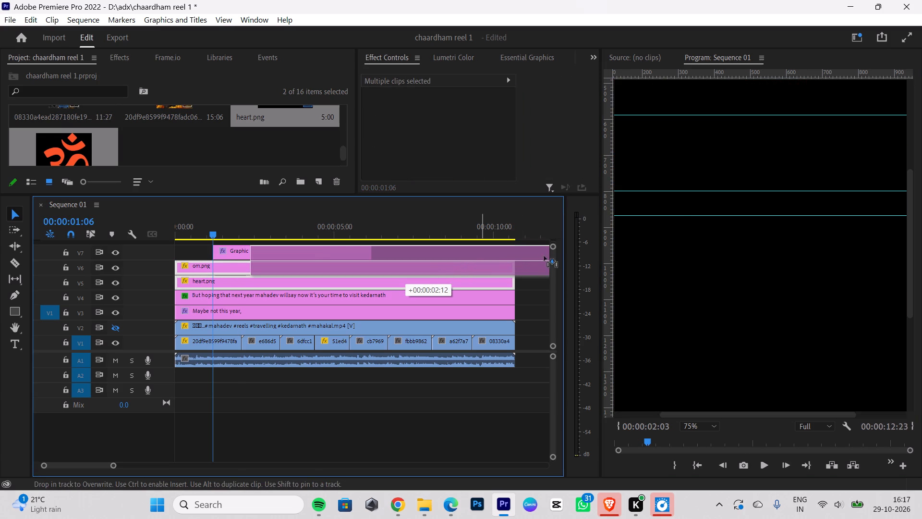
{"action": "left_click_drag", "start_coordinate": [544, 256], "coordinate": [529, 266]}
Move the white rectangle graphic to V5 at the sequence start and extend it to a duration of 00:00:10:21.
{"action": "left_click_drag", "start_coordinate": [258, 250], "coordinate": [240, 284]}
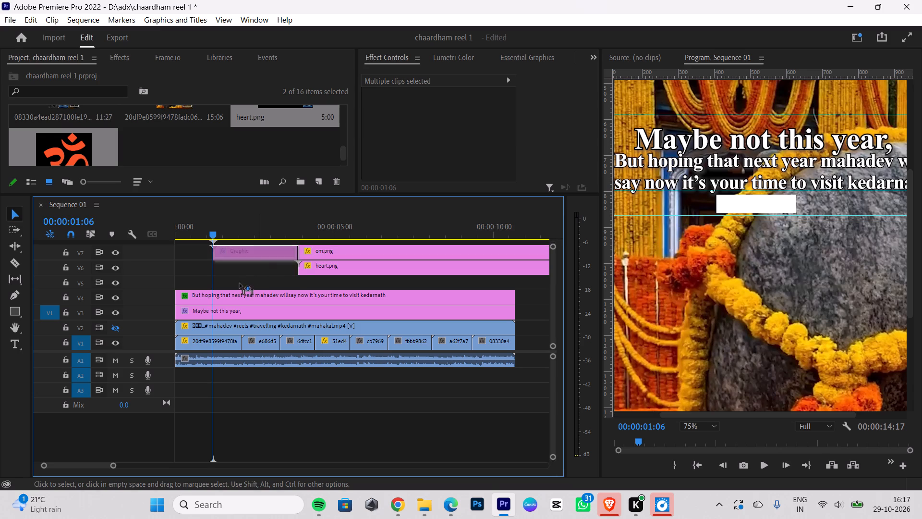
{"action": "left_click_drag", "start_coordinate": [240, 284], "coordinate": [209, 287]}
{"action": "left_click_drag", "start_coordinate": [259, 282], "coordinate": [514, 287]}
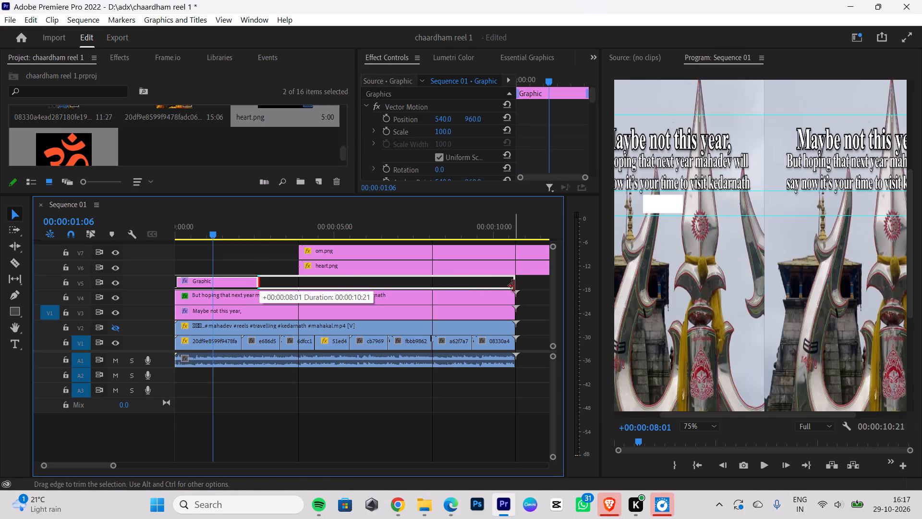
Move the om.png and heart.png clips on V7 and V6 back to the sequence start, above the rectangle graphic.
{"action": "left_click_drag", "start_coordinate": [547, 285], "coordinate": [517, 259]}
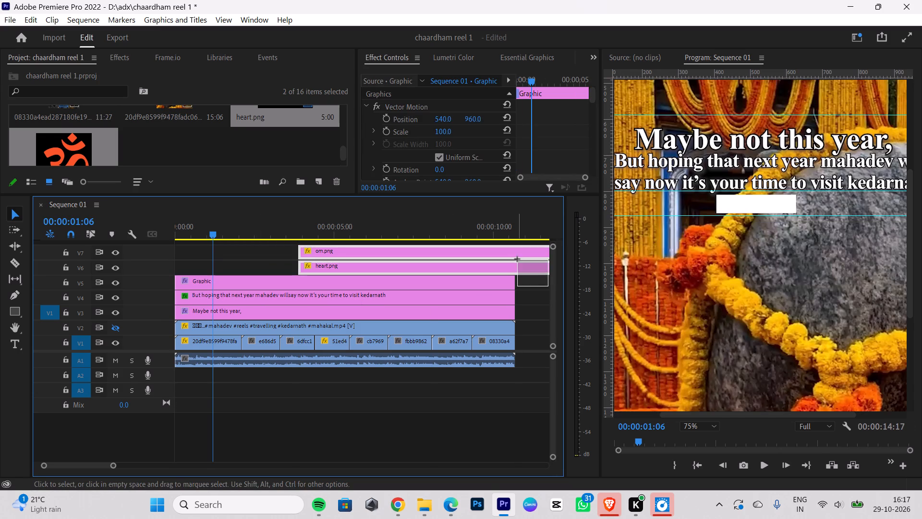
{"action": "left_click_drag", "start_coordinate": [517, 259], "coordinate": [517, 259]}
{"action": "left_click_drag", "start_coordinate": [526, 253], "coordinate": [405, 255]}
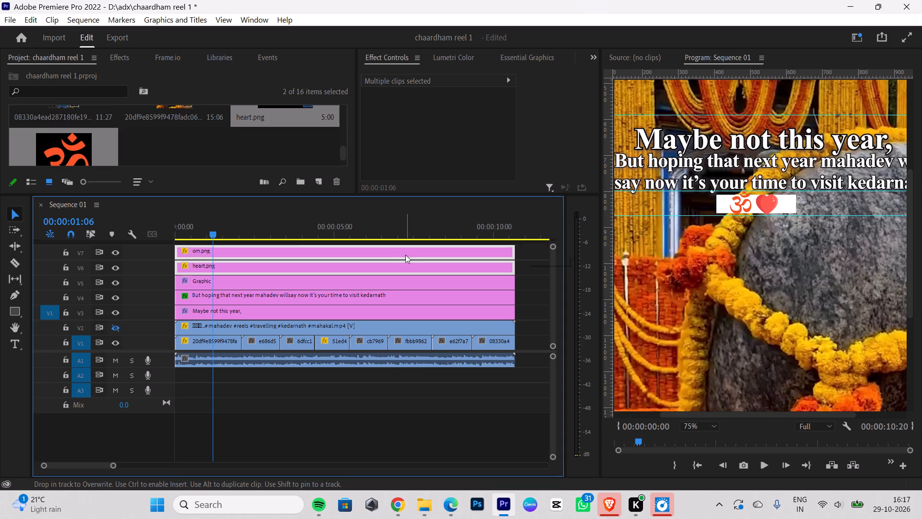
Adjust the white rectangle's height on V5 to fill the space between the two horizontal guides around the icons.
{"action": "left_click", "coordinate": [317, 281]}
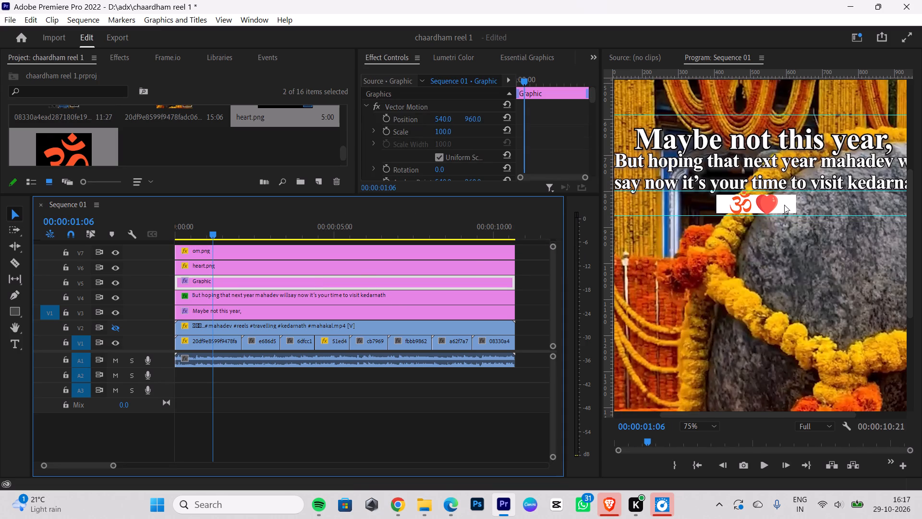
{"action": "left_click", "coordinate": [784, 205]}
{"action": "left_click", "coordinate": [757, 212]}
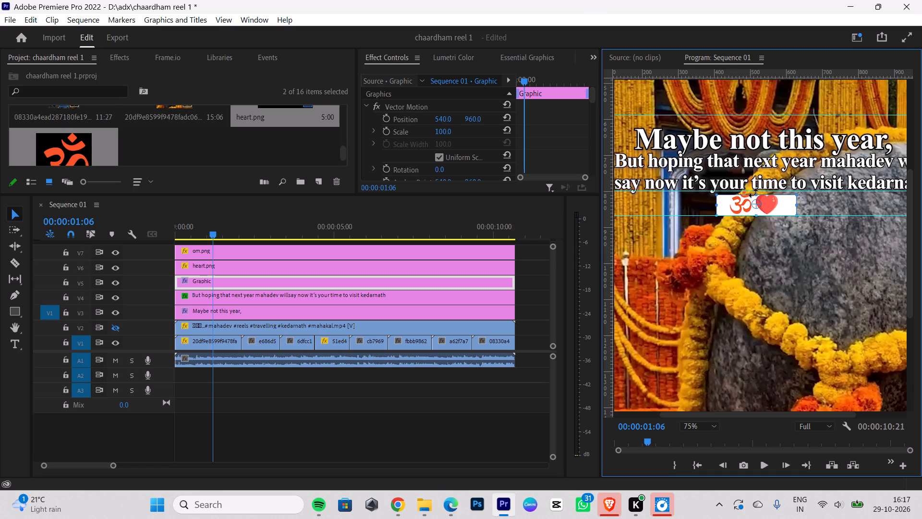
{"action": "left_click_drag", "start_coordinate": [751, 193], "coordinate": [751, 192]}
{"action": "left_click_drag", "start_coordinate": [751, 192], "coordinate": [751, 187]}
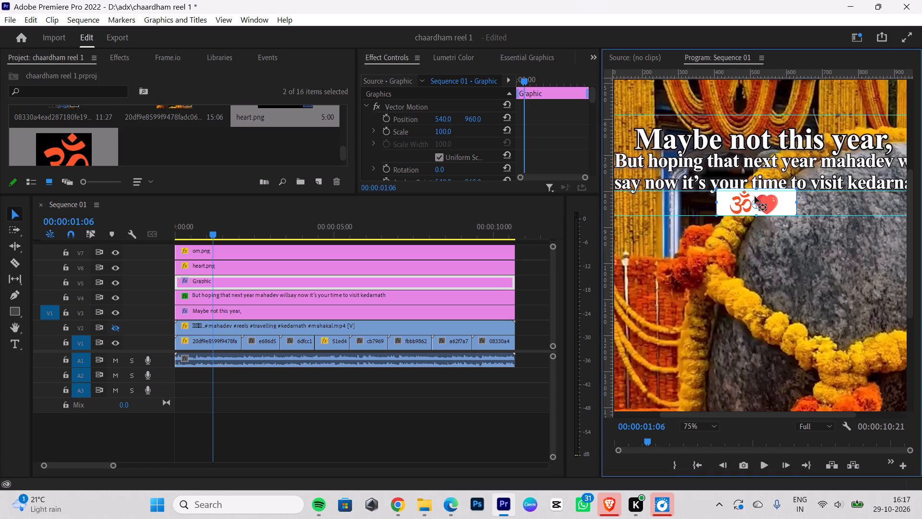
{"action": "left_click", "coordinate": [769, 251]}
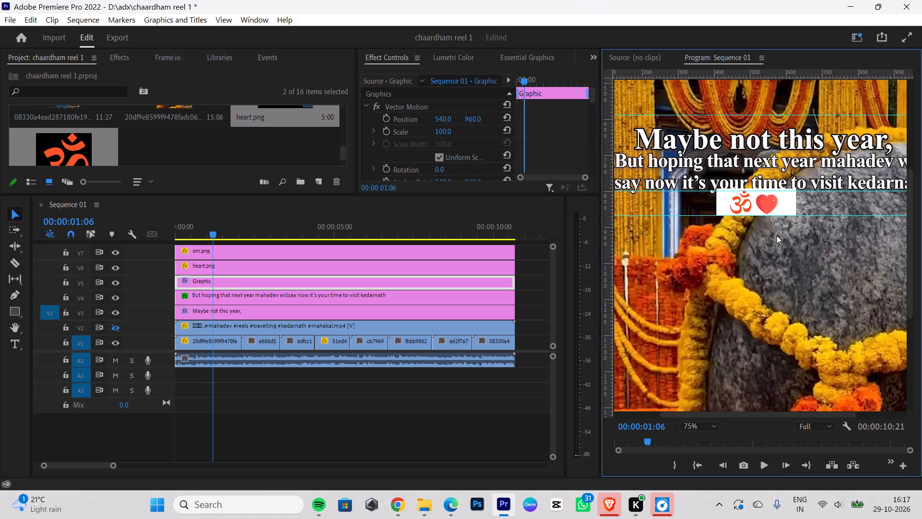
{"action": "left_click", "coordinate": [702, 422]}
{"action": "left_click", "coordinate": [699, 374]}
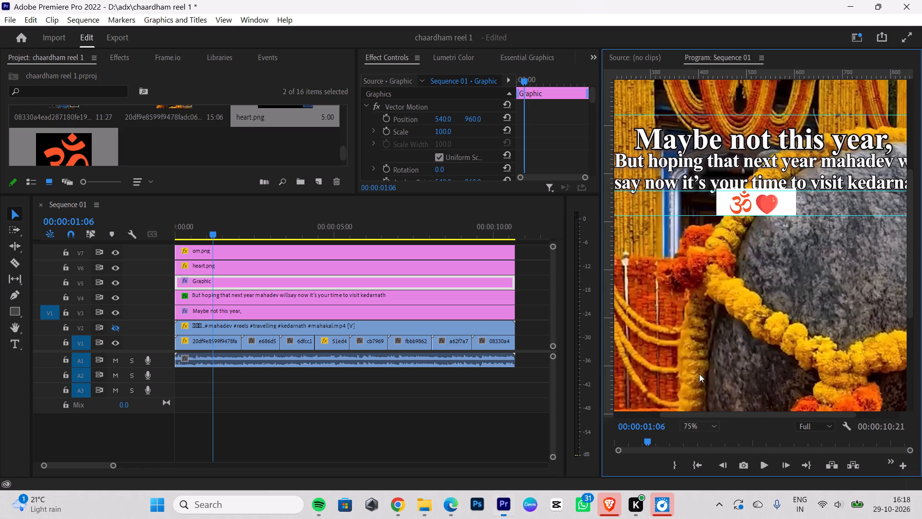
{"action": "left_click", "coordinate": [799, 192]}
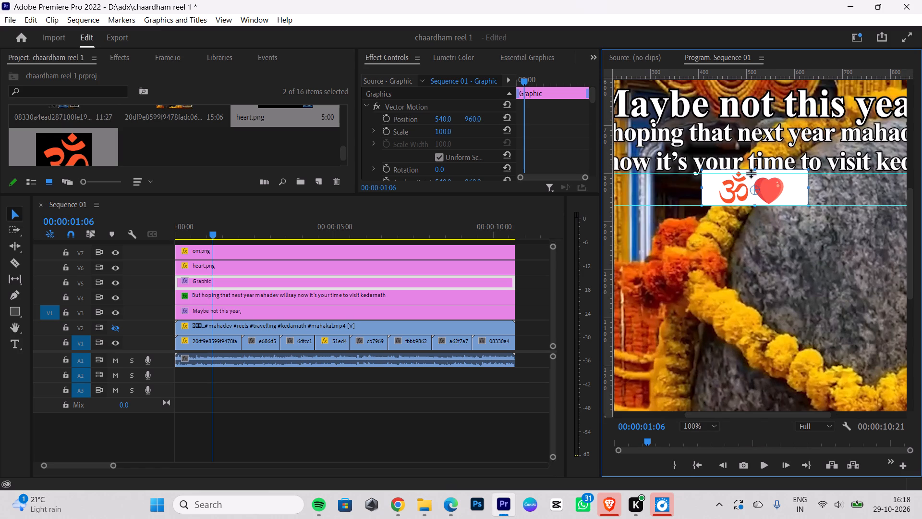
{"action": "left_click", "coordinate": [756, 168]}
{"action": "left_click", "coordinate": [765, 269]}
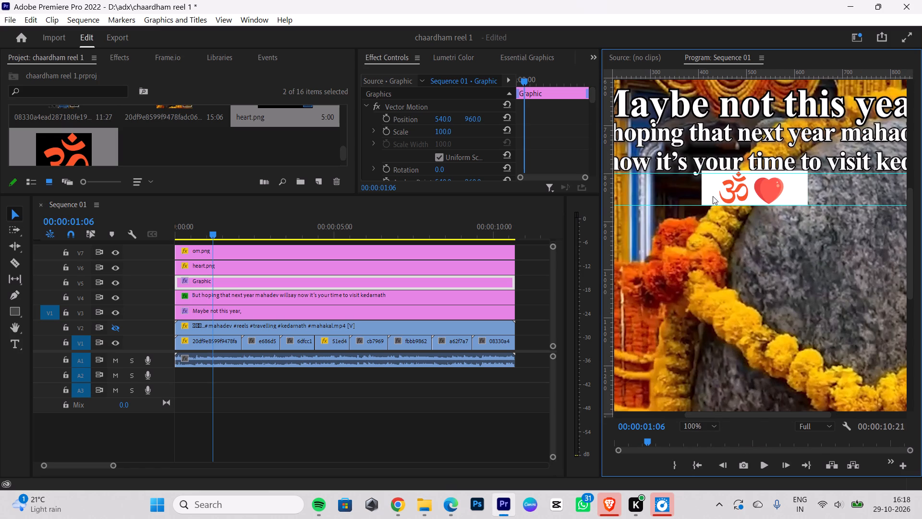
Narrow the white rectangle from both sides and trim its edges to fit closely around the Om and heart icons.
{"action": "left_click", "coordinate": [713, 195]}
{"action": "left_click_drag", "start_coordinate": [706, 190], "coordinate": [714, 189]}
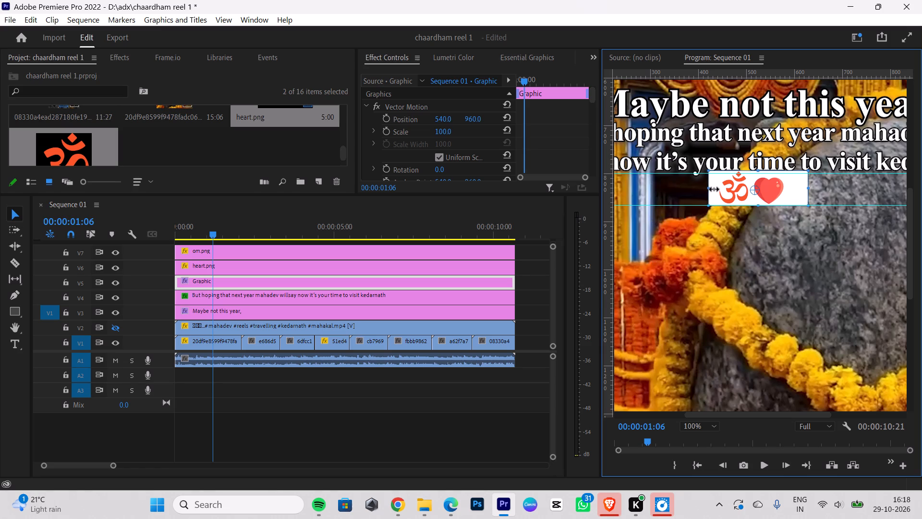
{"action": "left_click_drag", "start_coordinate": [714, 189], "coordinate": [717, 189]}
{"action": "left_click_drag", "start_coordinate": [809, 189], "coordinate": [796, 191]}
{"action": "left_click", "coordinate": [752, 262]}
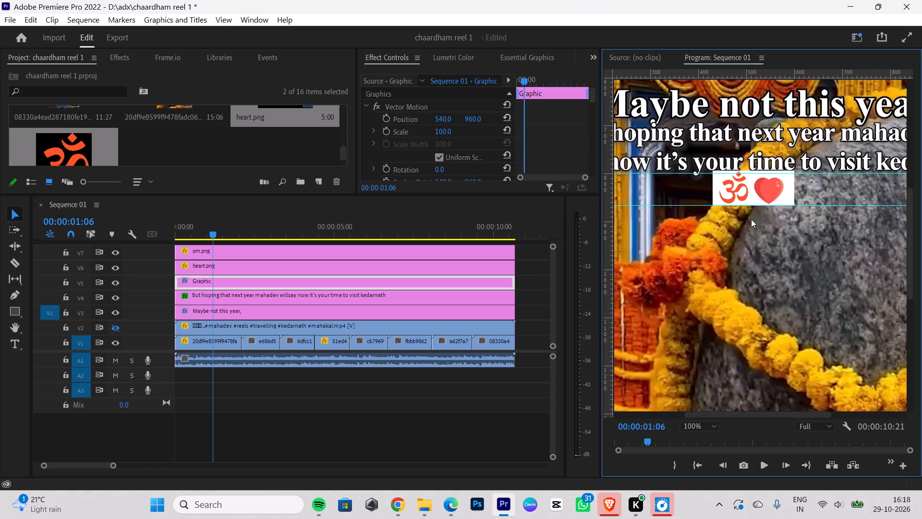
{"action": "left_click", "coordinate": [753, 199]}
{"action": "left_click", "coordinate": [753, 203]}
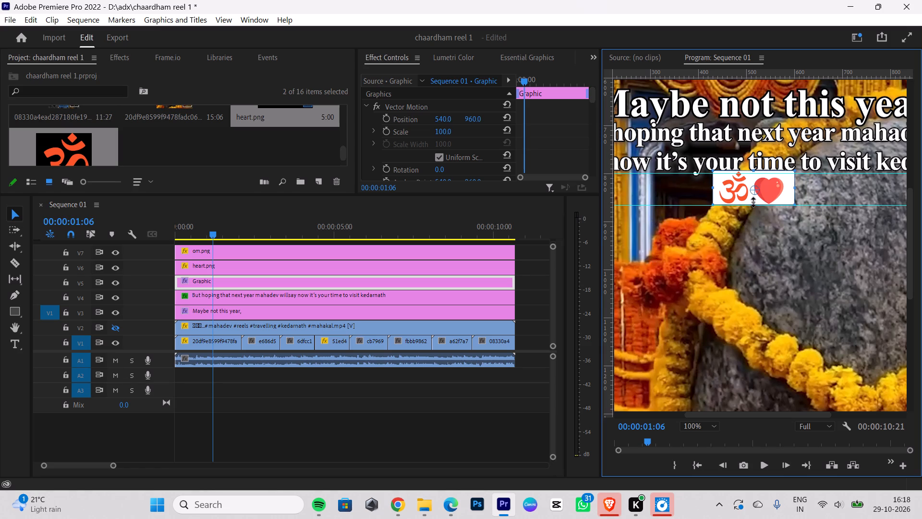
{"action": "left_click", "coordinate": [759, 240]}
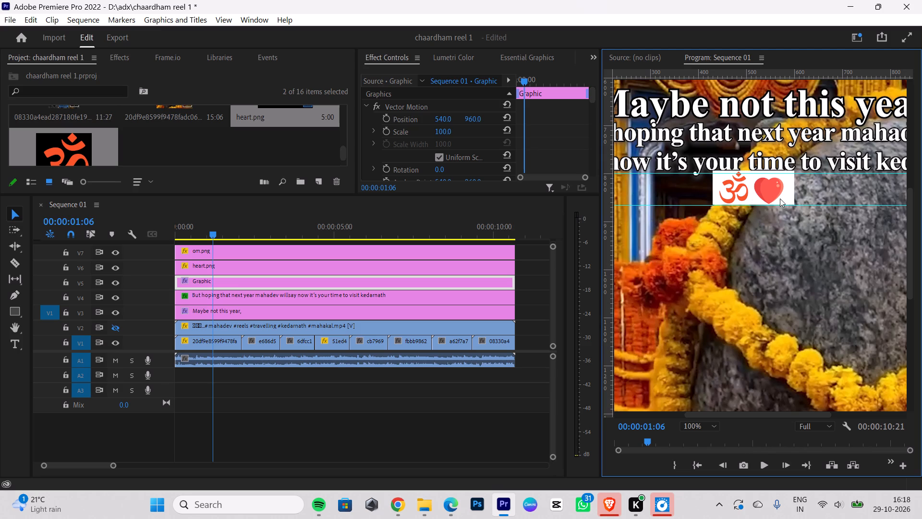
{"action": "left_click", "coordinate": [786, 180]}
{"action": "left_click_drag", "start_coordinate": [796, 186], "coordinate": [789, 188]}
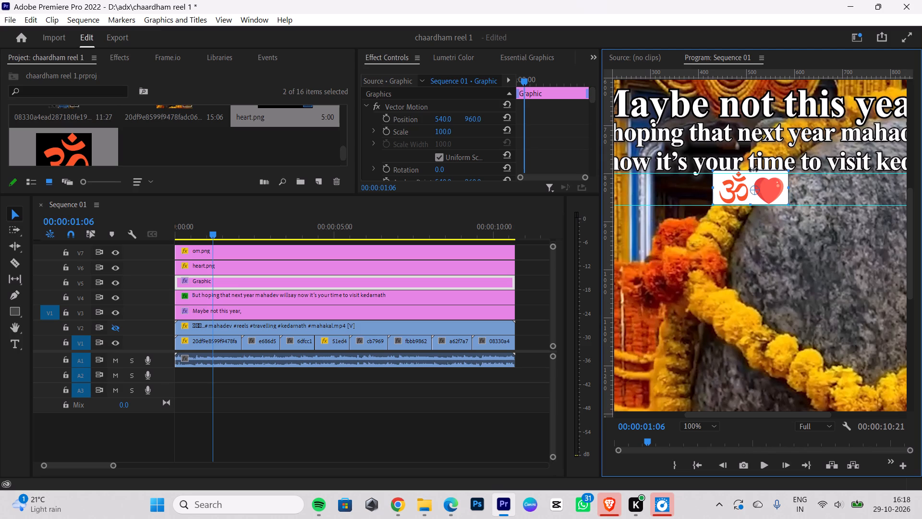
{"action": "left_click", "coordinate": [758, 169]}
{"action": "left_click", "coordinate": [793, 246]}
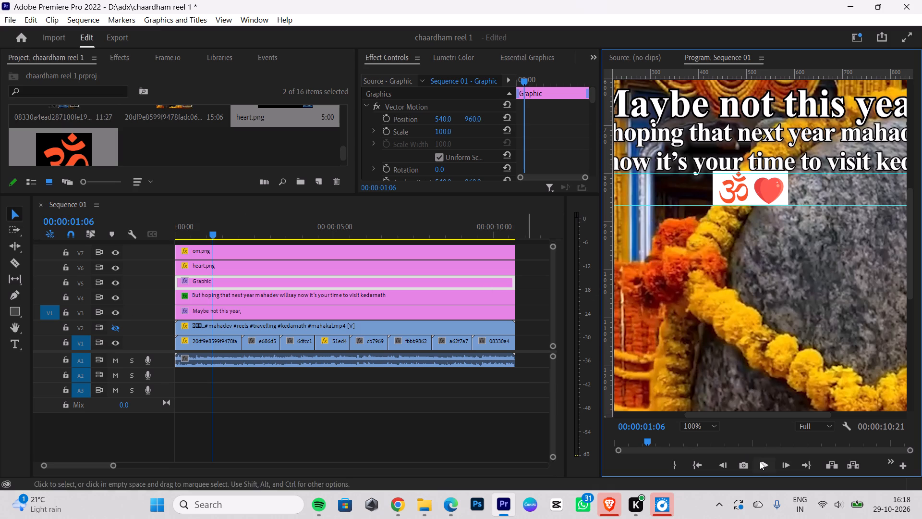
Play the sequence from the start and step back to 00:00:05:13 to check the caption and icon backing over the clips.
{"action": "left_click", "coordinate": [706, 425]}
{"action": "left_click", "coordinate": [703, 303]}
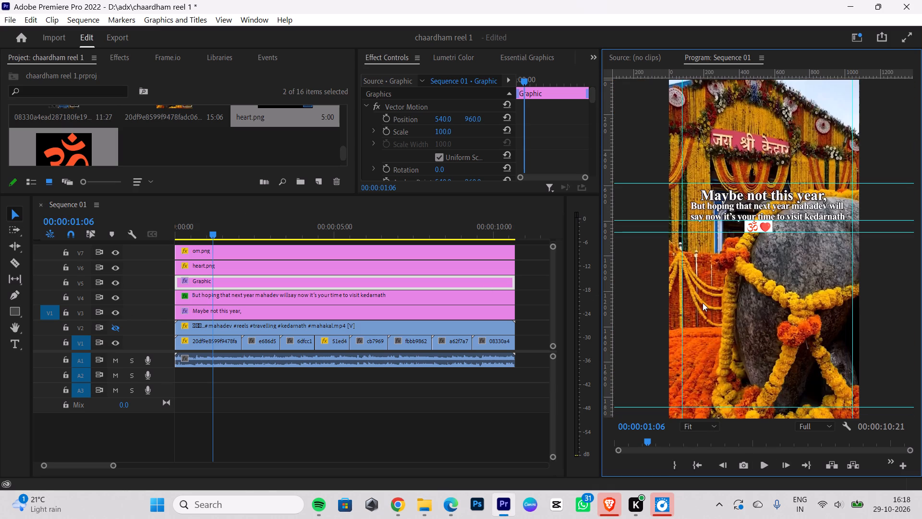
{"action": "left_click_drag", "start_coordinate": [210, 237], "coordinate": [0, 262]}
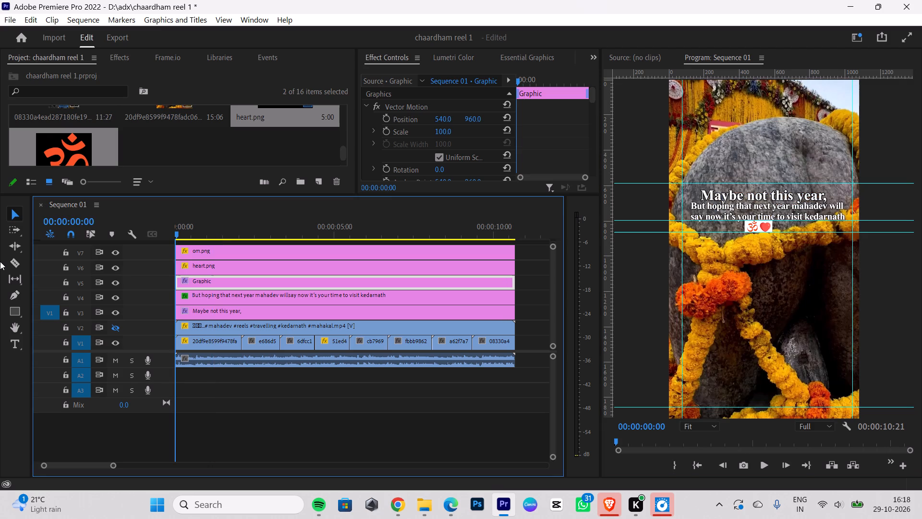
{"action": "key", "text": "space"}
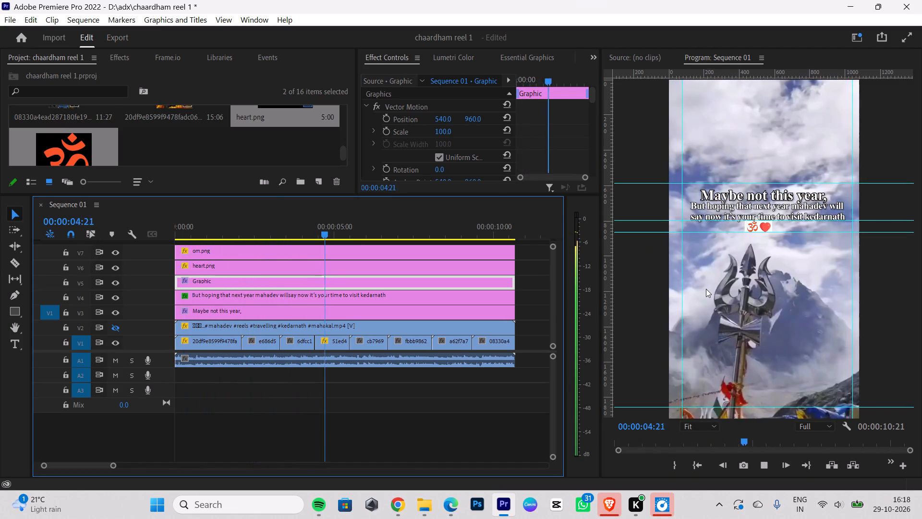
{"action": "key", "text": "space"}
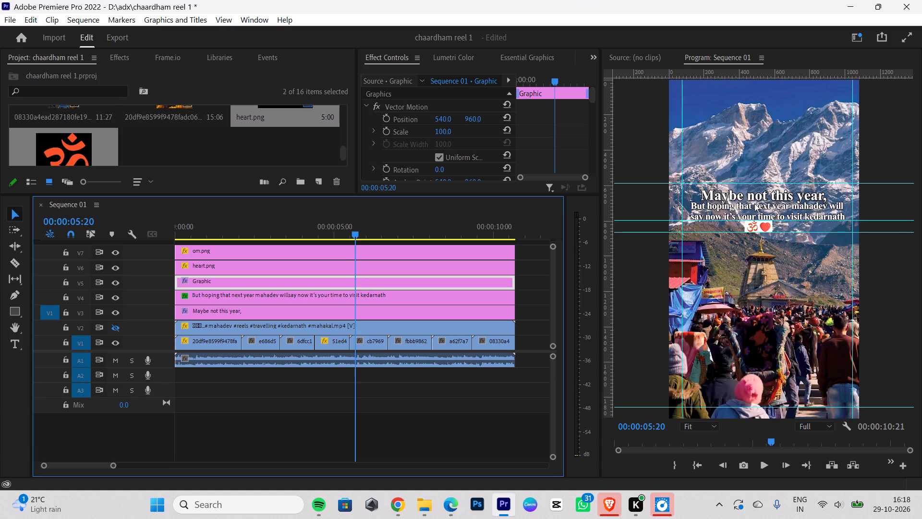
{"action": "key", "text": "Left"}
{"action": "key", "text": "Left"}
{"action": "key", "text": "Left"}
{"action": "key", "text": "Left"}
{"action": "key", "text": "Left"}
{"action": "key", "text": "Left"}
{"action": "key", "text": "Left"}
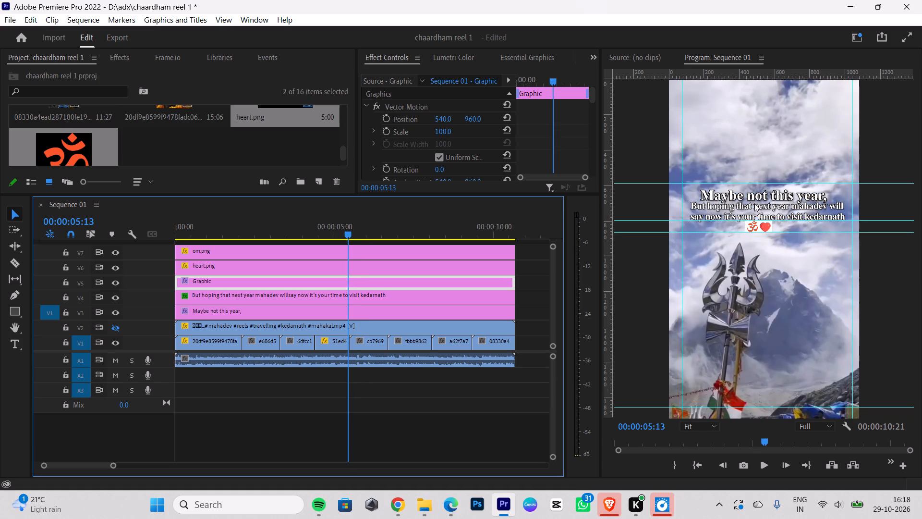
{"action": "left_click", "coordinate": [767, 198]}
{"action": "left_click", "coordinate": [771, 197]}
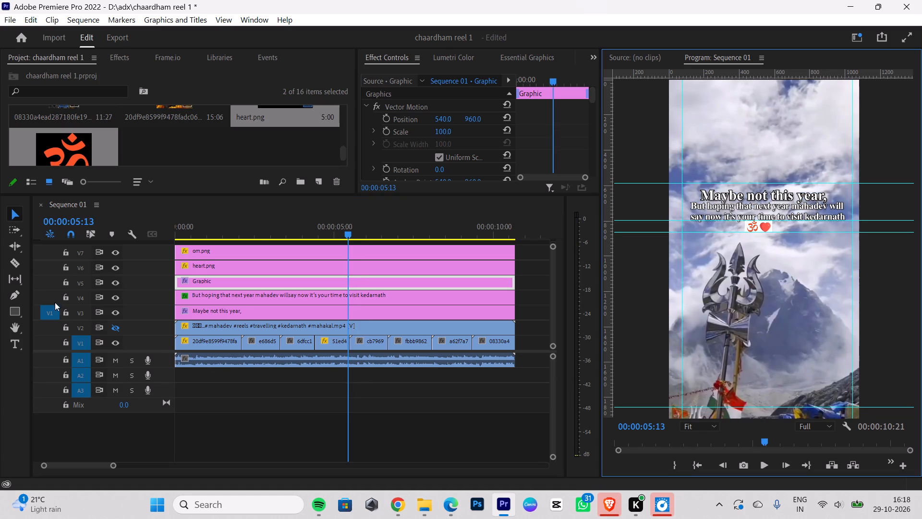
Save the project.
{"action": "key", "text": "ctrl+s"}
{"action": "key", "text": "ctrl+s"}
{"action": "key", "text": "ctrl+s"}
{"action": "key", "text": "ctrl+s"}
{"action": "key", "text": "ctrl+s"}
{"action": "key", "text": "ctrl+s"}
{"action": "key", "text": "ctrl+s"}
{"action": "key", "text": "ctrl+s"}
{"action": "key", "text": "ctrl+s"}
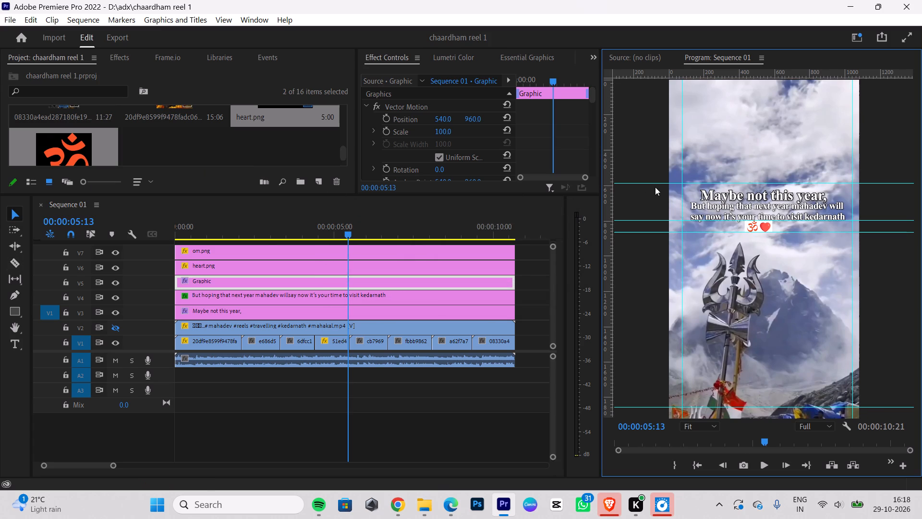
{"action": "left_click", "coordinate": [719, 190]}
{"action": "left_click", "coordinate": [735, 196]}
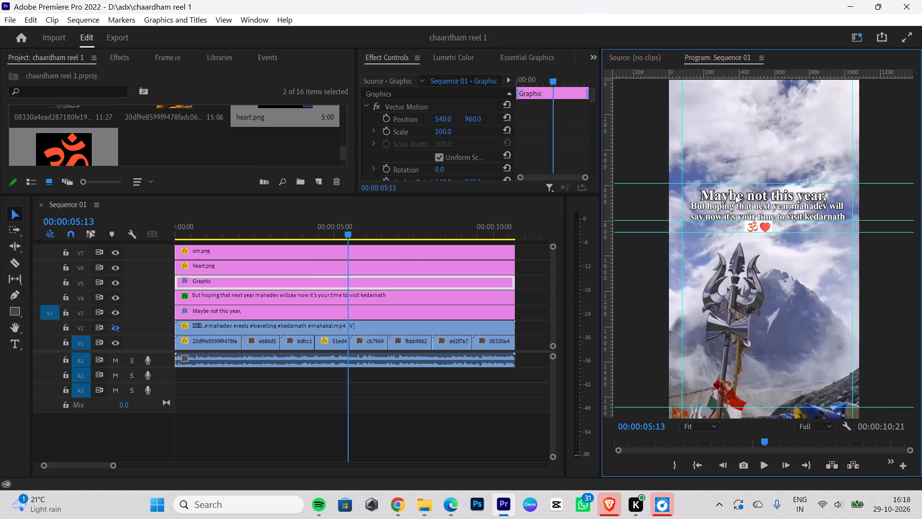
Enlarge the "Maybe not this year," caption line slightly and nudge it into line above the second caption.
{"action": "left_click", "coordinate": [735, 196]}
{"action": "left_click", "coordinate": [363, 316]}
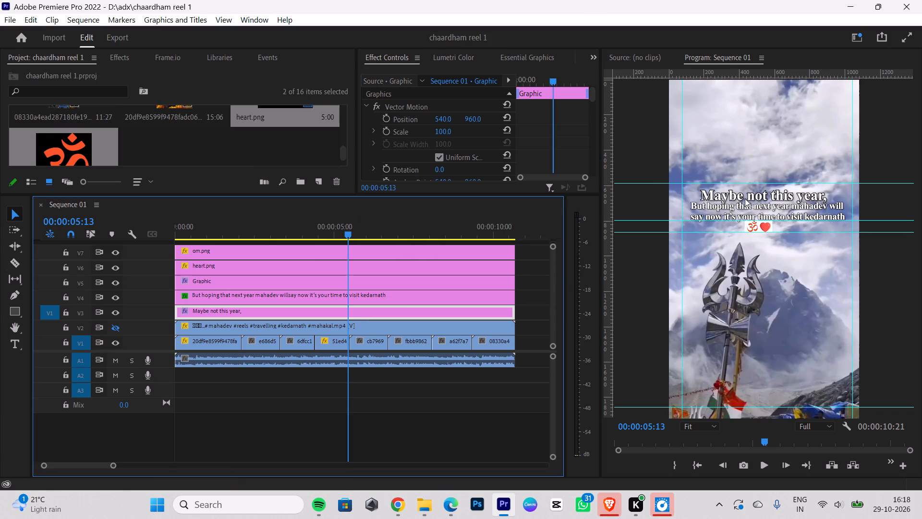
{"action": "left_click", "coordinate": [753, 198]}
{"action": "left_click", "coordinate": [755, 198]}
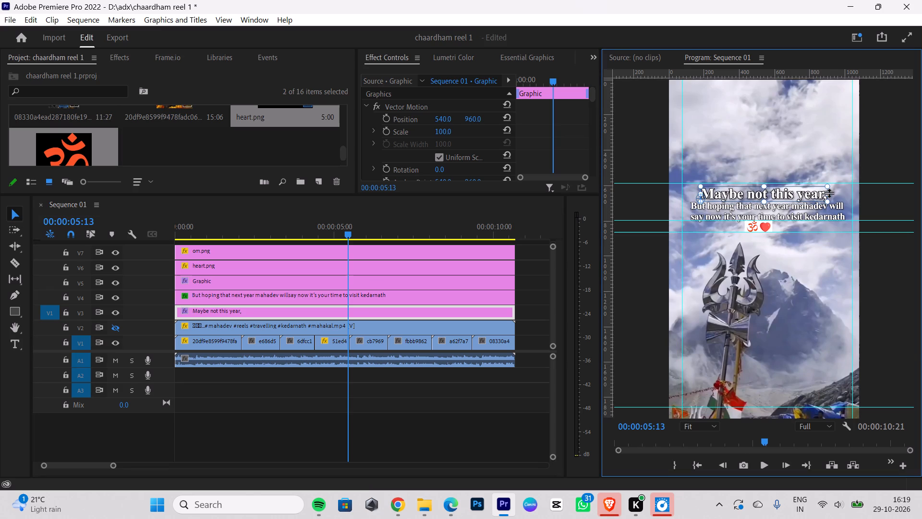
{"action": "left_click_drag", "start_coordinate": [829, 193], "coordinate": [833, 197]}
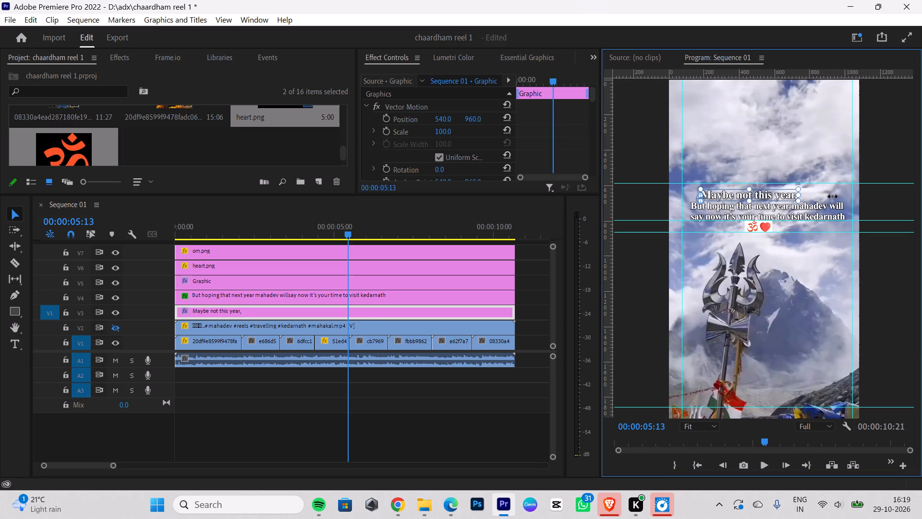
{"action": "left_click_drag", "start_coordinate": [833, 197], "coordinate": [860, 196]}
{"action": "left_click_drag", "start_coordinate": [860, 196], "coordinate": [861, 192]}
{"action": "left_click", "coordinate": [770, 253]}
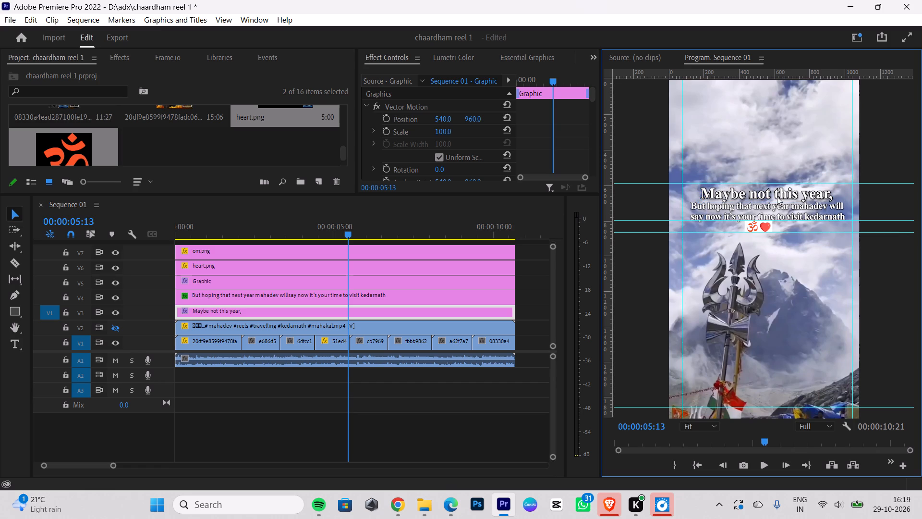
{"action": "left_click", "coordinate": [780, 195]}
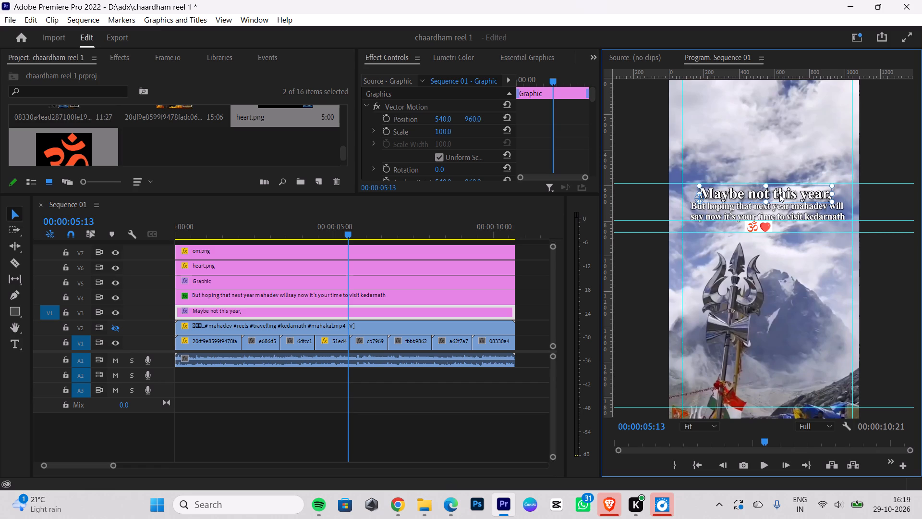
{"action": "left_click", "coordinate": [796, 269]}
{"action": "left_click", "coordinate": [753, 214]}
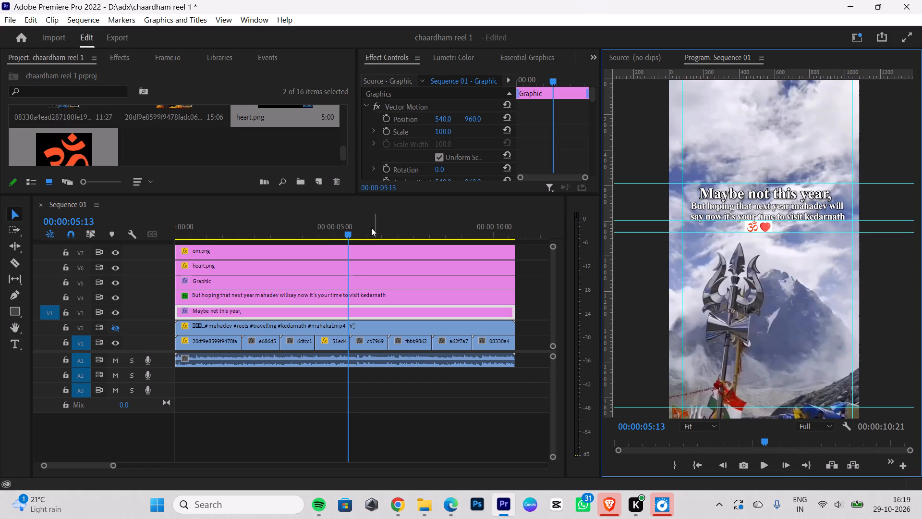
Play the sequence through to the end to check the resized caption, and return the playhead to the start.
{"action": "left_click_drag", "start_coordinate": [353, 235], "coordinate": [0, 270]}
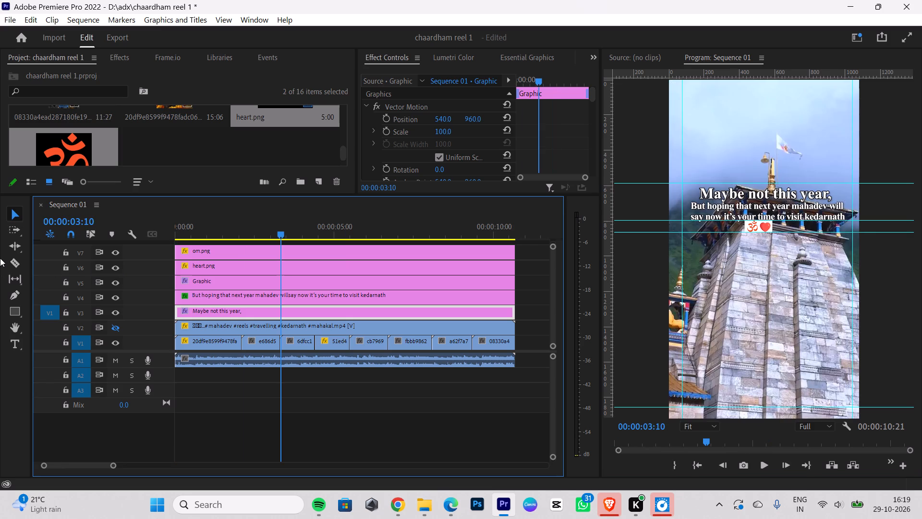
{"action": "key", "text": "space"}
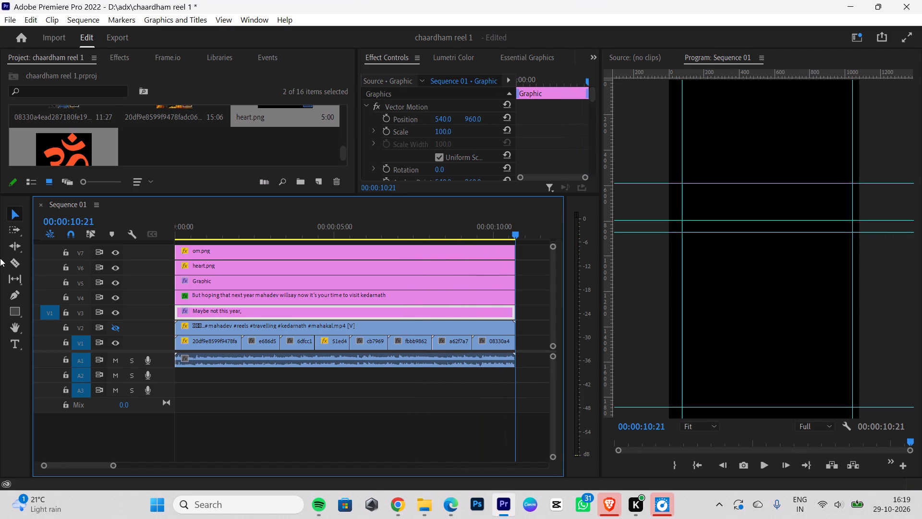
{"action": "left_click_drag", "start_coordinate": [508, 235], "coordinate": [489, 234]}
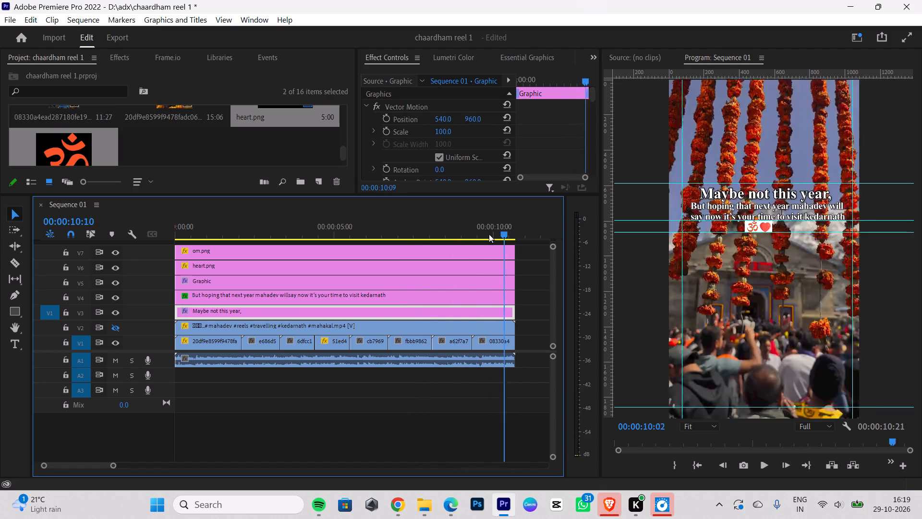
{"action": "left_click_drag", "start_coordinate": [489, 234], "coordinate": [0, 237]}
Apply a Dip to Black transition between the first and second V1 clips and set its alignment to Center at Cut.
{"action": "scroll", "coordinate": [162, 136], "scroll_direction": "down", "scroll_amount": 1}
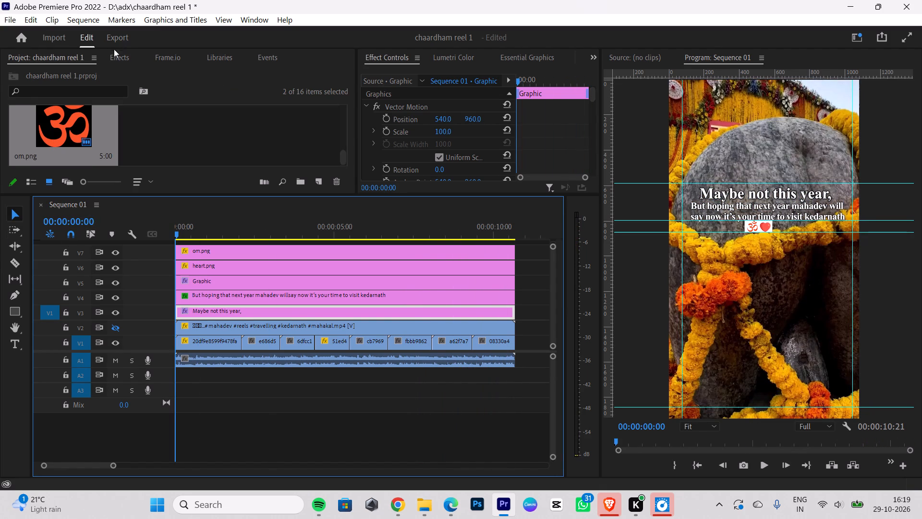
{"action": "left_click", "coordinate": [114, 57]}
{"action": "left_click", "coordinate": [5, 148]}
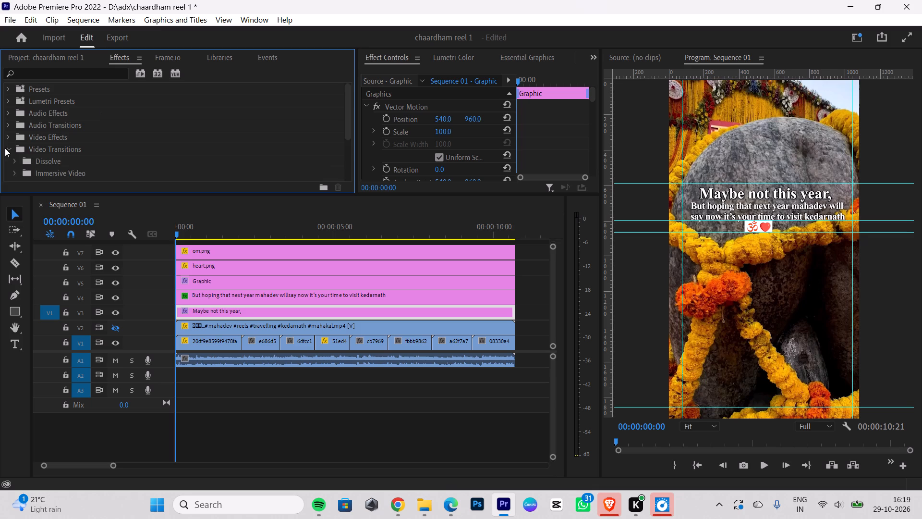
{"action": "scroll", "coordinate": [64, 152], "scroll_direction": "down", "scroll_amount": 1}
{"action": "left_click", "coordinate": [14, 146]}
{"action": "scroll", "coordinate": [92, 161], "scroll_direction": "down", "scroll_amount": 2}
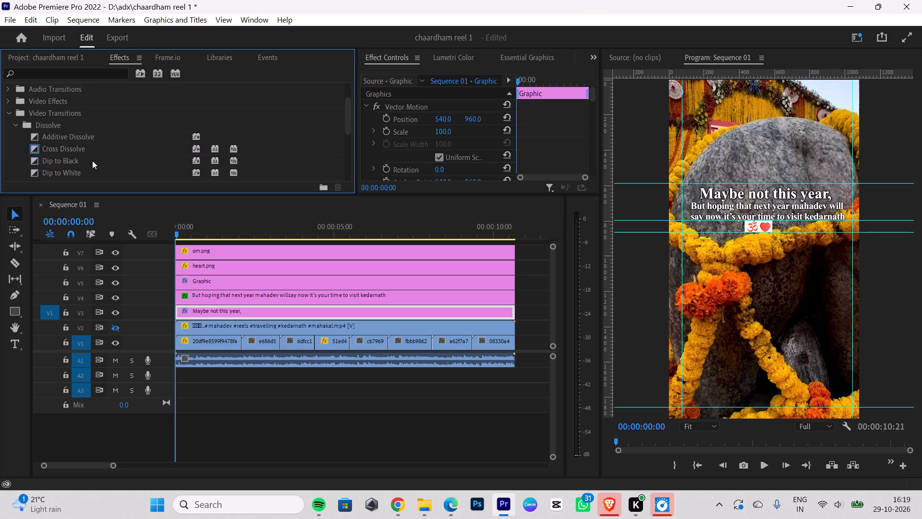
{"action": "left_click_drag", "start_coordinate": [60, 158], "coordinate": [238, 341]}
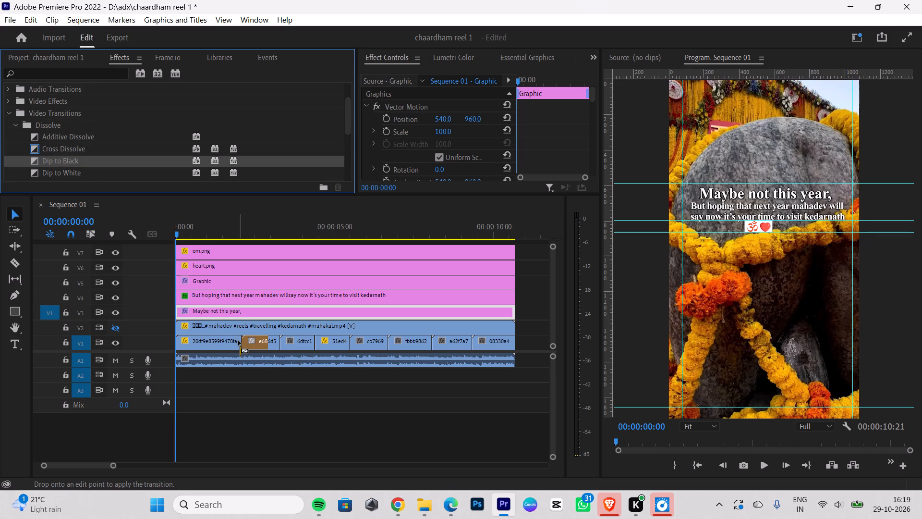
{"action": "left_click_drag", "start_coordinate": [238, 341], "coordinate": [230, 340]}
{"action": "left_click_drag", "start_coordinate": [230, 340], "coordinate": [234, 341]}
{"action": "left_click", "coordinate": [249, 340]}
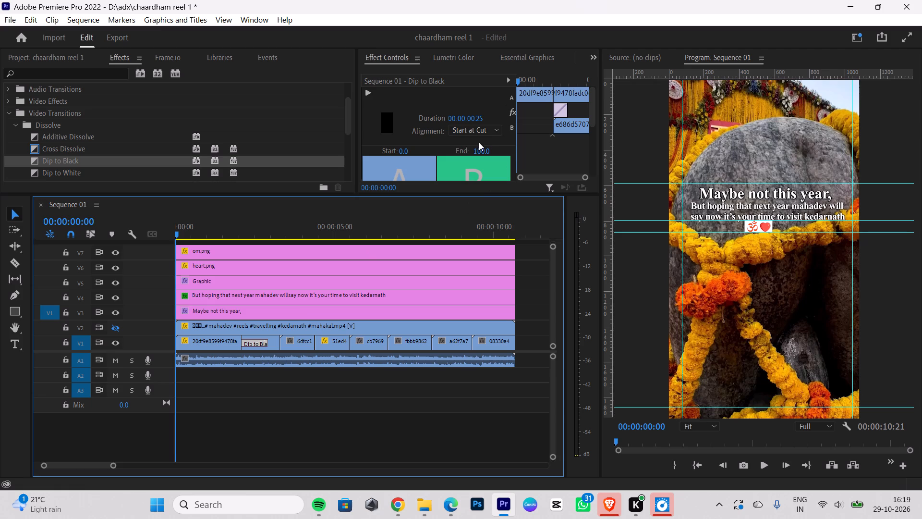
{"action": "left_click", "coordinate": [468, 130]}
{"action": "left_click", "coordinate": [471, 143]}
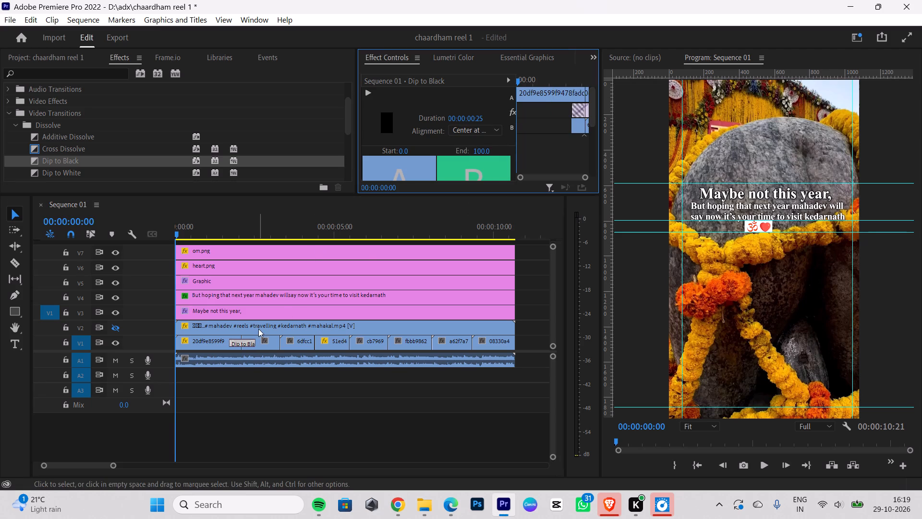
Shorten the first Dip to Black transition to 00:00:00:11 and recentre it on the cut.
{"action": "left_click_drag", "start_coordinate": [254, 342], "coordinate": [246, 343]}
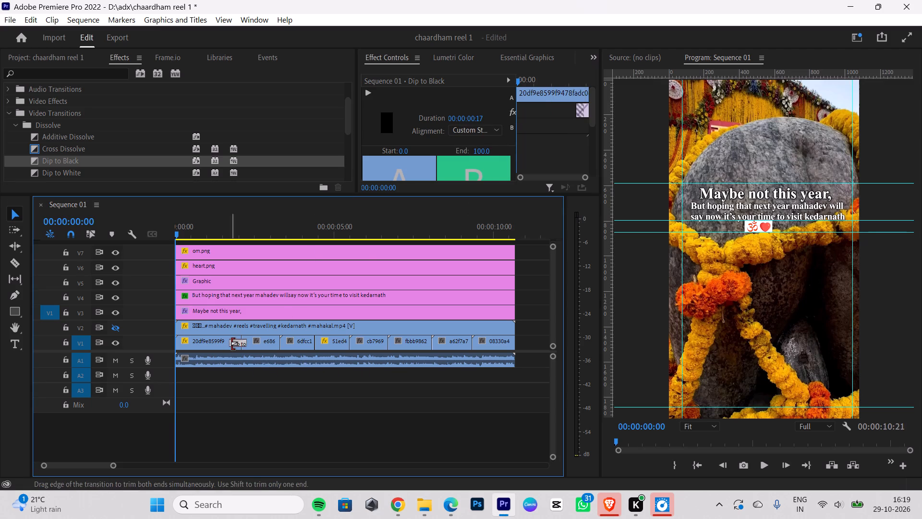
{"action": "left_click", "coordinate": [230, 343]}
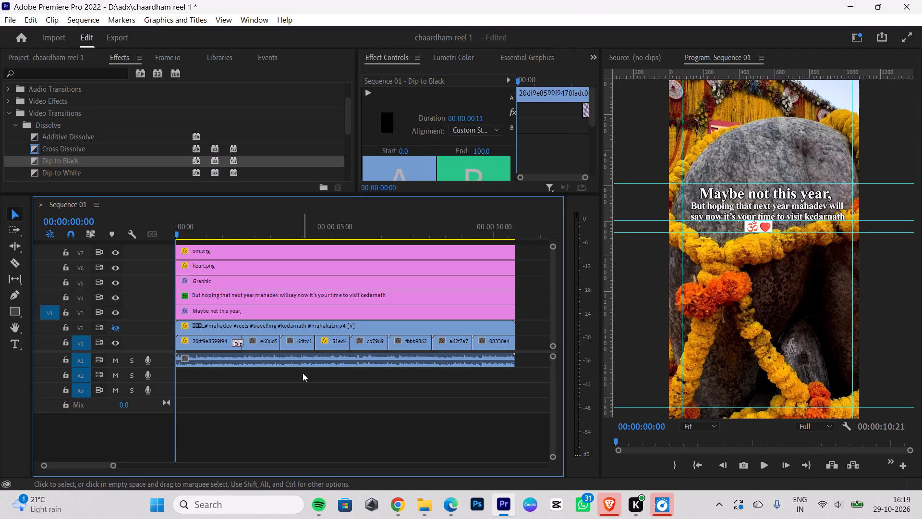
{"action": "left_click_drag", "start_coordinate": [239, 343], "coordinate": [239, 344]}
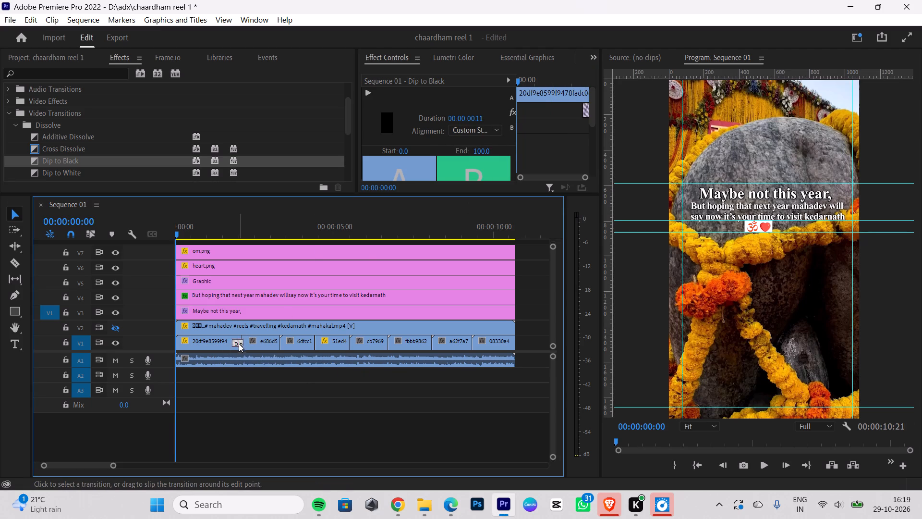
{"action": "left_click_drag", "start_coordinate": [239, 344], "coordinate": [243, 350]}
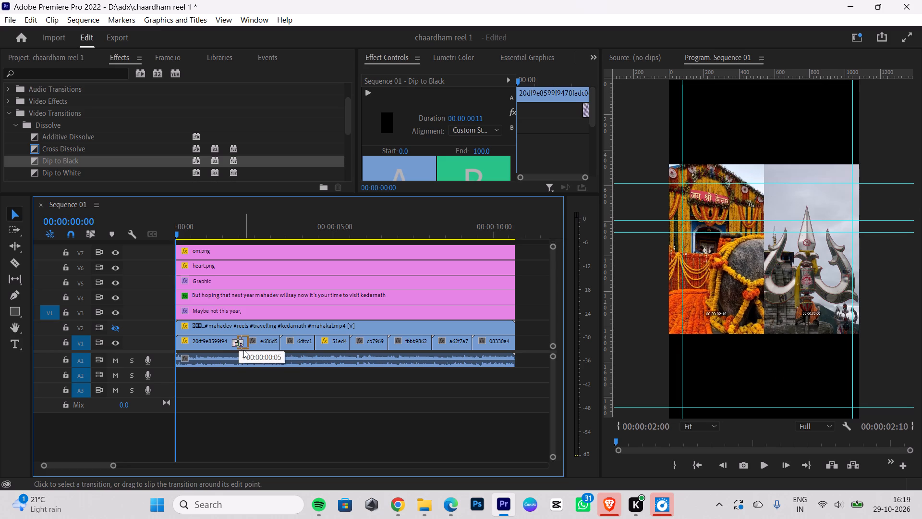
{"action": "left_click_drag", "start_coordinate": [243, 350], "coordinate": [242, 351]}
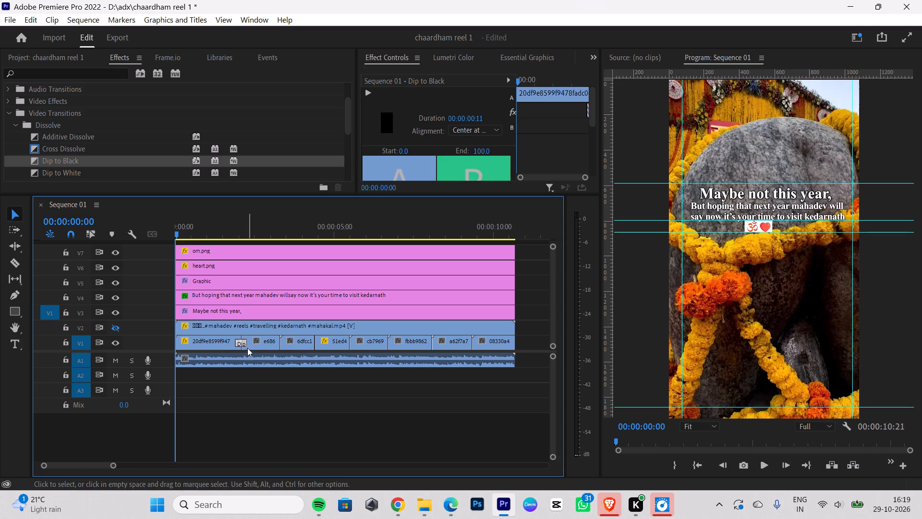
Add a Dip to Black between the second and third V1 clips, centred on the cut and shortened to 00:00:00:13.
{"action": "left_click_drag", "start_coordinate": [73, 159], "coordinate": [267, 339]}
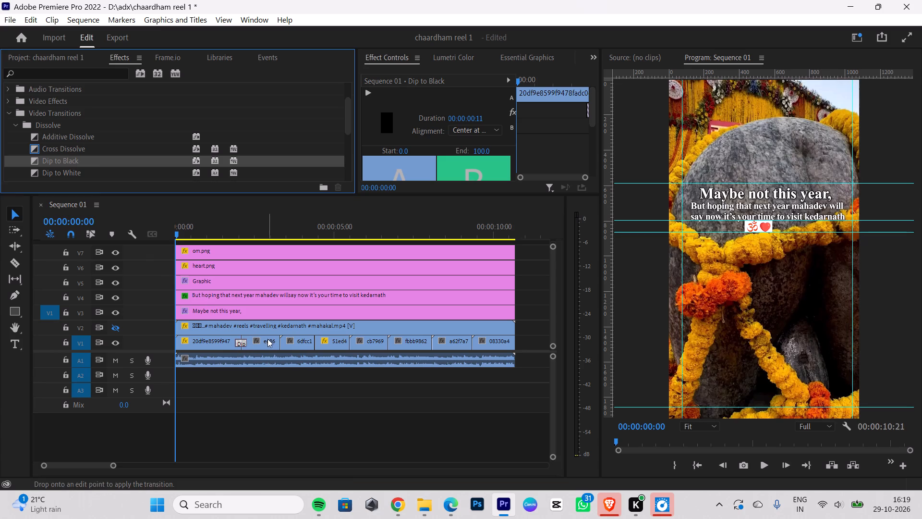
{"action": "left_click_drag", "start_coordinate": [267, 339], "coordinate": [277, 342]}
{"action": "left_click", "coordinate": [302, 345]}
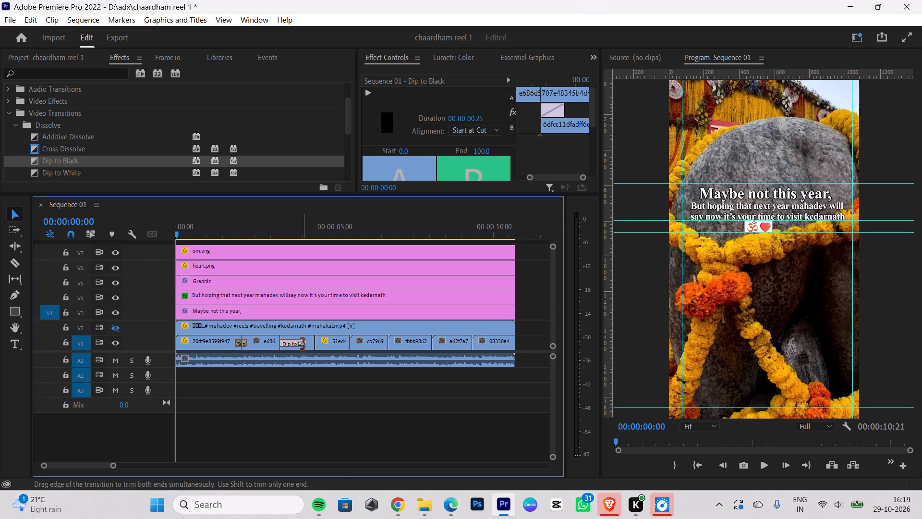
{"action": "left_click", "coordinate": [475, 128]}
{"action": "left_click", "coordinate": [484, 143]}
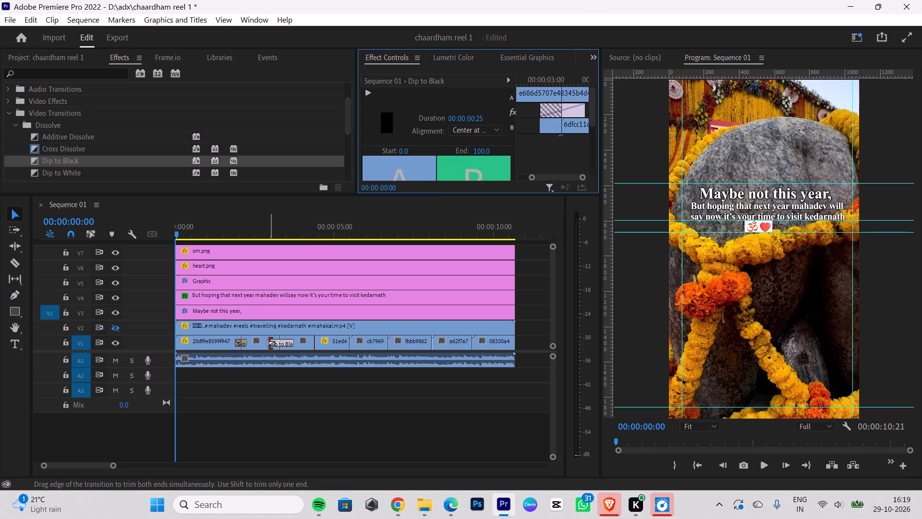
{"action": "left_click_drag", "start_coordinate": [268, 343], "coordinate": [272, 344]}
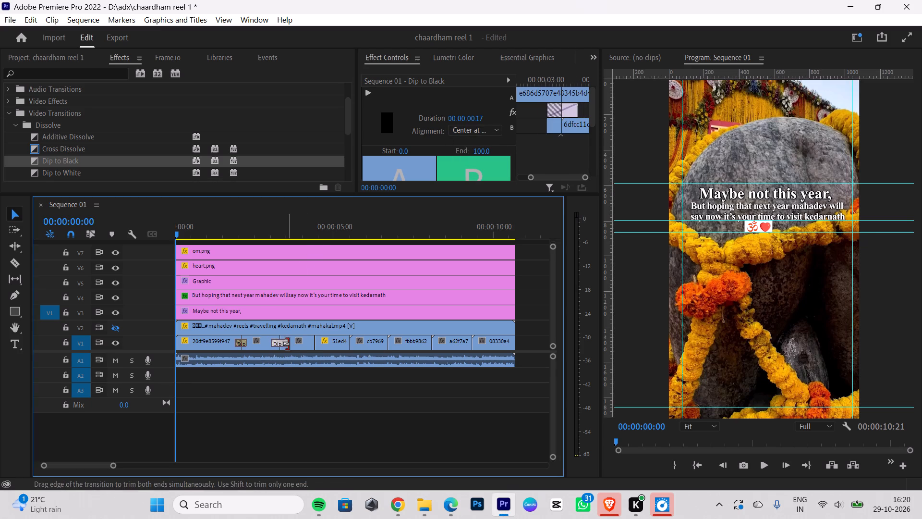
{"action": "left_click", "coordinate": [271, 342]}
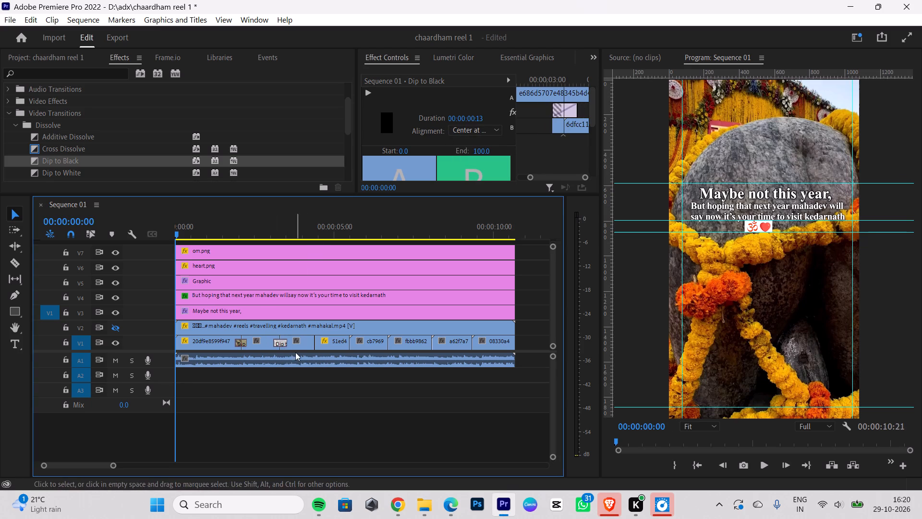
Play the sequence from the start to 00:00:04:12 to check the two Dip to Black transitions.
{"action": "key", "text": "space"}
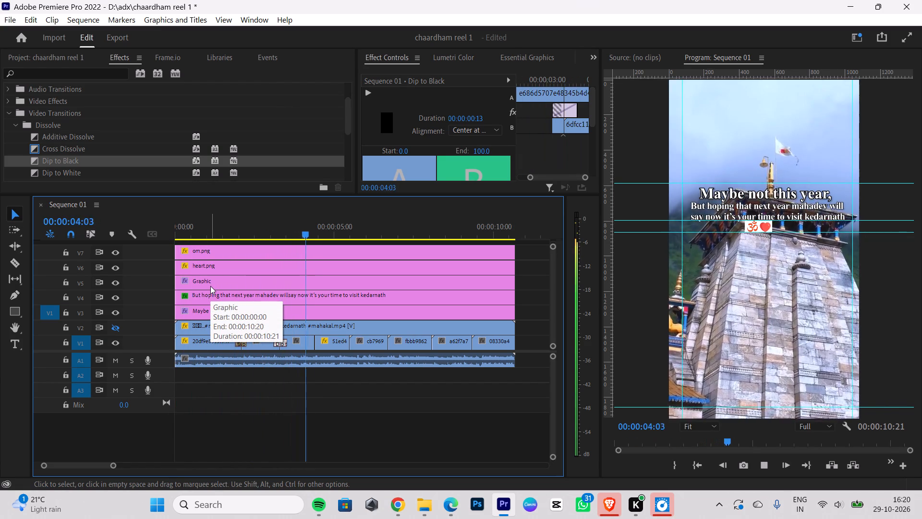
{"action": "key", "text": "space"}
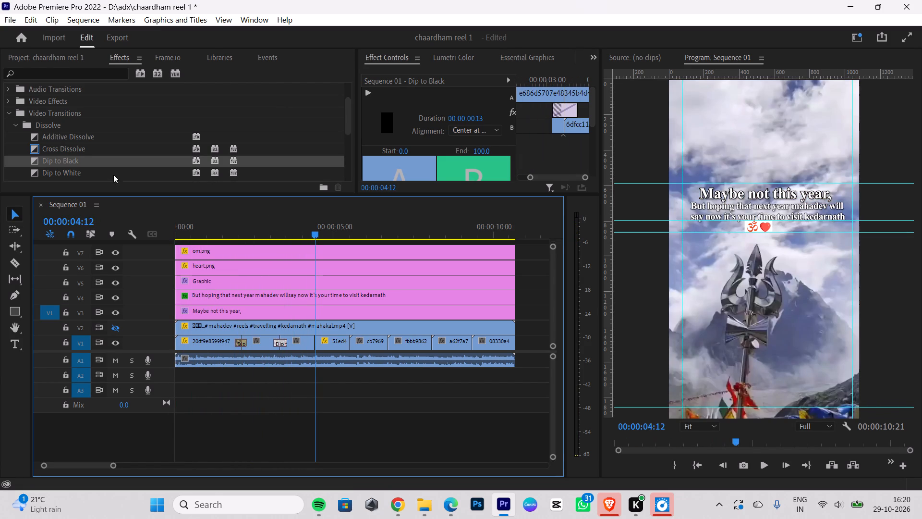
Add a Dip to Black between the third and fourth V1 clips, centred on the cut and shortened to 00:00:00:04.
{"action": "left_click_drag", "start_coordinate": [80, 161], "coordinate": [313, 349]}
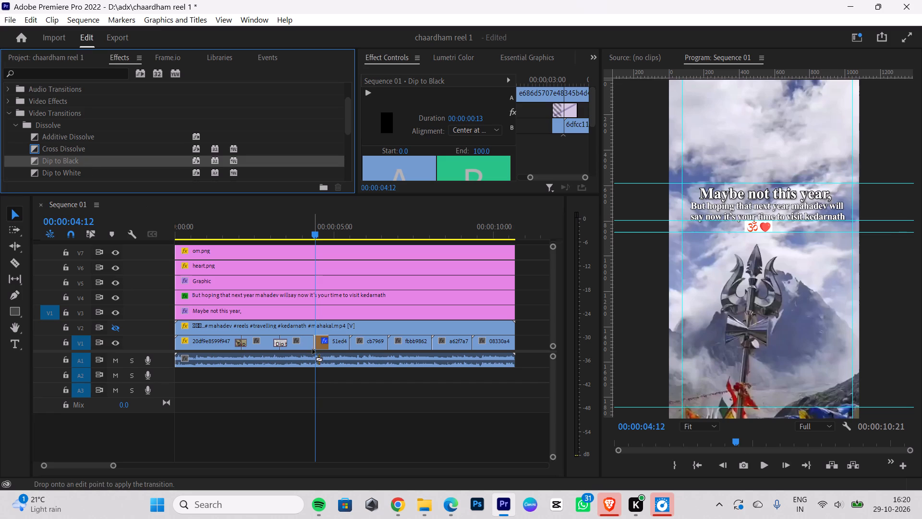
{"action": "left_click_drag", "start_coordinate": [313, 349], "coordinate": [311, 348]}
{"action": "left_click", "coordinate": [323, 346]}
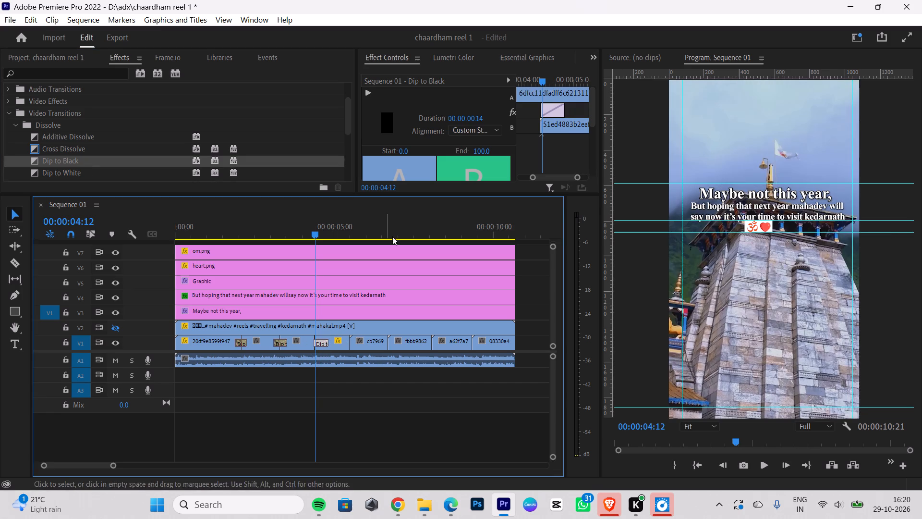
{"action": "left_click", "coordinate": [491, 128]}
{"action": "left_click", "coordinate": [485, 143]}
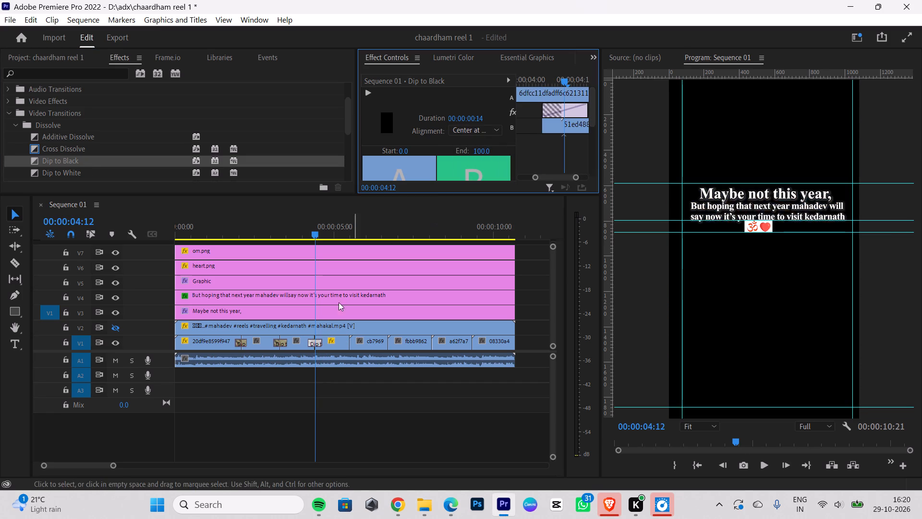
{"action": "left_click_drag", "start_coordinate": [309, 343], "coordinate": [314, 343]}
Play back from before the second transition to 00:00:05:03 to review the Dip to Black transitions.
{"action": "left_click_drag", "start_coordinate": [309, 228], "coordinate": [264, 242]}
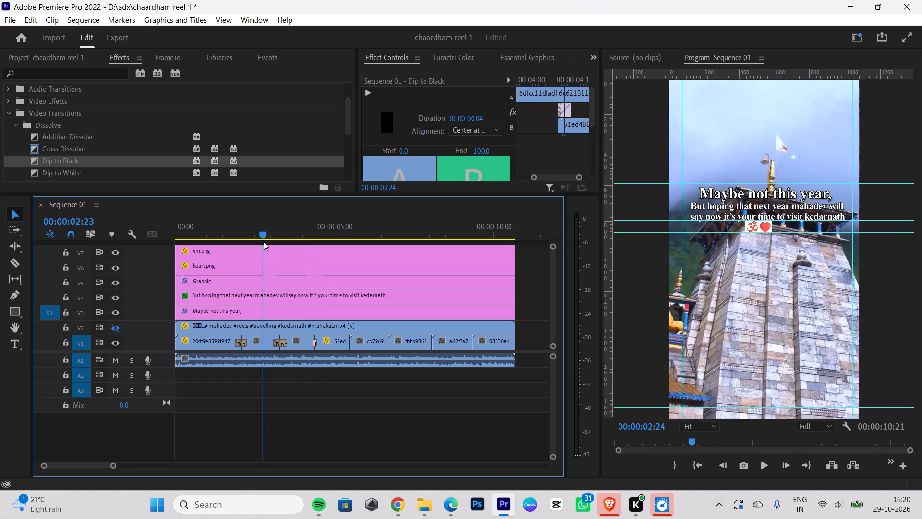
{"action": "left_click_drag", "start_coordinate": [264, 242], "coordinate": [256, 243]}
{"action": "key", "text": "space"}
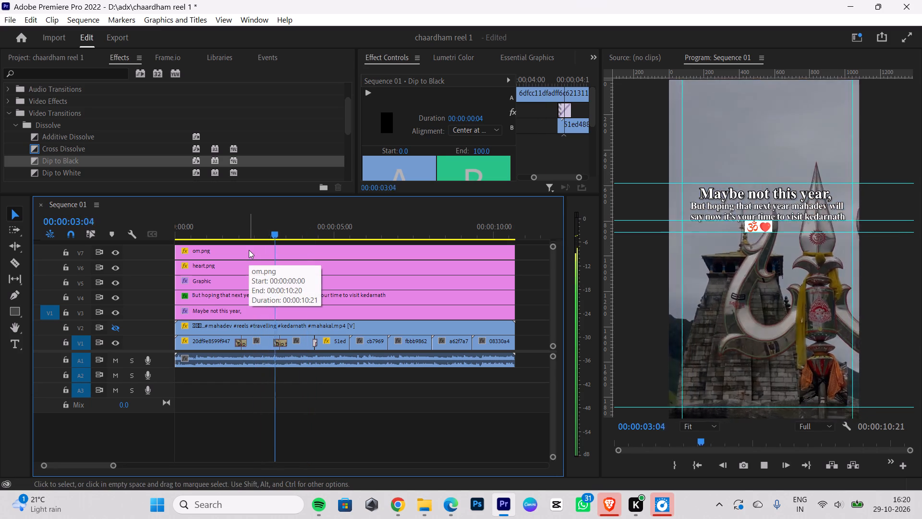
{"action": "key", "text": "space"}
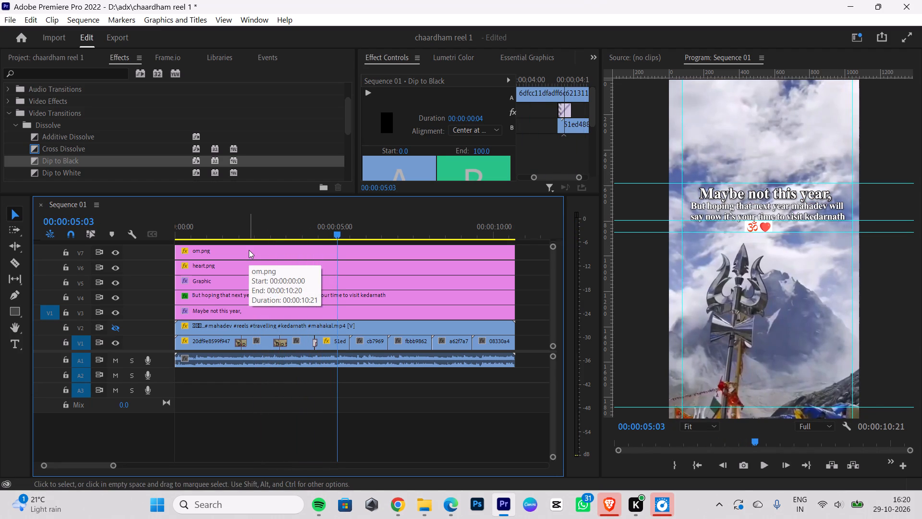
Undo the last shortening of the Dip to Black between the third and fourth V1 clips and play it back from 00:00:02:25.
{"action": "key", "text": "ctrl+z"}
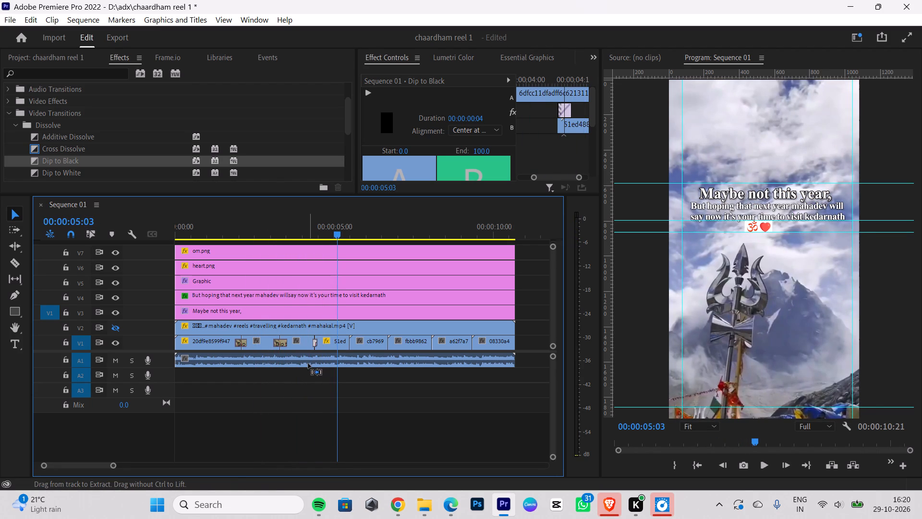
{"action": "left_click_drag", "start_coordinate": [341, 228], "coordinate": [267, 243]}
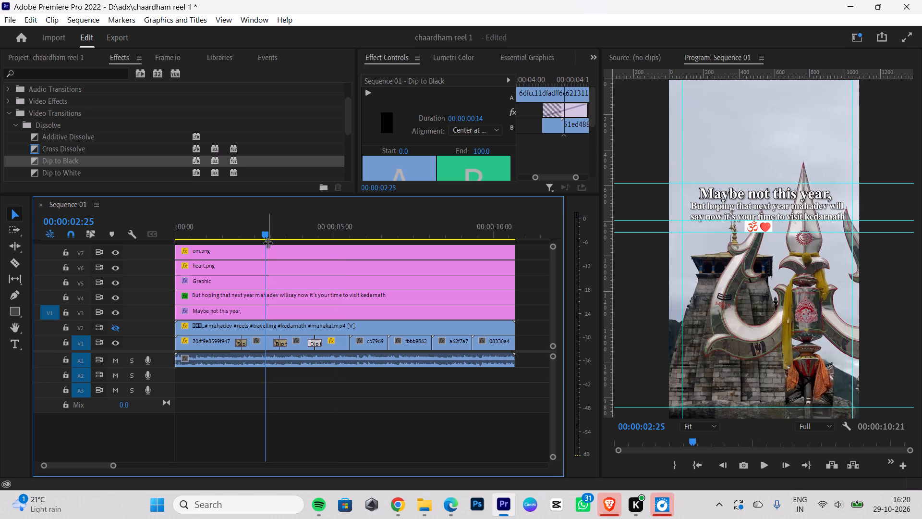
{"action": "key", "text": "space"}
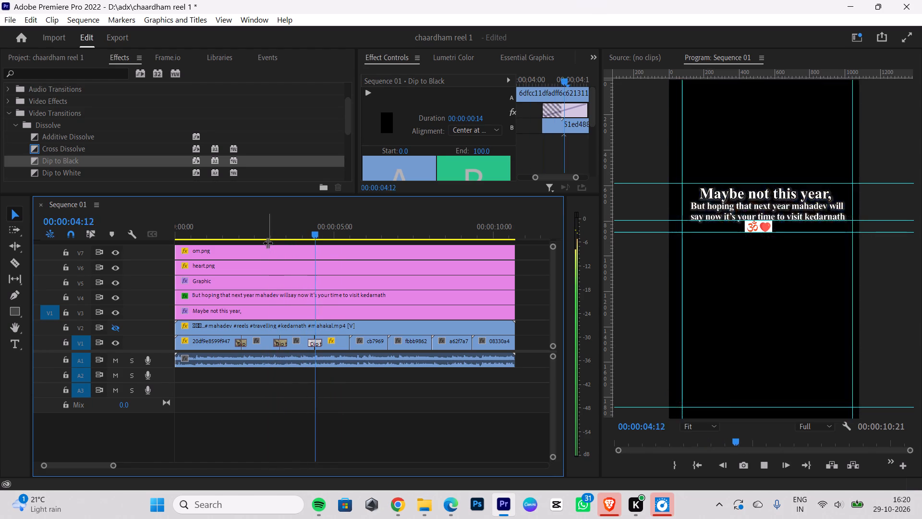
{"action": "key", "text": "space"}
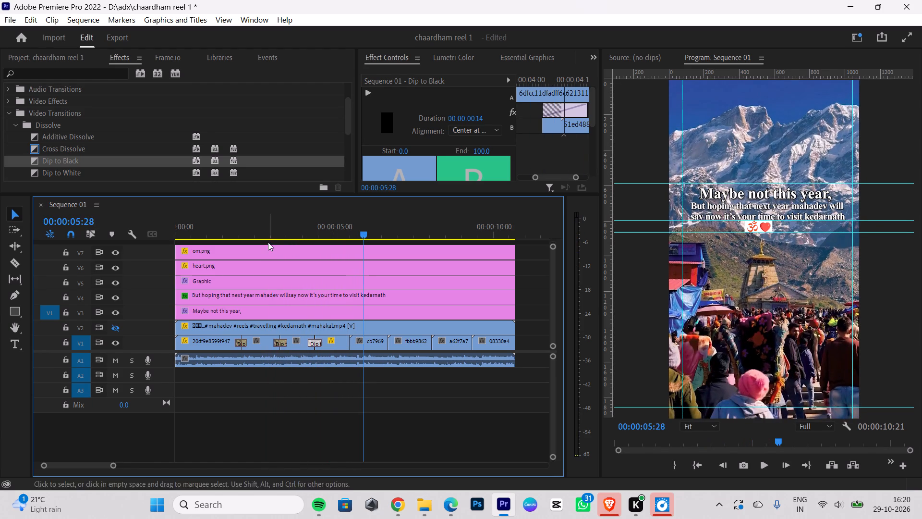
Add a Dip to White between the fourth and fifth V1 clips, centred on the cut and shortened to 00:00:00:11.
{"action": "left_click_drag", "start_coordinate": [117, 172], "coordinate": [334, 329]}
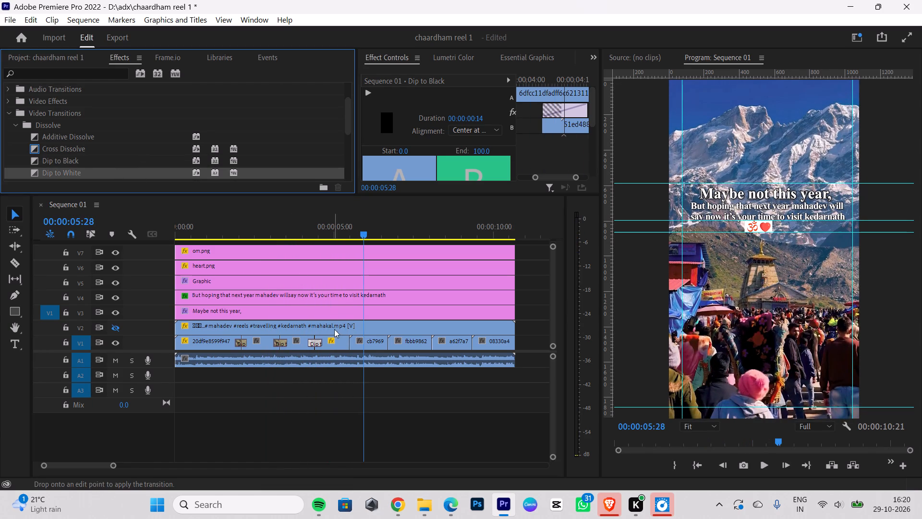
{"action": "left_click_drag", "start_coordinate": [334, 329], "coordinate": [346, 340]}
{"action": "left_click", "coordinate": [356, 342]}
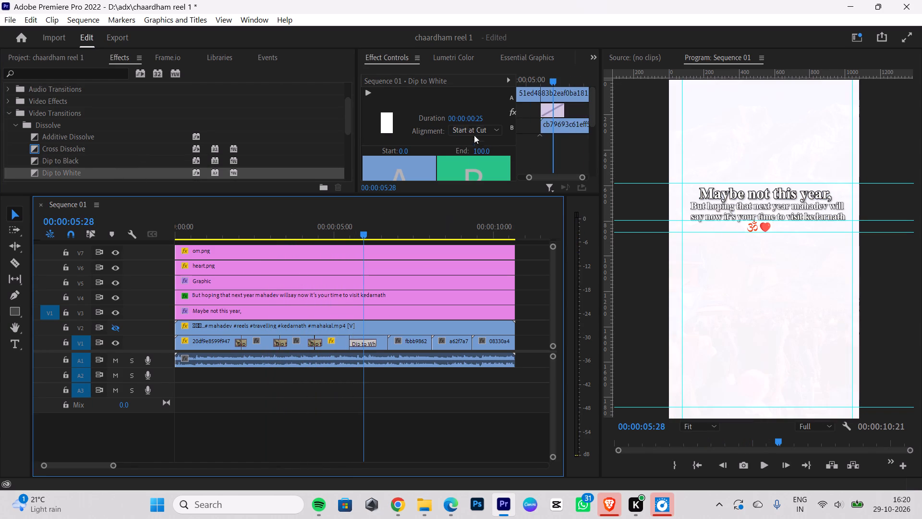
{"action": "left_click", "coordinate": [474, 126]}
{"action": "left_click", "coordinate": [474, 138]}
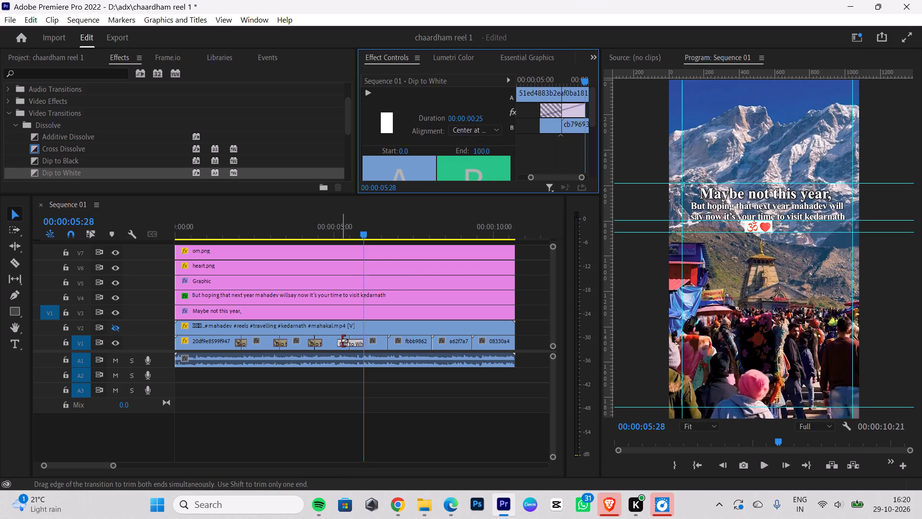
{"action": "left_click_drag", "start_coordinate": [339, 341], "coordinate": [346, 341]}
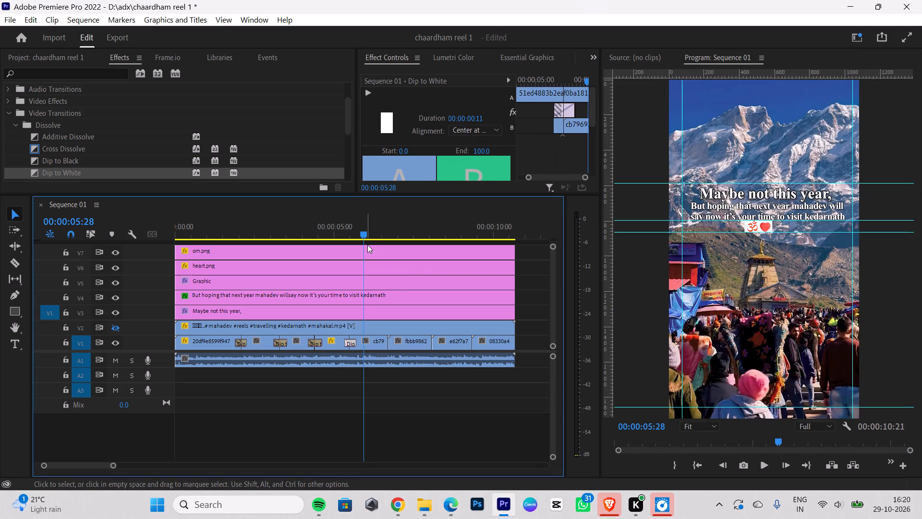
Play back the sequence repeatedly through to its end to review the Dip to White and the remaining V1 cuts.
{"action": "left_click_drag", "start_coordinate": [361, 232], "coordinate": [285, 267]}
{"action": "key", "text": "space"}
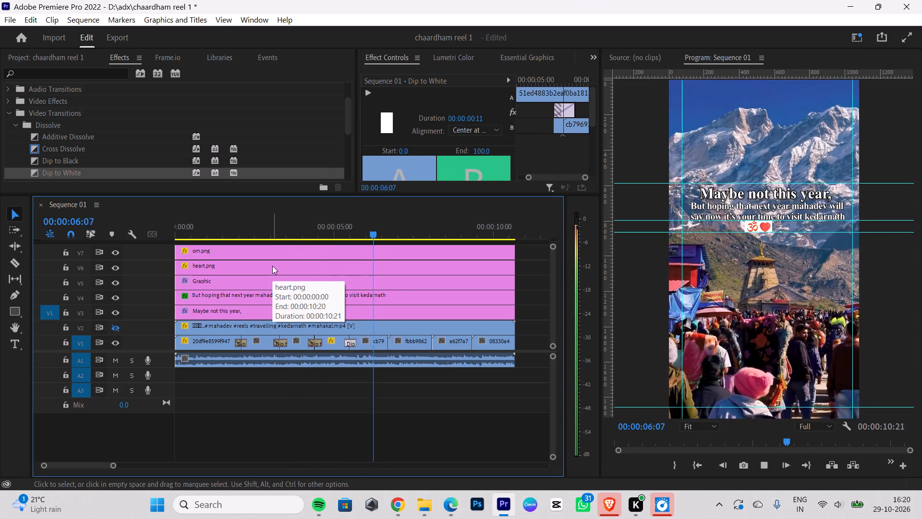
{"action": "key", "text": "space"}
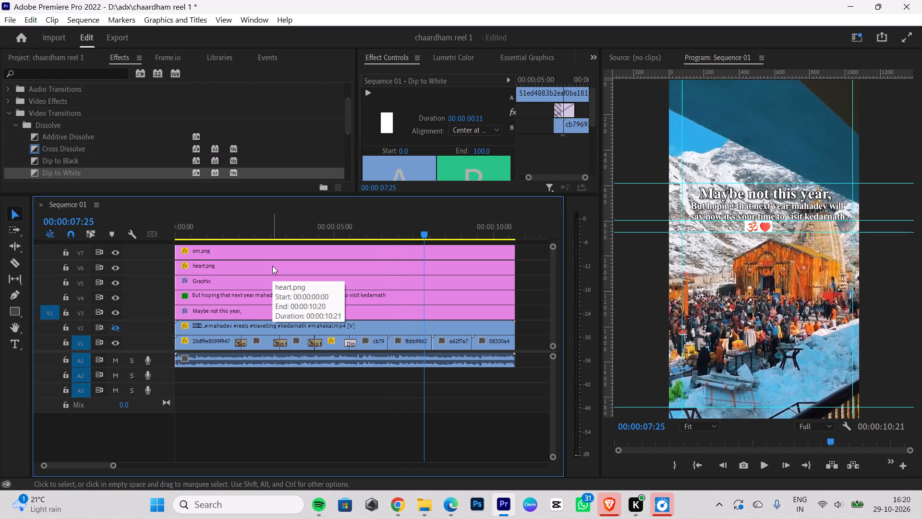
{"action": "left_click_drag", "start_coordinate": [421, 233], "coordinate": [377, 243]}
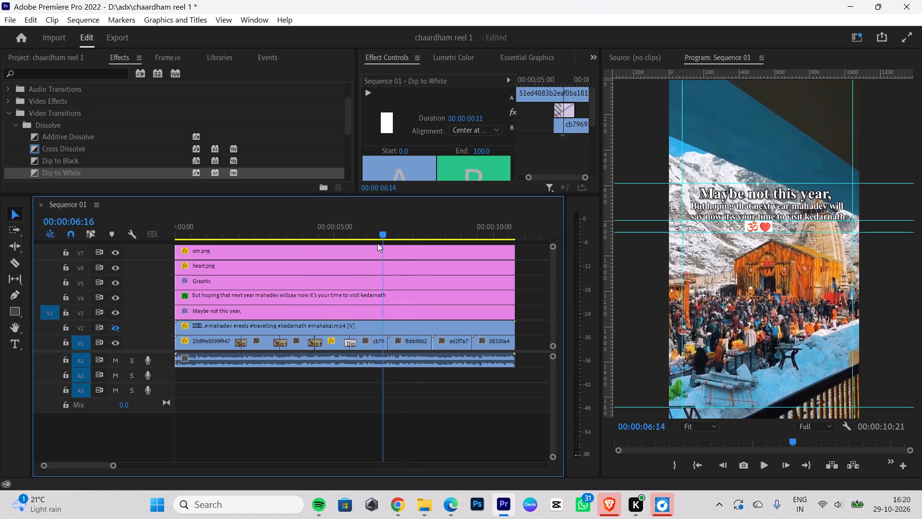
{"action": "left_click_drag", "start_coordinate": [377, 243], "coordinate": [371, 246]}
{"action": "key", "text": "space"}
{"action": "key", "text": "space"}
{"action": "key", "text": "space"}
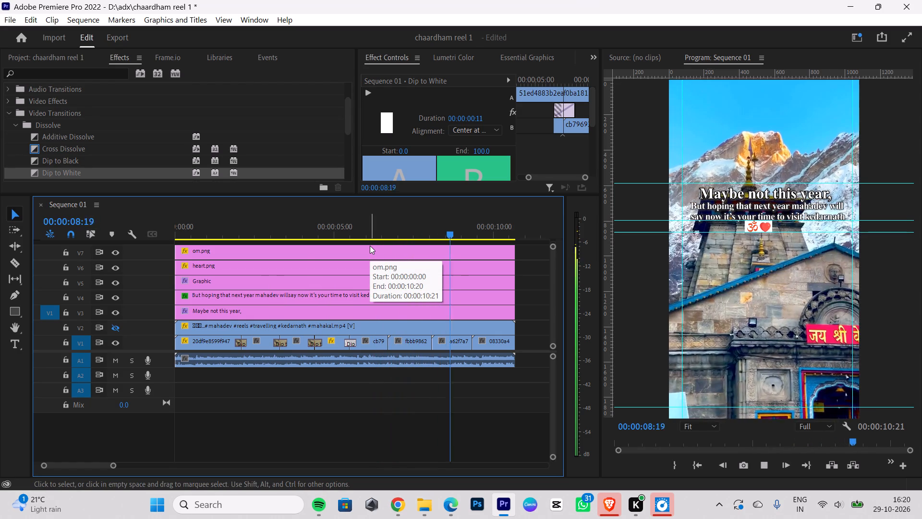
{"action": "key", "text": "space"}
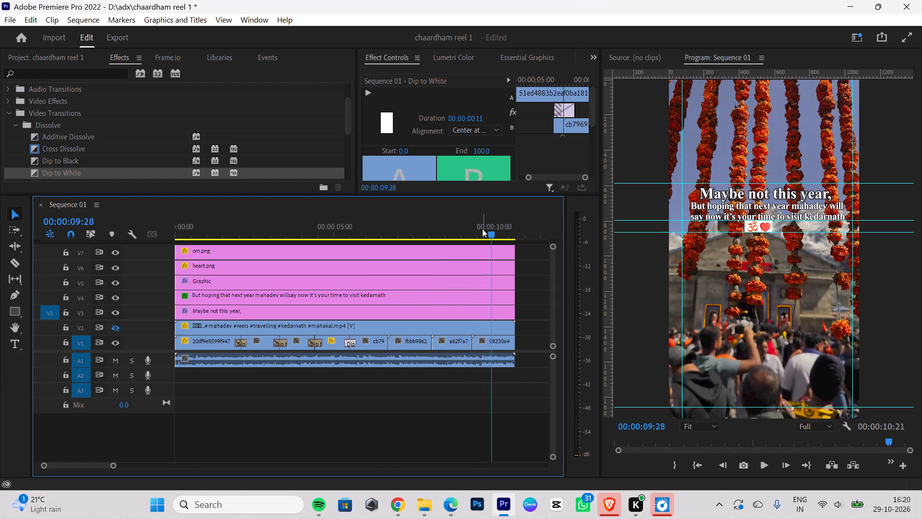
{"action": "left_click_drag", "start_coordinate": [482, 229], "coordinate": [390, 266]}
{"action": "key", "text": "space"}
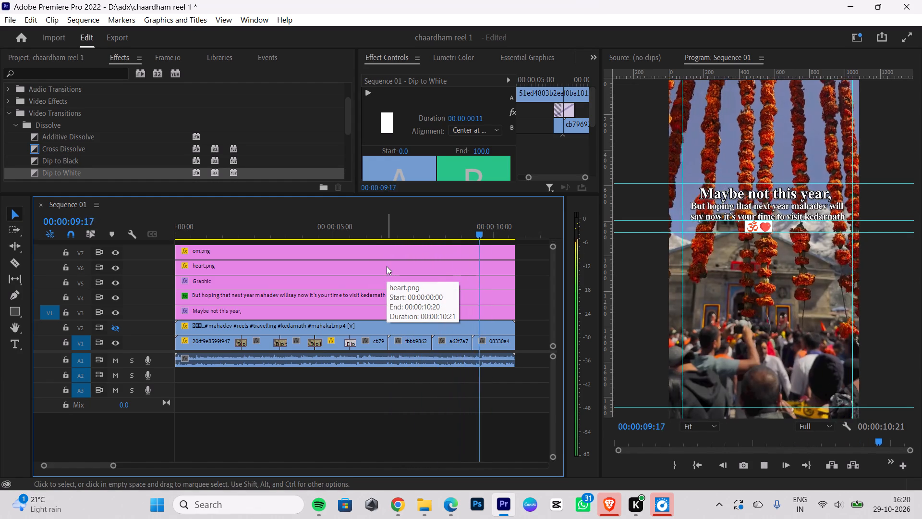
{"action": "key", "text": "space"}
{"action": "left_click_drag", "start_coordinate": [471, 227], "coordinate": [423, 238]}
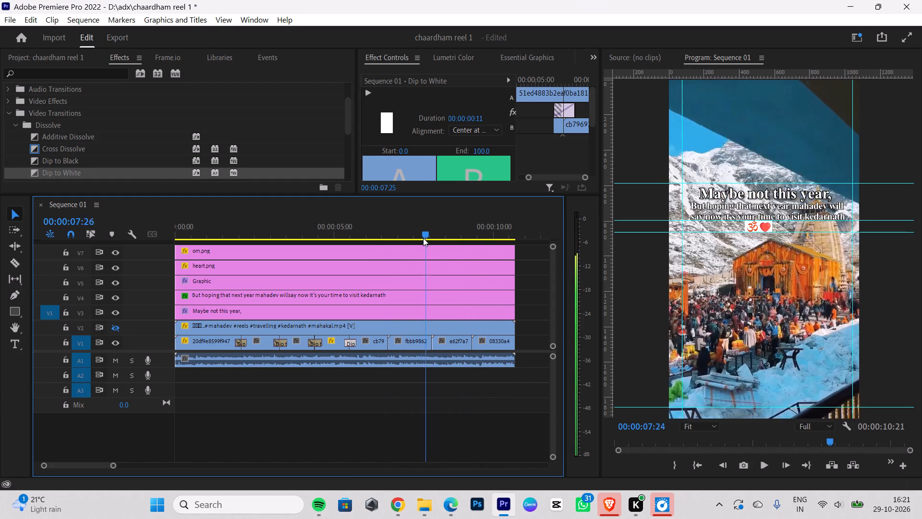
{"action": "left_click_drag", "start_coordinate": [423, 238], "coordinate": [415, 241]}
{"action": "key", "text": "space"}
{"action": "key", "text": "space"}
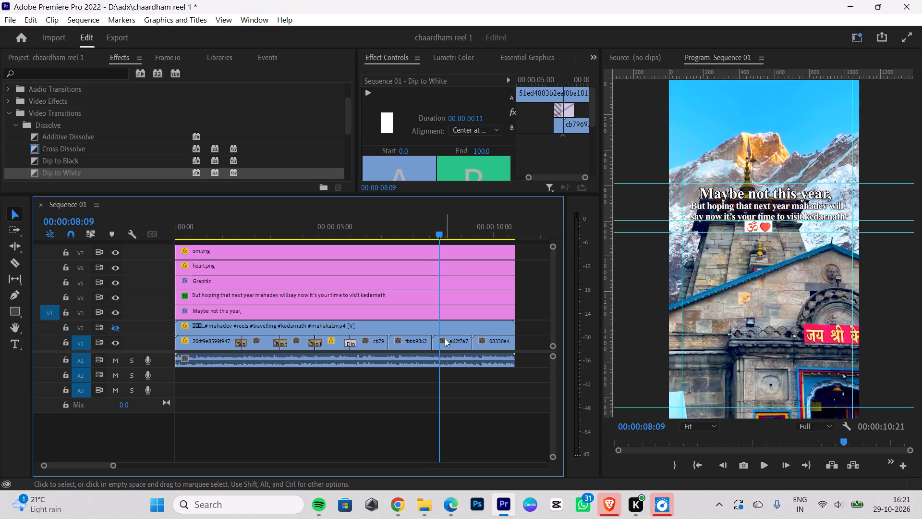
{"action": "left_click", "coordinate": [445, 339]}
{"action": "left_click_drag", "start_coordinate": [438, 238], "coordinate": [402, 247]}
{"action": "key", "text": "space"}
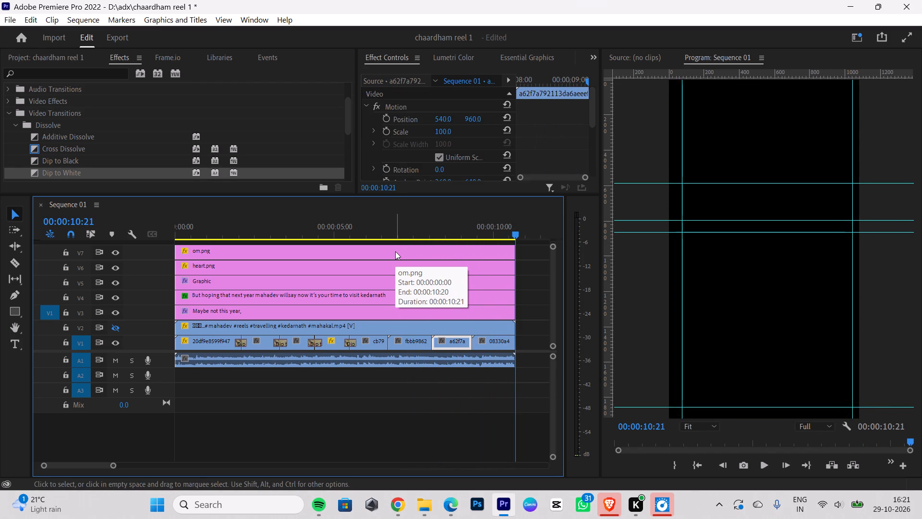
Add a Dip to Black between the sixth and seventh V1 clips, centred on the cut and shortened to 00:00:00:13, and play it back.
{"action": "left_click_drag", "start_coordinate": [131, 162], "coordinate": [247, 216]}
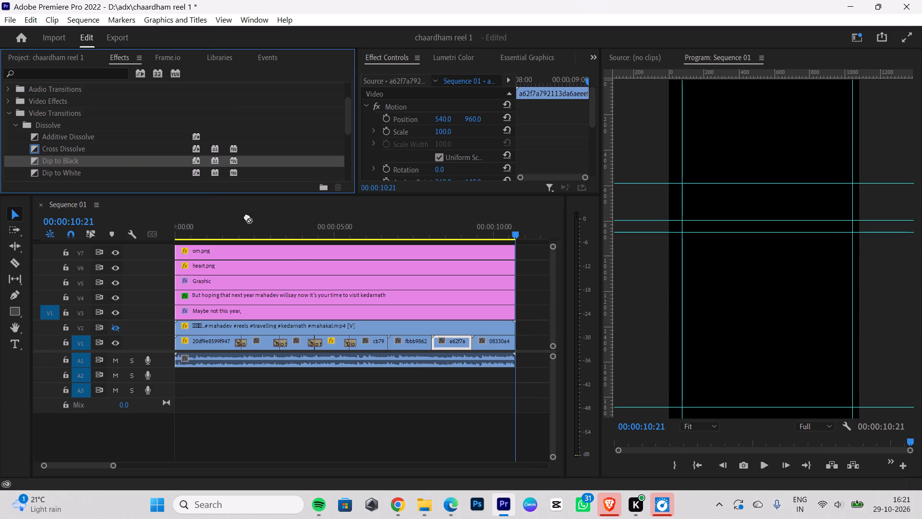
{"action": "left_click_drag", "start_coordinate": [247, 216], "coordinate": [429, 340]}
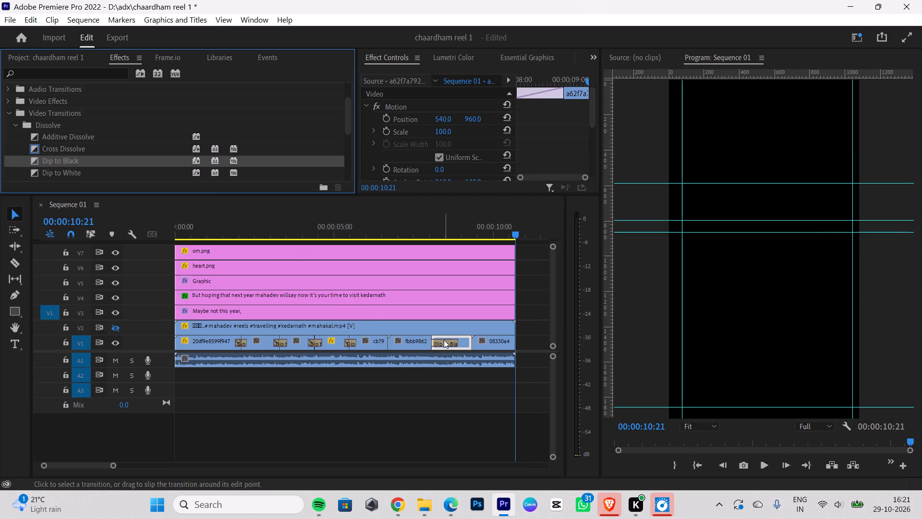
{"action": "left_click", "coordinate": [444, 340]}
{"action": "left_click", "coordinate": [470, 131]}
{"action": "left_click", "coordinate": [473, 145]}
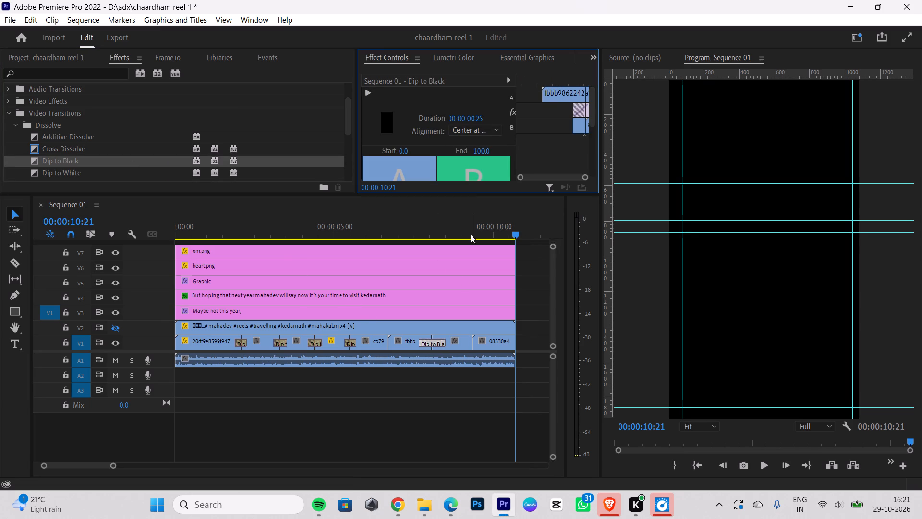
{"action": "left_click_drag", "start_coordinate": [422, 343], "coordinate": [427, 343]}
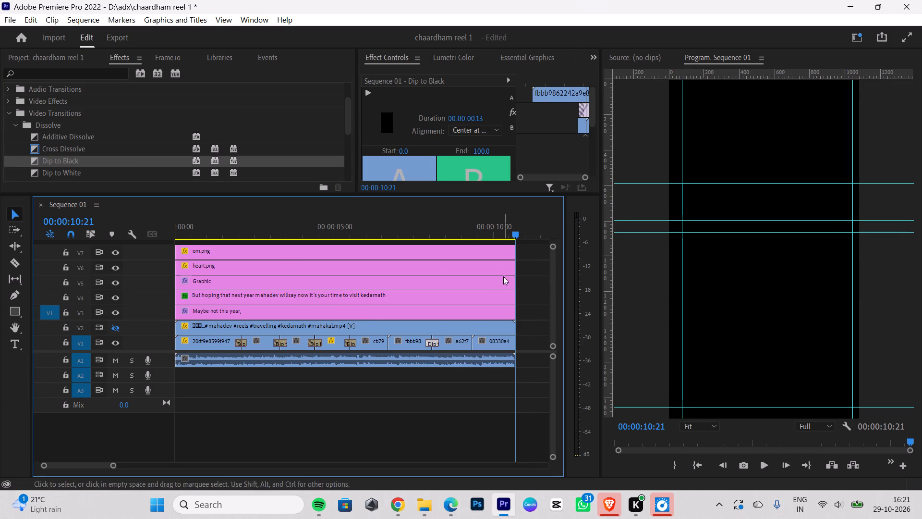
{"action": "left_click_drag", "start_coordinate": [518, 232], "coordinate": [350, 289]}
{"action": "key", "text": "space"}
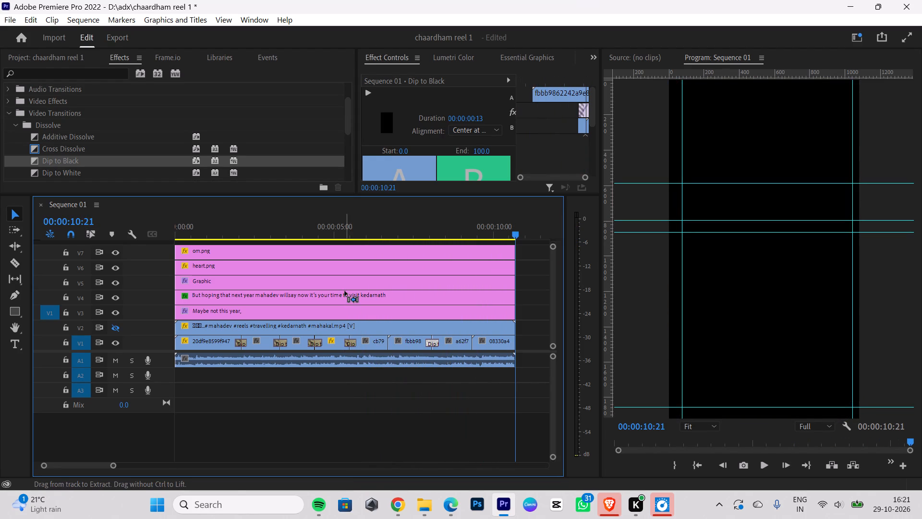
Save the project.
{"action": "key", "text": "ctrl+s"}
{"action": "key", "text": "ctrl+s"}
{"action": "key", "text": "ctrl+s"}
{"action": "key", "text": "ctrl+s"}
{"action": "key", "text": "ctrl+s"}
{"action": "key", "text": "ctrl+s"}
{"action": "key", "text": "ctrl+s"}
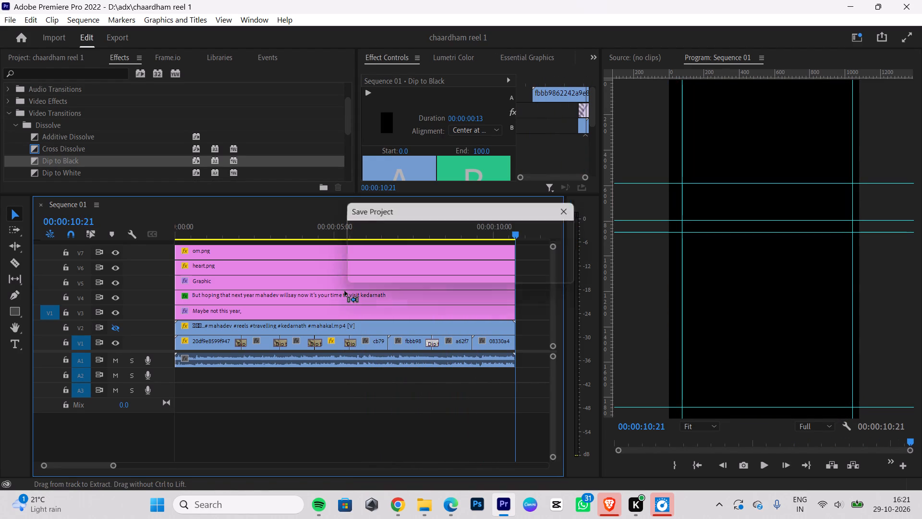
Delete the reference reel clip from track V2.
{"action": "left_click", "coordinate": [202, 326]}
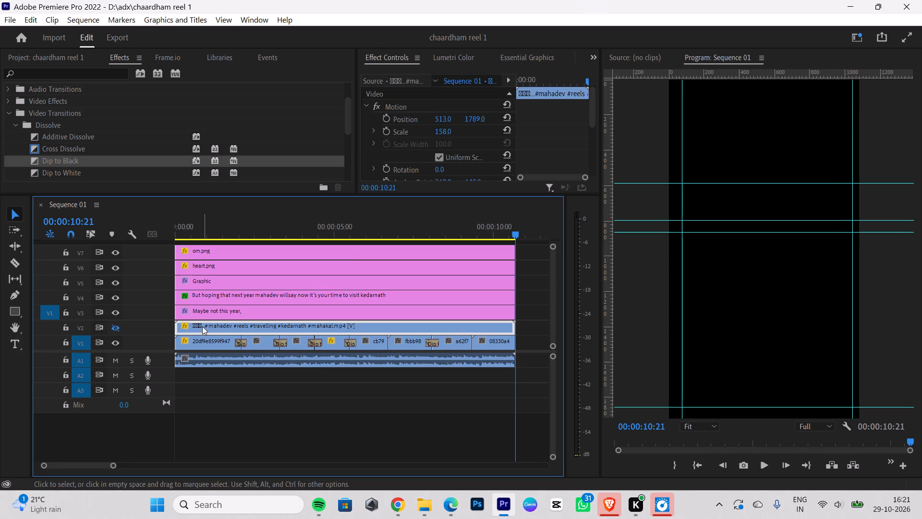
{"action": "key", "text": "BackSpace"}
Export Sequence 01 as a media file named "chaardham reel1".
{"action": "left_click", "coordinate": [117, 37]}
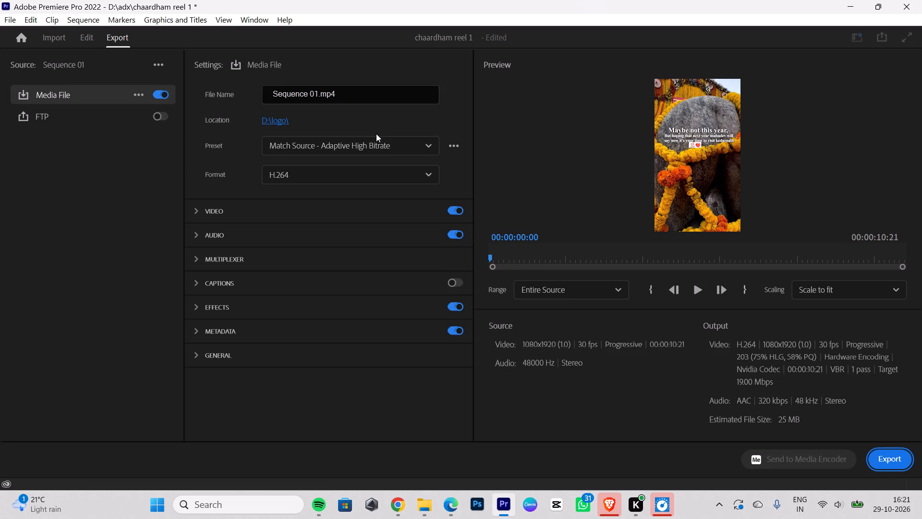
{"action": "left_click_drag", "start_coordinate": [357, 87], "coordinate": [306, 101]}
{"action": "triple_click", "coordinate": [342, 94]}
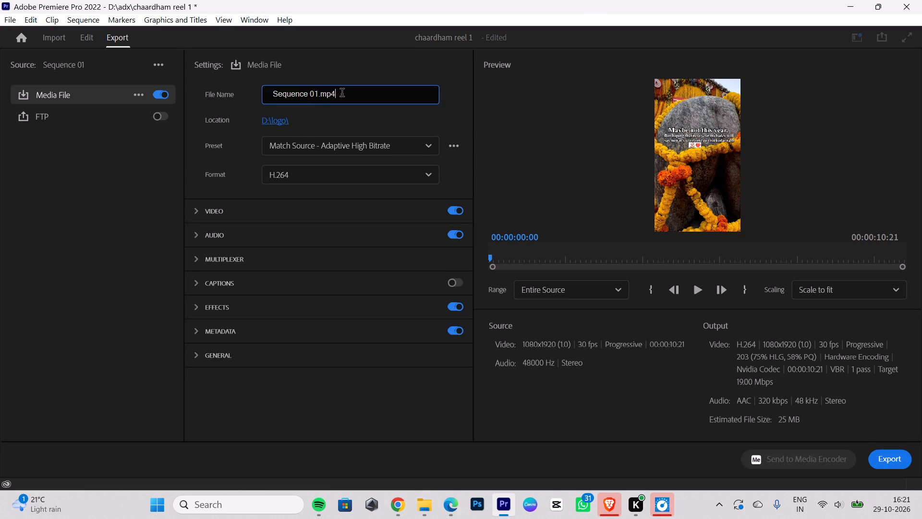
{"action": "key", "text": "BackSpace"}
{"action": "key", "text": "BackSpace"}
{"action": "key", "text": "BackSpace"}
{"action": "key", "text": "BackSpace"}
{"action": "key", "text": "BackSpace"}
{"action": "key", "text": "BackSpace"}
{"action": "key", "text": "BackSpace"}
{"action": "key", "text": "BackSpace"}
{"action": "key", "text": "BackSpace"}
{"action": "key", "text": "BackSpace"}
{"action": "key", "text": "BackSpace"}
{"action": "key", "text": "BackSpace"}
{"action": "key", "text": "BackSpace"}
{"action": "key", "text": "BackSpace"}
{"action": "key", "text": "BackSpace"}
{"action": "key", "text": "BackSpace"}
{"action": "key", "text": "BackSpace"}
{"action": "key", "text": "BackSpace"}
{"action": "key", "text": "BackSpace"}
{"action": "key", "text": "BackSpace"}
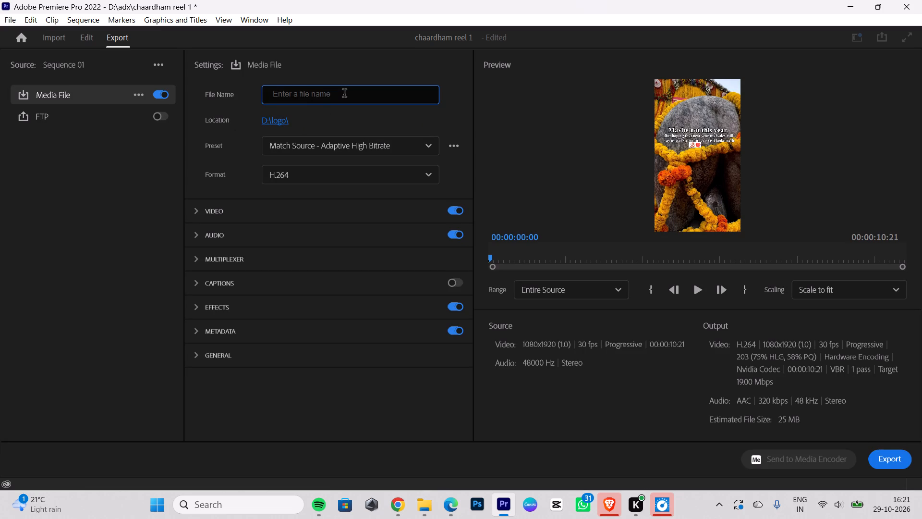
{"action": "type", "text": "chaardham reel1"}
{"action": "key", "text": "space"}
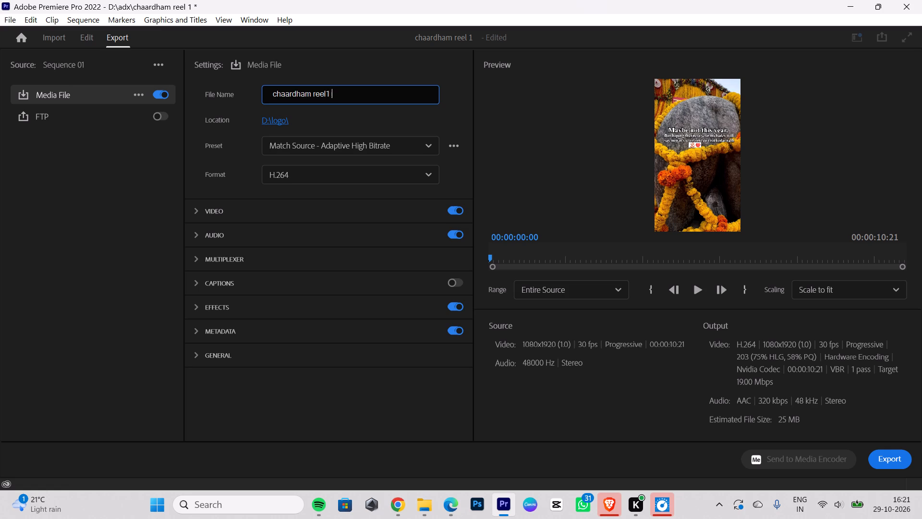
{"action": "left_click", "coordinate": [887, 462]}
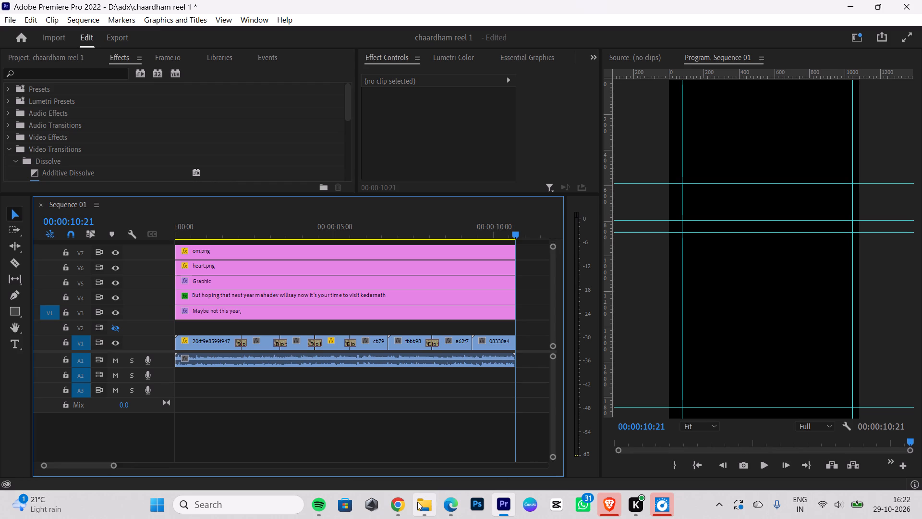
Switch to the Chrome browser.
{"action": "left_click", "coordinate": [399, 510]}
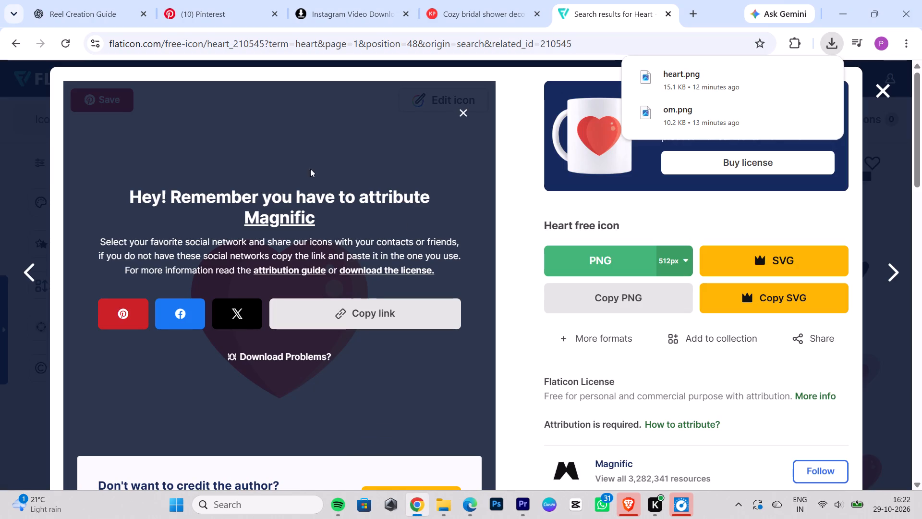
Lower the screen brightness to its minimum in the system quick settings.
{"action": "left_click", "coordinate": [833, 510]}
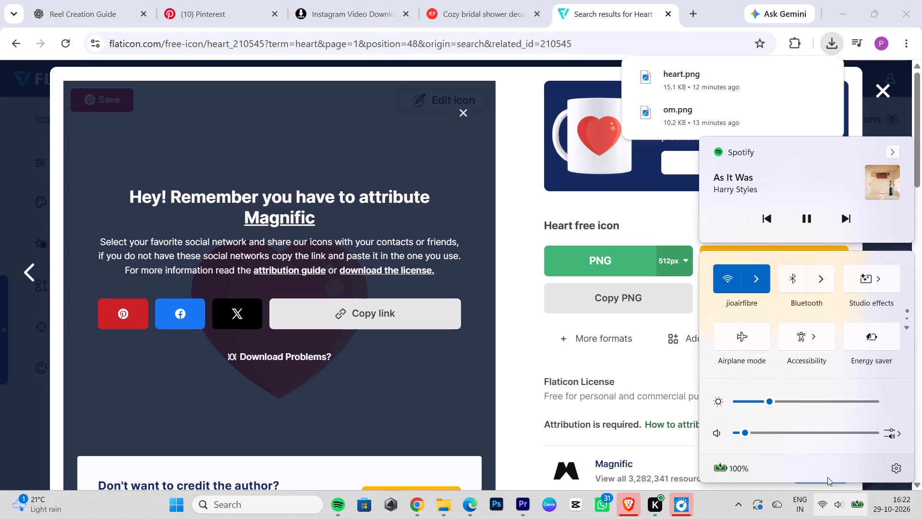
{"action": "left_click_drag", "start_coordinate": [770, 396], "coordinate": [718, 401]}
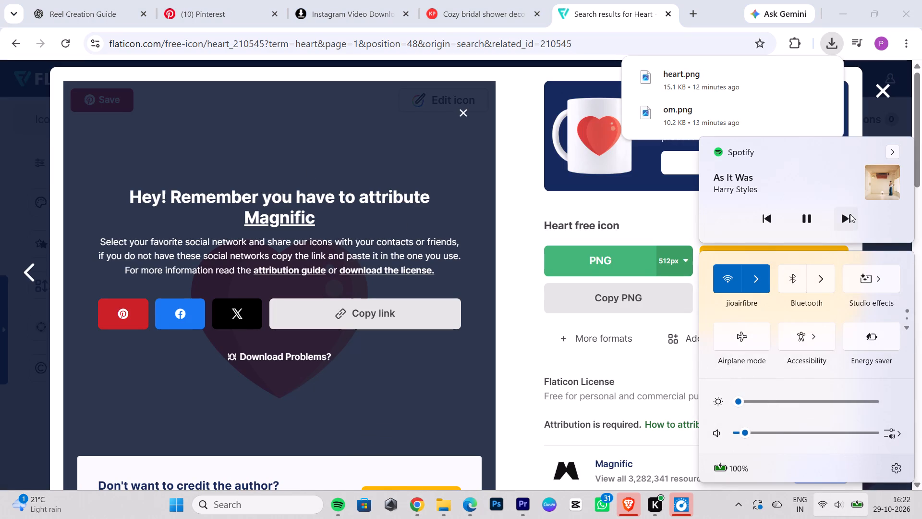
Skip to the next Spotify track and pause the music playback.
{"action": "left_click", "coordinate": [850, 221]}
{"action": "left_click", "coordinate": [806, 212]}
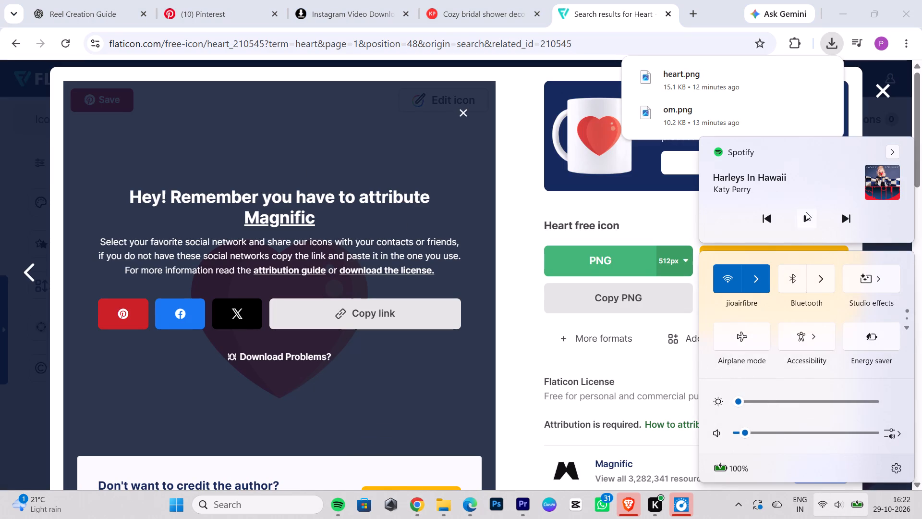
Open the Instagram direct inbox page in a new browser tab.
{"action": "left_click", "coordinate": [691, 12]}
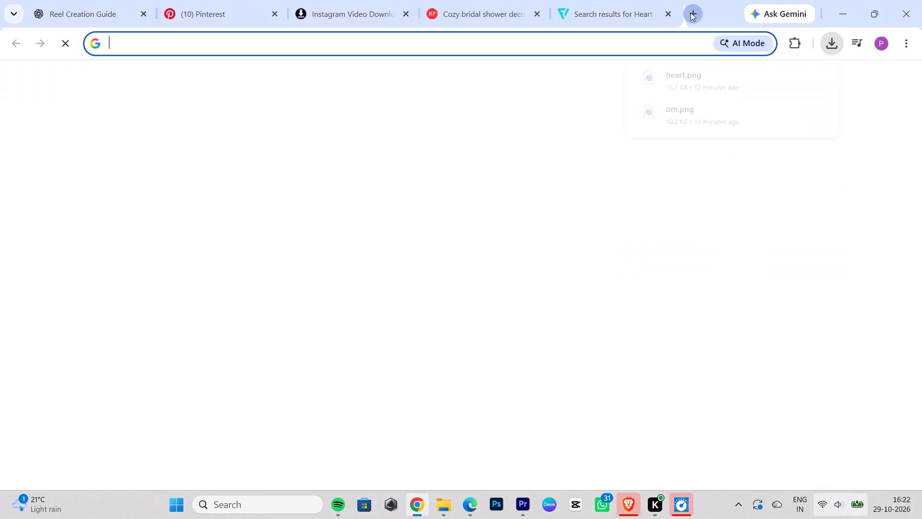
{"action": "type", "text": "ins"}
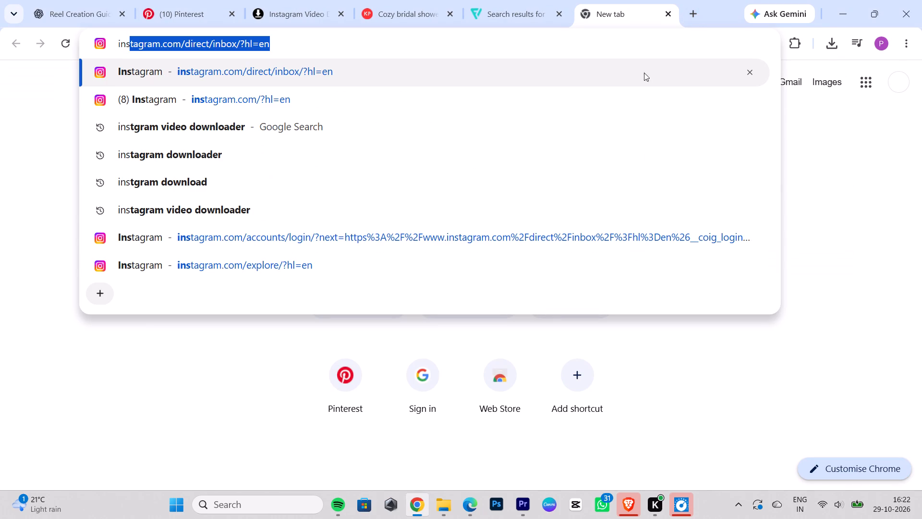
{"action": "left_click", "coordinate": [562, 79]}
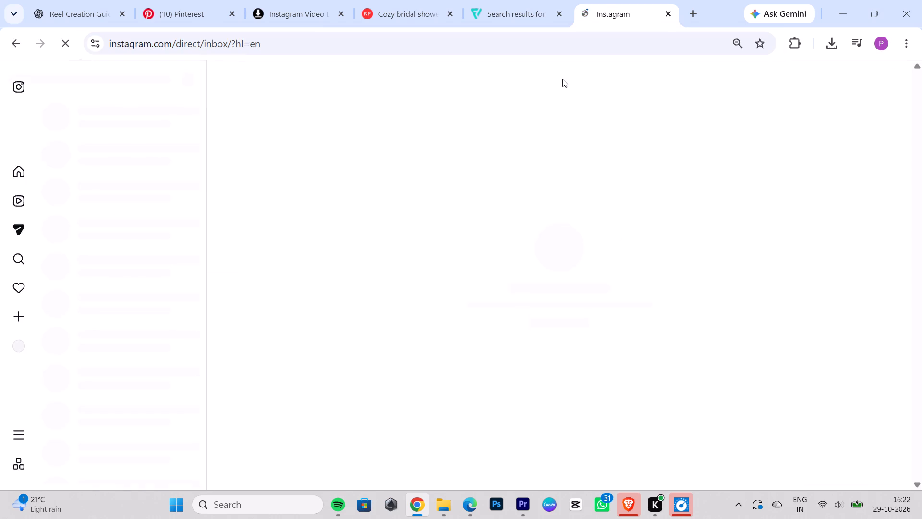
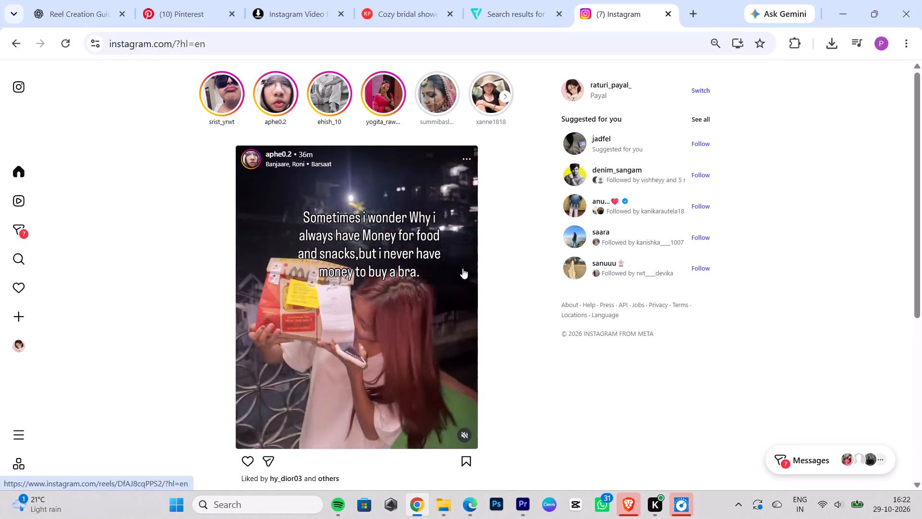
View several accounts' Instagram stories from the home feed, and close the story viewer.
{"action": "left_click", "coordinate": [219, 93]}
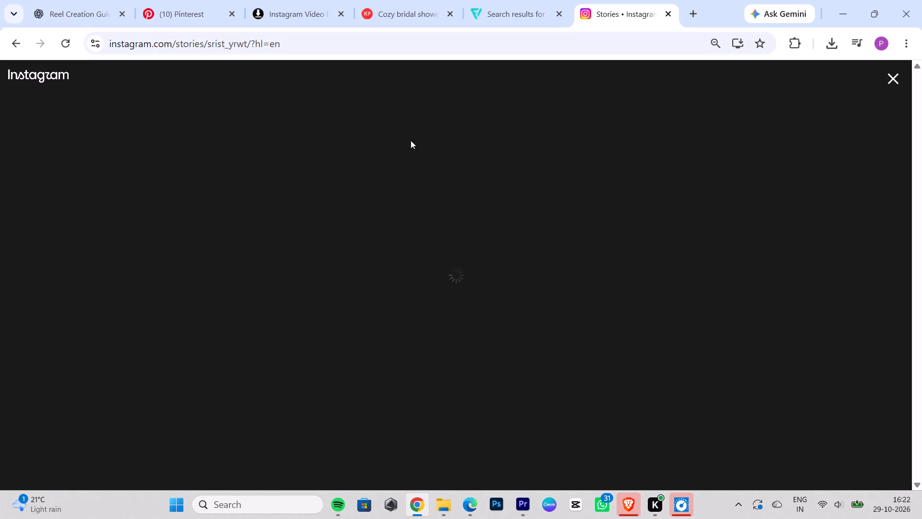
{"action": "left_click", "coordinate": [522, 97]}
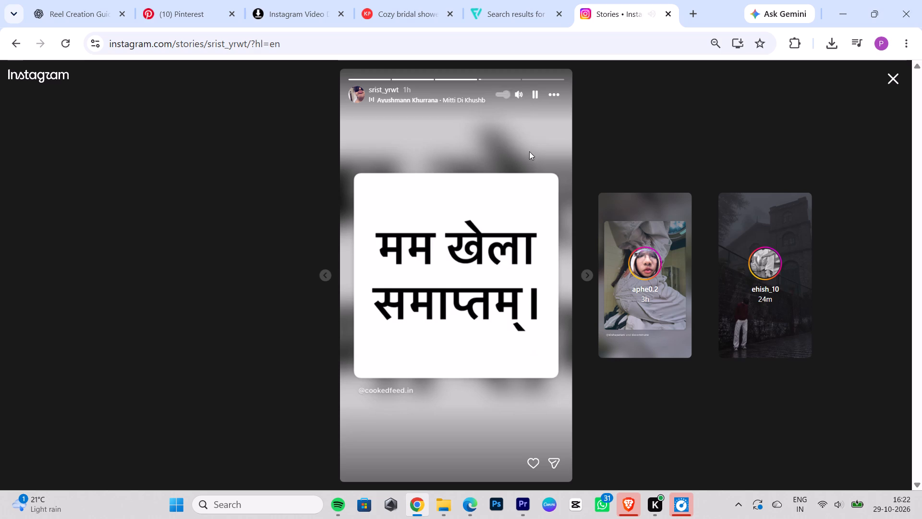
{"action": "left_click", "coordinate": [592, 268]}
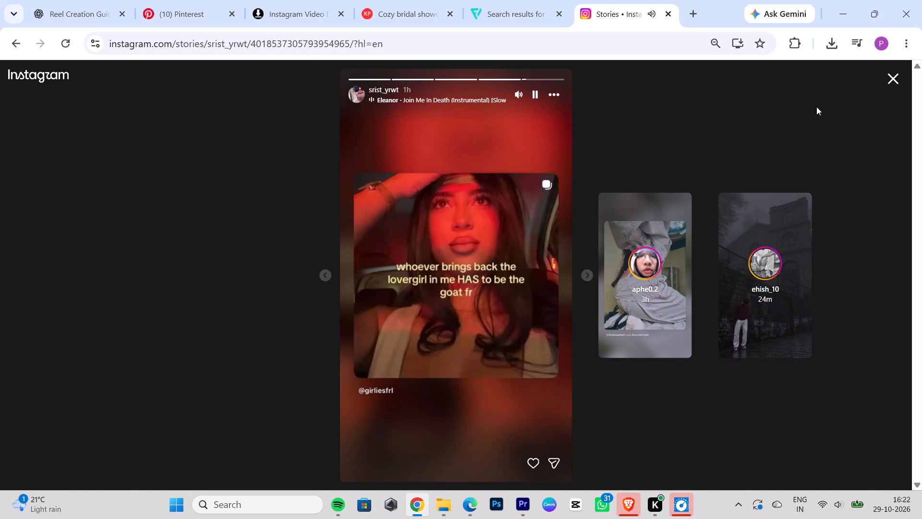
{"action": "left_click", "coordinate": [626, 295]}
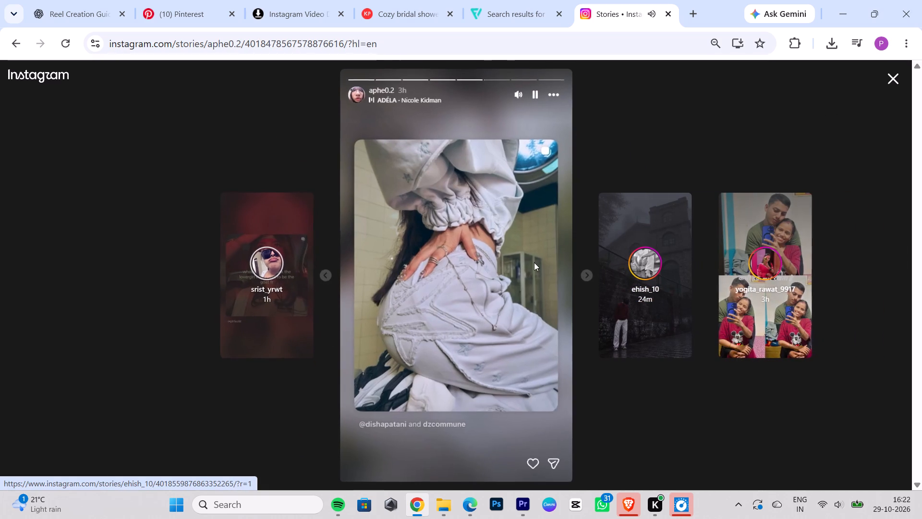
{"action": "left_click", "coordinate": [586, 276]}
{"action": "left_click", "coordinate": [586, 276]}
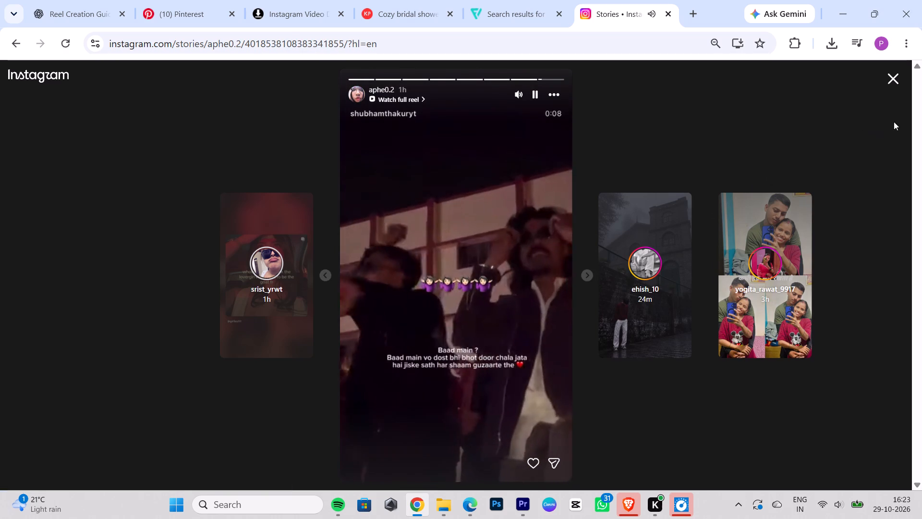
{"action": "left_click", "coordinate": [765, 262]}
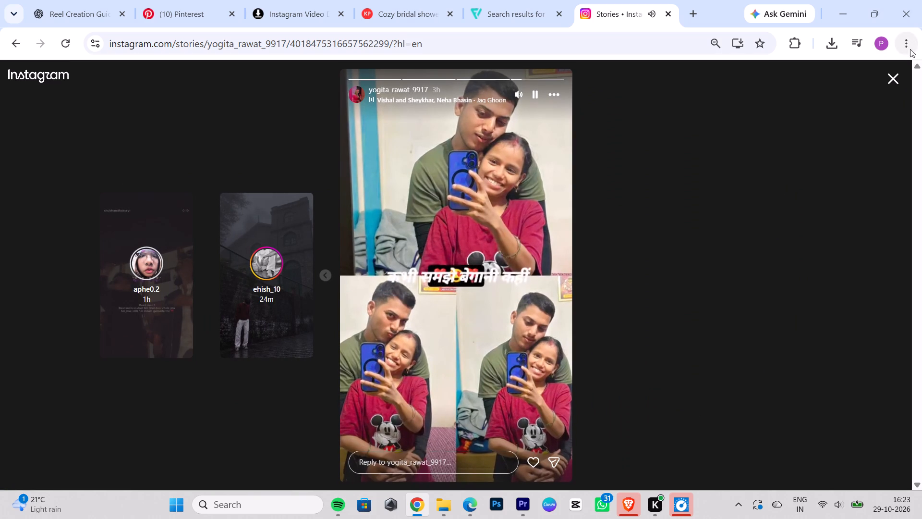
{"action": "left_click", "coordinate": [892, 81]}
Browse the Instagram home feed down to the suggested posts.
{"action": "scroll", "coordinate": [358, 253], "scroll_direction": "down", "scroll_amount": 5}
{"action": "scroll", "coordinate": [416, 216], "scroll_direction": "down", "scroll_amount": 3}
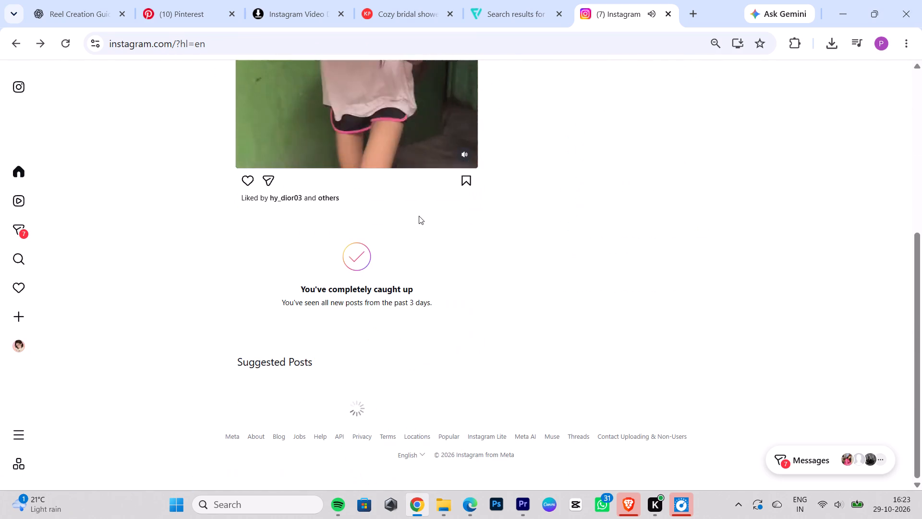
{"action": "scroll", "coordinate": [467, 274], "scroll_direction": "up", "scroll_amount": 1}
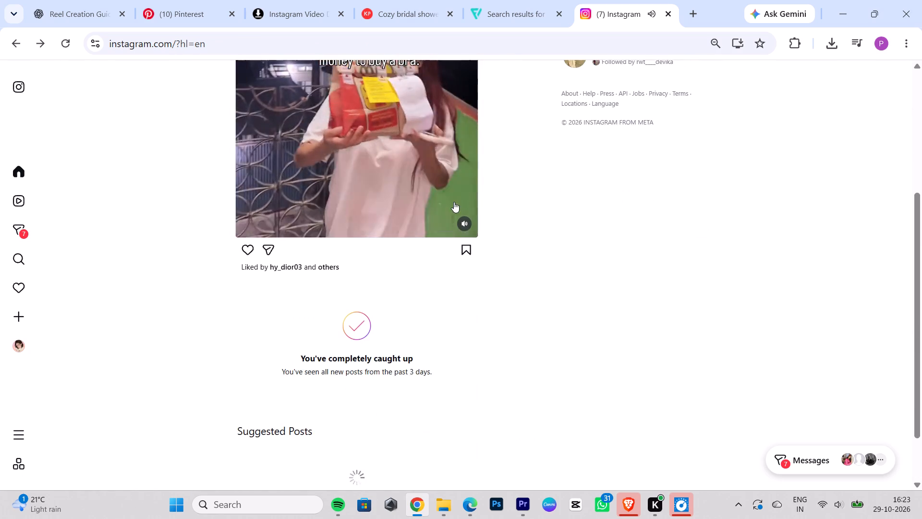
{"action": "scroll", "coordinate": [454, 194], "scroll_direction": "up", "scroll_amount": 1}
{"action": "scroll", "coordinate": [452, 177], "scroll_direction": "down", "scroll_amount": 9}
{"action": "scroll", "coordinate": [458, 136], "scroll_direction": "down", "scroll_amount": 4}
{"action": "scroll", "coordinate": [482, 198], "scroll_direction": "up", "scroll_amount": 1}
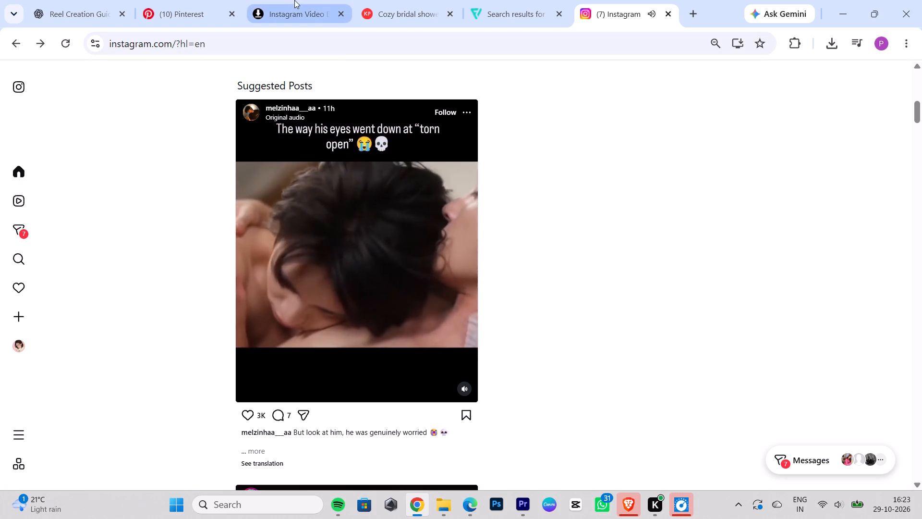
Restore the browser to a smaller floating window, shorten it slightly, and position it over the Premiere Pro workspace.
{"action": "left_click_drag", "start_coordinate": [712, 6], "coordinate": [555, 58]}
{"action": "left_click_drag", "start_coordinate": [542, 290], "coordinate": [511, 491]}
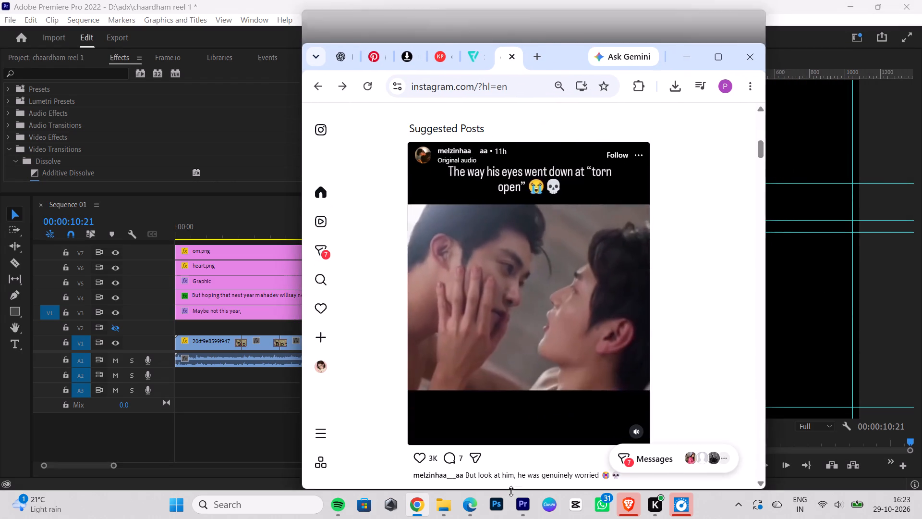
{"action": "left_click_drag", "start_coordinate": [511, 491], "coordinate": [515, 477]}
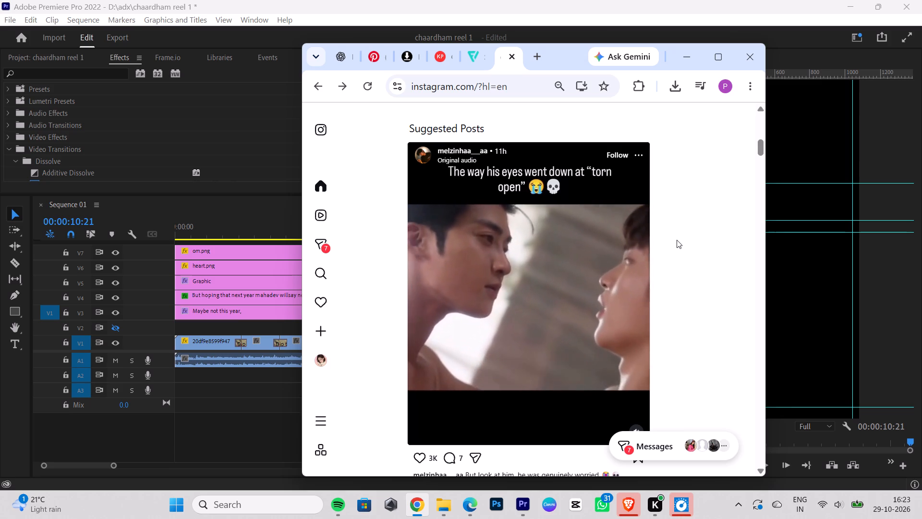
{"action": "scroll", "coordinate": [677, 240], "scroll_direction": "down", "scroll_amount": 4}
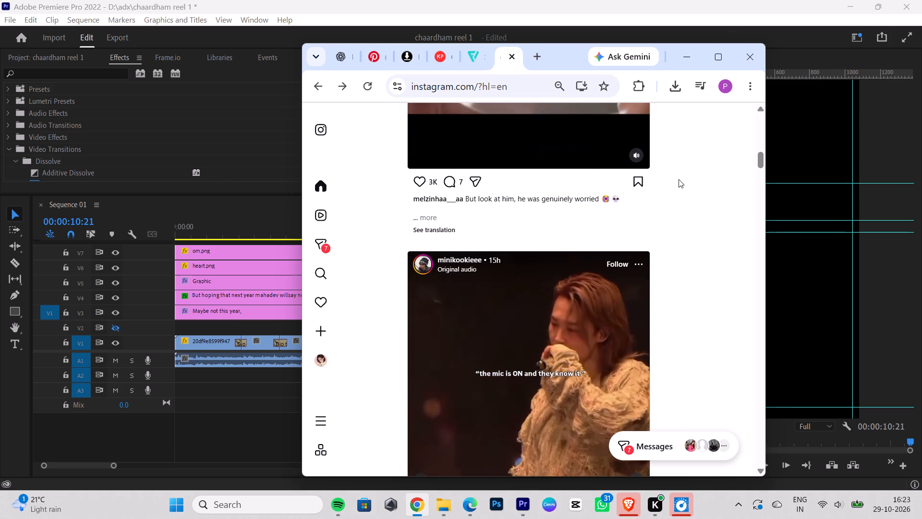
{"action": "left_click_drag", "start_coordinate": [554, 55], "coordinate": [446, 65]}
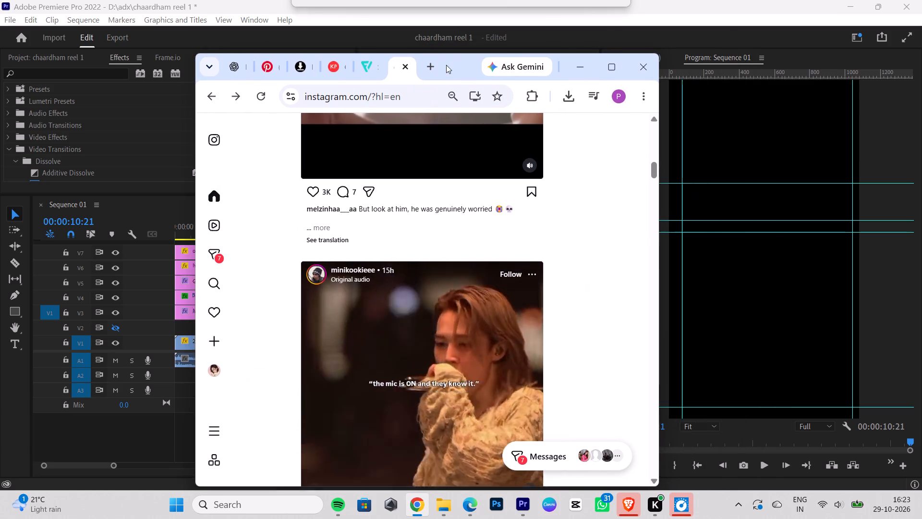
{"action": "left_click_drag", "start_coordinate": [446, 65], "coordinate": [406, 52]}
Browse the suggested posts in the Instagram feed, including the Char Dham snowfall reels.
{"action": "scroll", "coordinate": [524, 284], "scroll_direction": "down", "scroll_amount": 5}
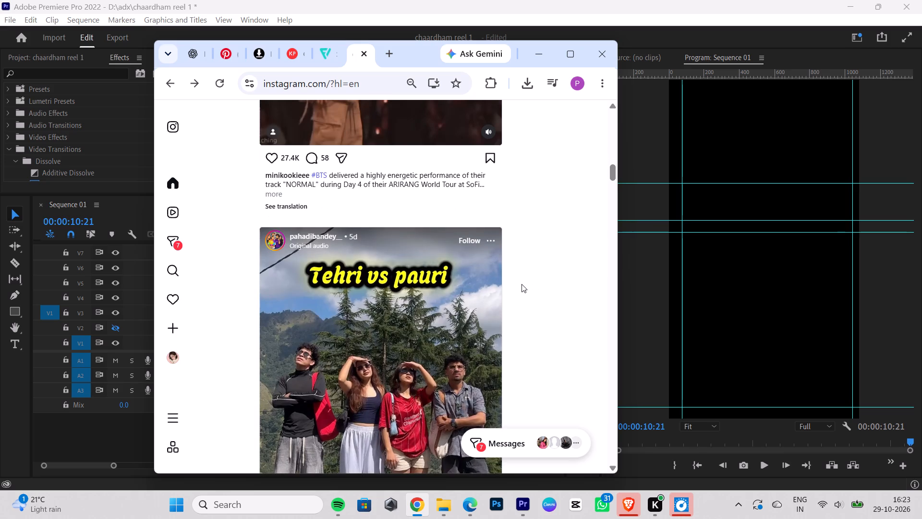
{"action": "scroll", "coordinate": [522, 284], "scroll_direction": "down", "scroll_amount": 4}
{"action": "scroll", "coordinate": [508, 237], "scroll_direction": "up", "scroll_amount": 2}
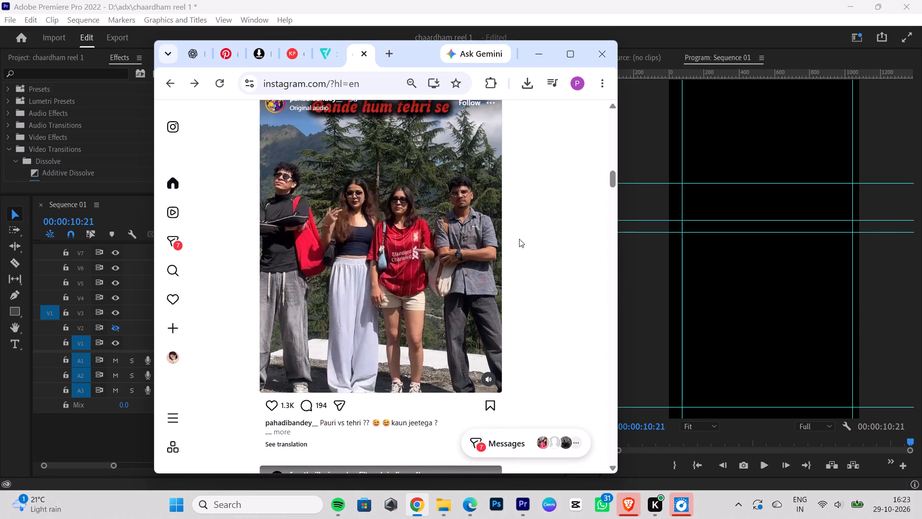
{"action": "scroll", "coordinate": [519, 239], "scroll_direction": "up", "scroll_amount": 1}
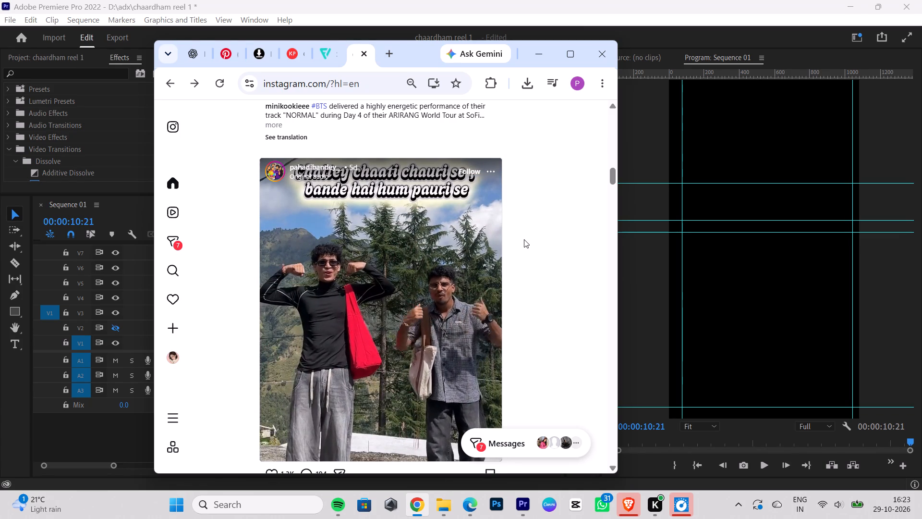
{"action": "scroll", "coordinate": [524, 239], "scroll_direction": "down", "scroll_amount": 5}
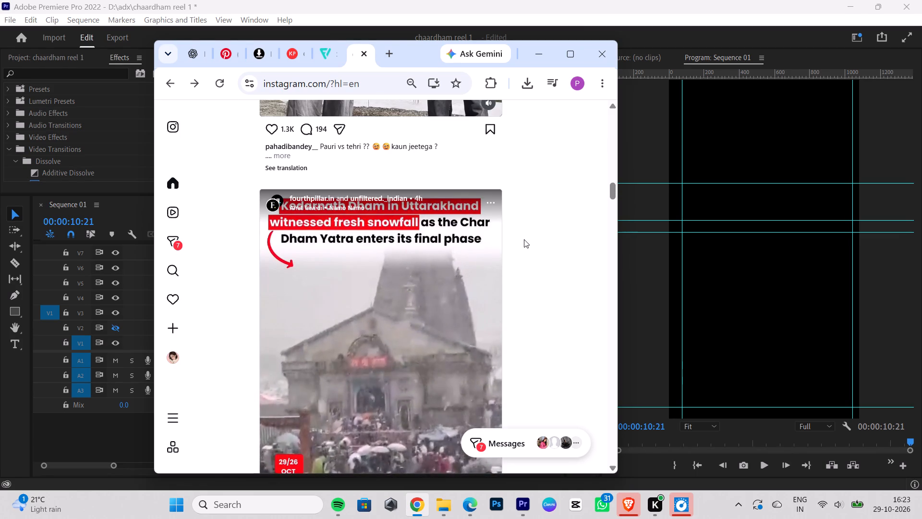
{"action": "scroll", "coordinate": [524, 239], "scroll_direction": "down", "scroll_amount": 5}
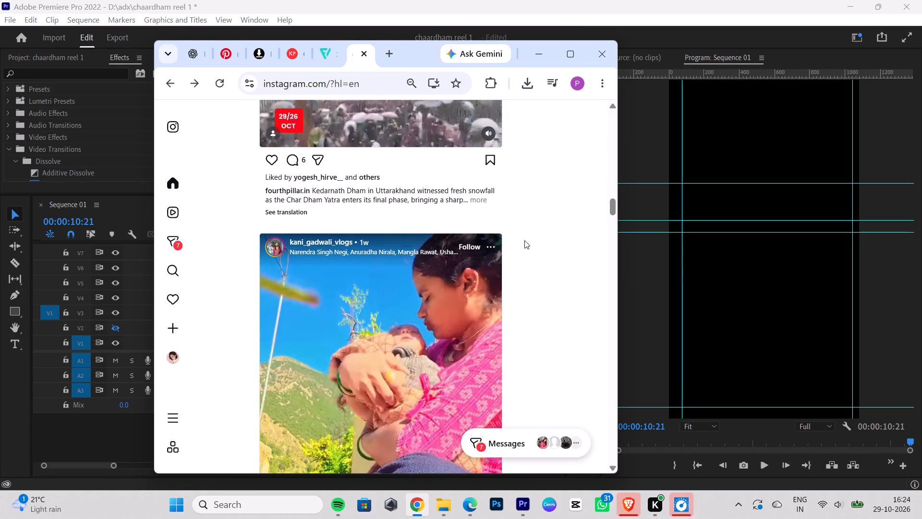
{"action": "scroll", "coordinate": [524, 240], "scroll_direction": "down", "scroll_amount": 7}
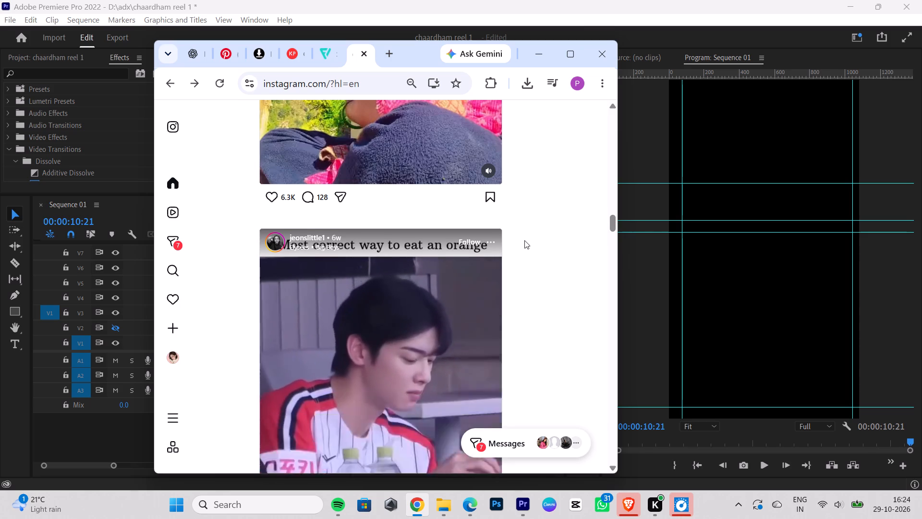
{"action": "scroll", "coordinate": [524, 240], "scroll_direction": "down", "scroll_amount": 6}
{"action": "scroll", "coordinate": [524, 240], "scroll_direction": "up", "scroll_amount": 1}
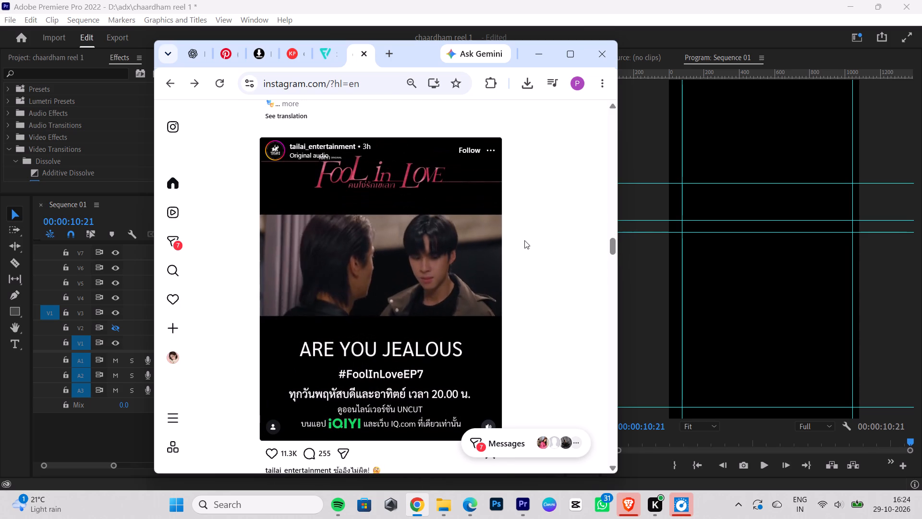
{"action": "scroll", "coordinate": [524, 240], "scroll_direction": "down", "scroll_amount": 5}
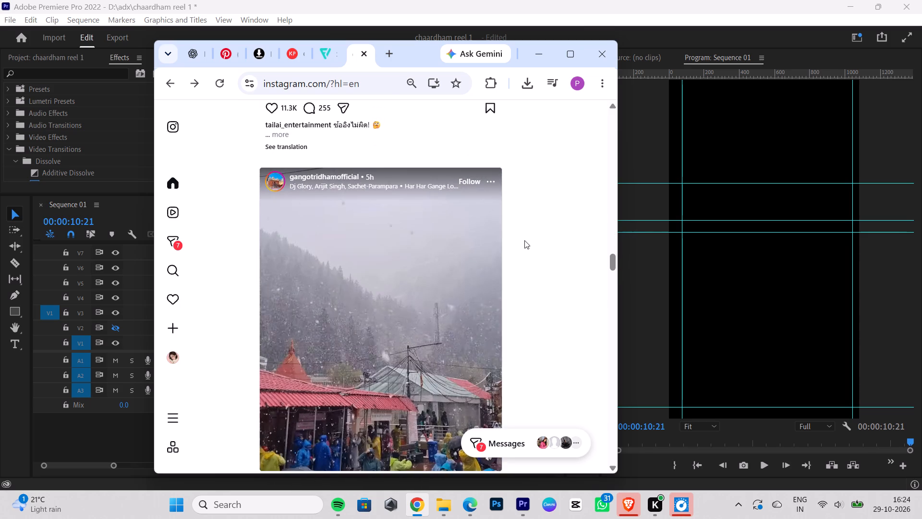
{"action": "scroll", "coordinate": [524, 240], "scroll_direction": "down", "scroll_amount": 3}
{"action": "scroll", "coordinate": [524, 240], "scroll_direction": "up", "scroll_amount": 1}
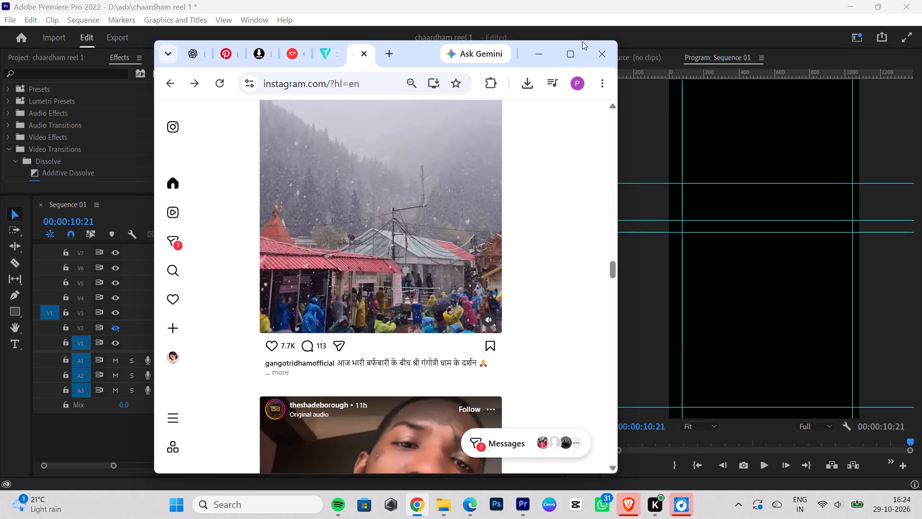
Switch to the KlickPin video download page and maximize the browser window.
{"action": "left_click", "coordinate": [296, 57]}
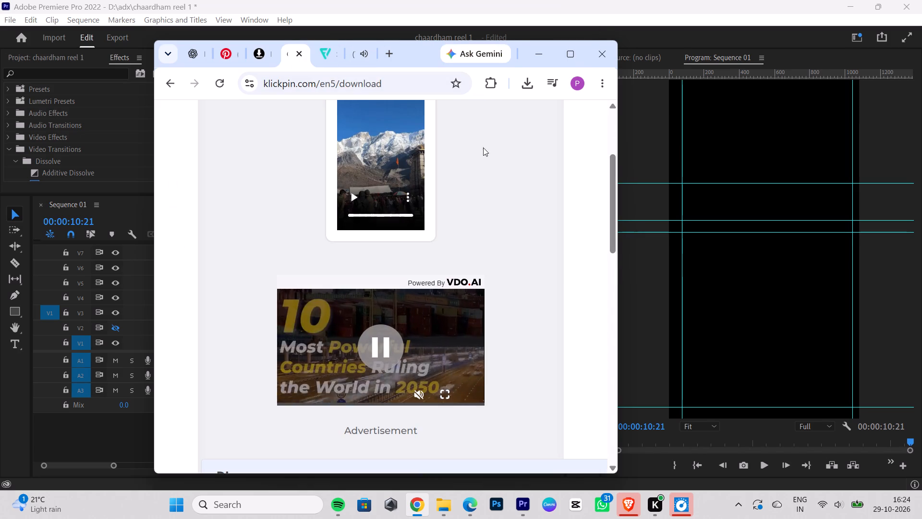
{"action": "left_click", "coordinate": [577, 59]}
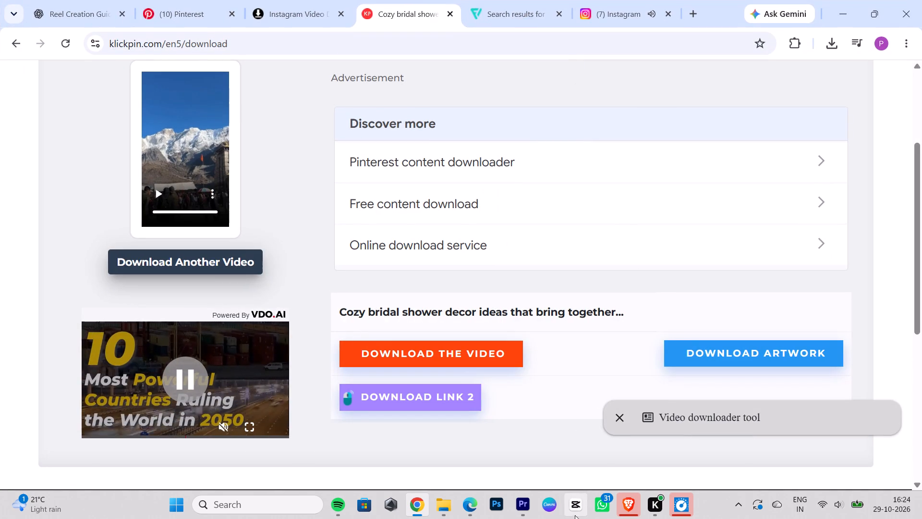
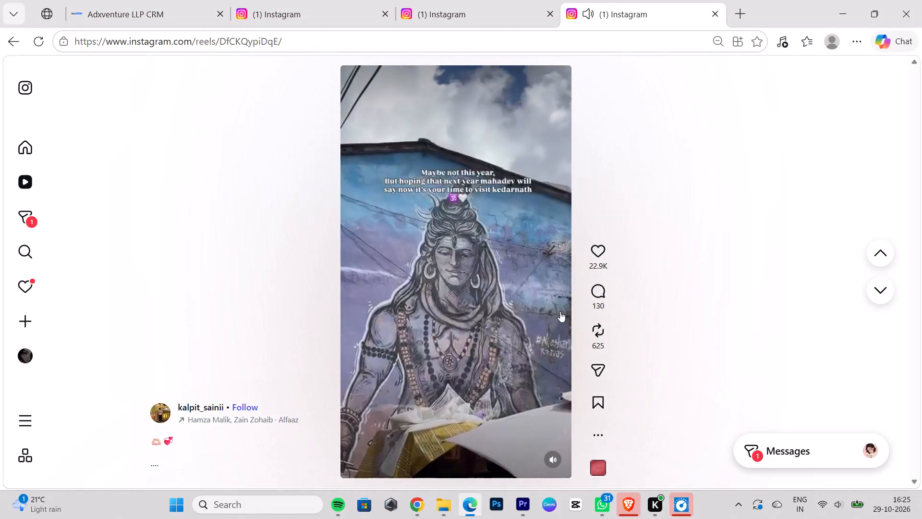
View the Kedarnath reels open on Instagram, ending with the "jai shre kedar" reel, and pause its playback.
{"action": "left_click", "coordinate": [475, 0]}
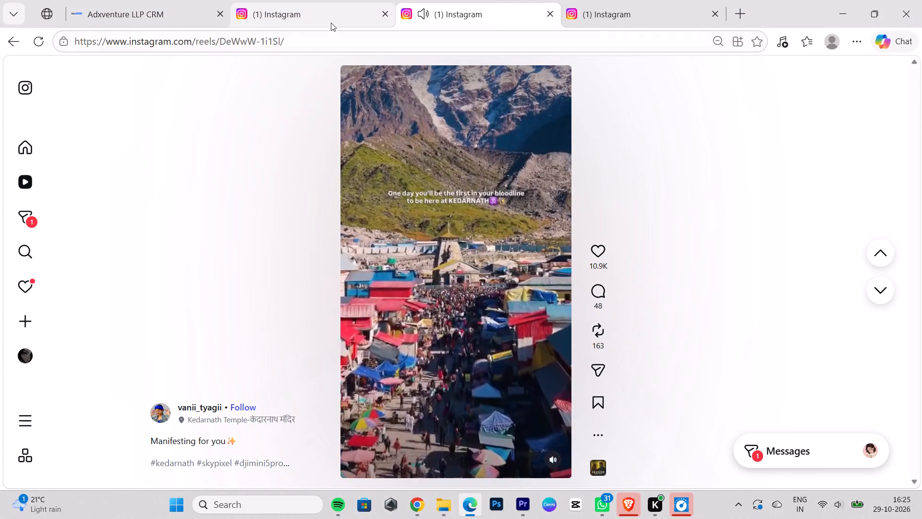
{"action": "left_click", "coordinate": [331, 19]}
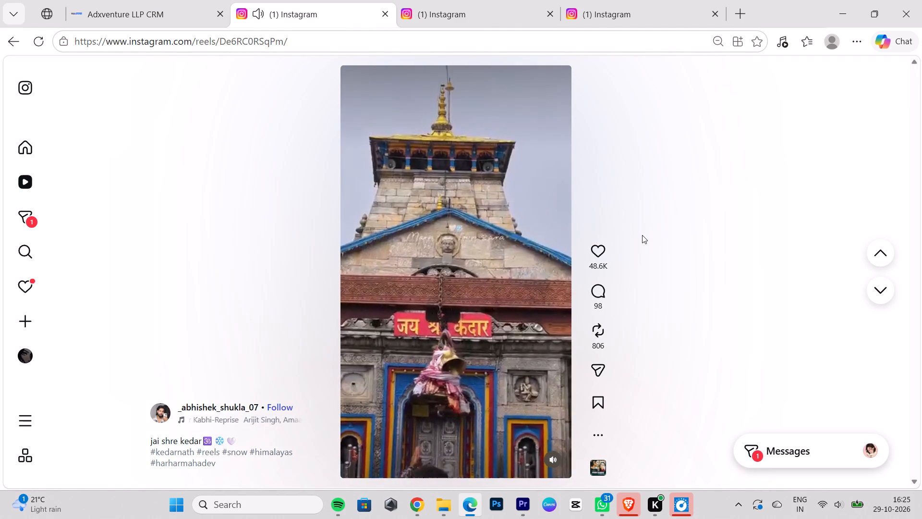
{"action": "left_click", "coordinate": [389, 308]}
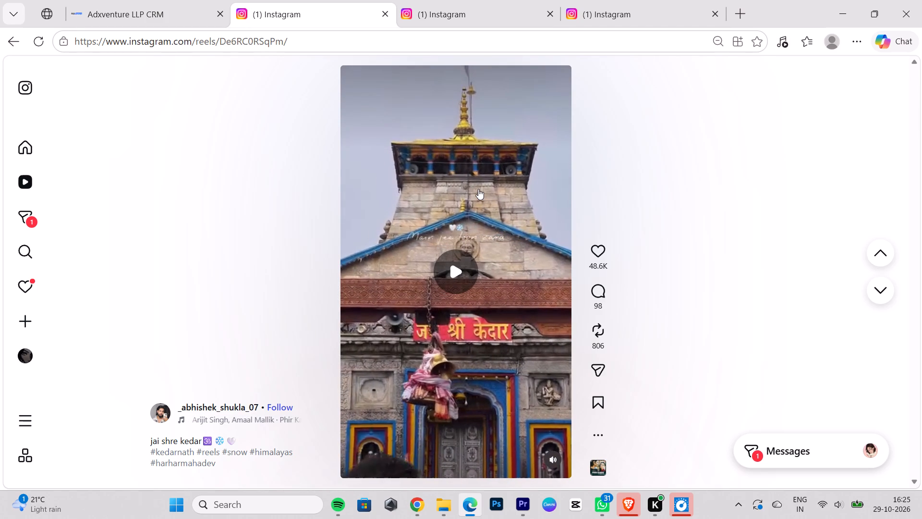
Bring up the attendance page of the Adxventure LLP CRM and reload it.
{"action": "left_click", "coordinate": [117, 18]}
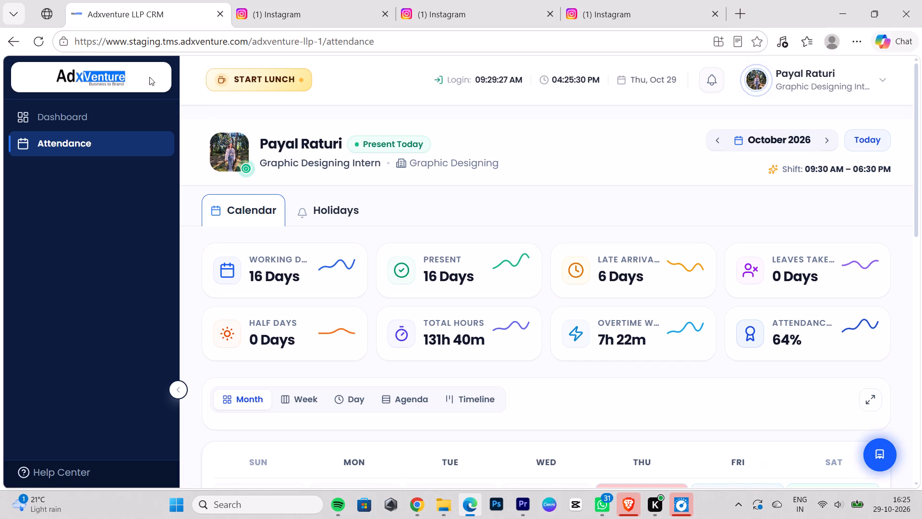
{"action": "left_click", "coordinate": [35, 49]}
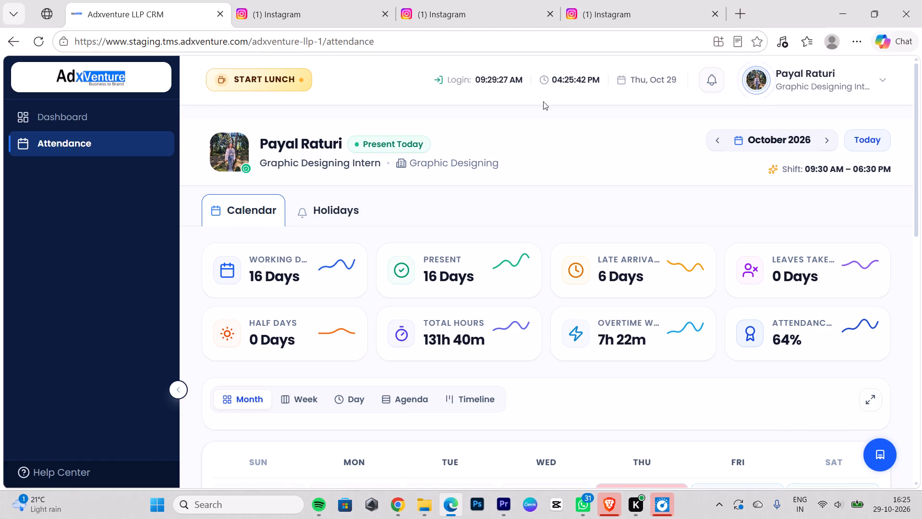
Switch to Premiere Pro, return the playhead to the start of Sequence 01, and save the chaardham reel 1 project.
{"action": "left_click", "coordinate": [500, 516]}
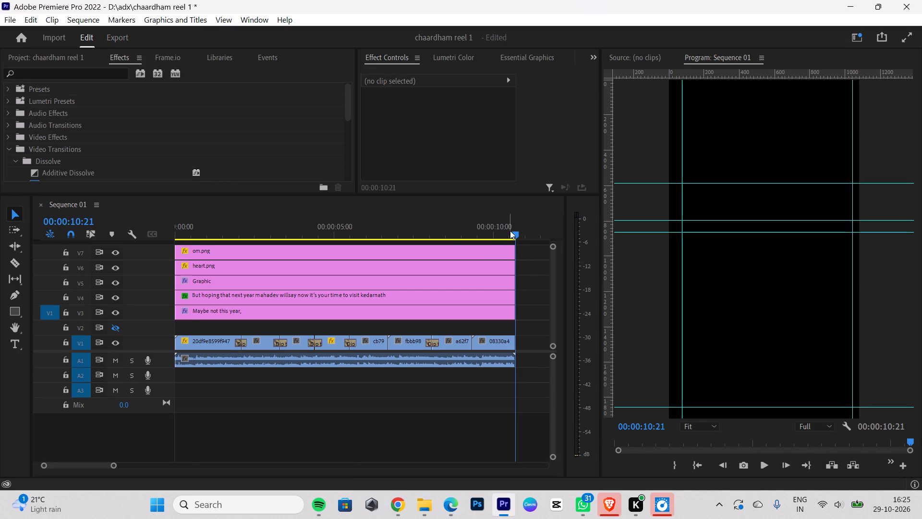
{"action": "left_click_drag", "start_coordinate": [516, 231], "coordinate": [0, 319]}
{"action": "key", "text": "ctrl+s"}
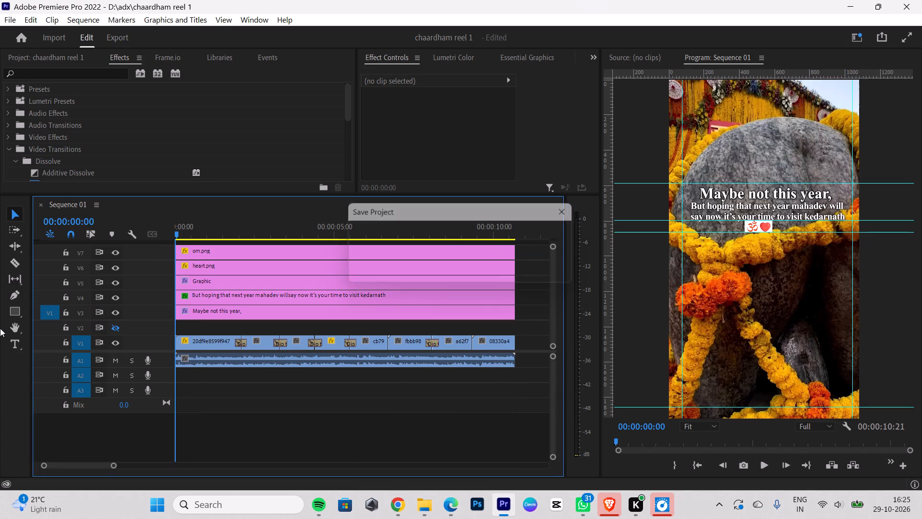
{"action": "key", "text": "ctrl+s"}
{"action": "key", "text": "ctrl+s"}
{"action": "key", "text": "ctrl+s"}
{"action": "key", "text": "ctrl+s"}
{"action": "key", "text": "ctrl+s"}
{"action": "key", "text": "ctrl+s"}
{"action": "key", "text": "ctrl+s"}
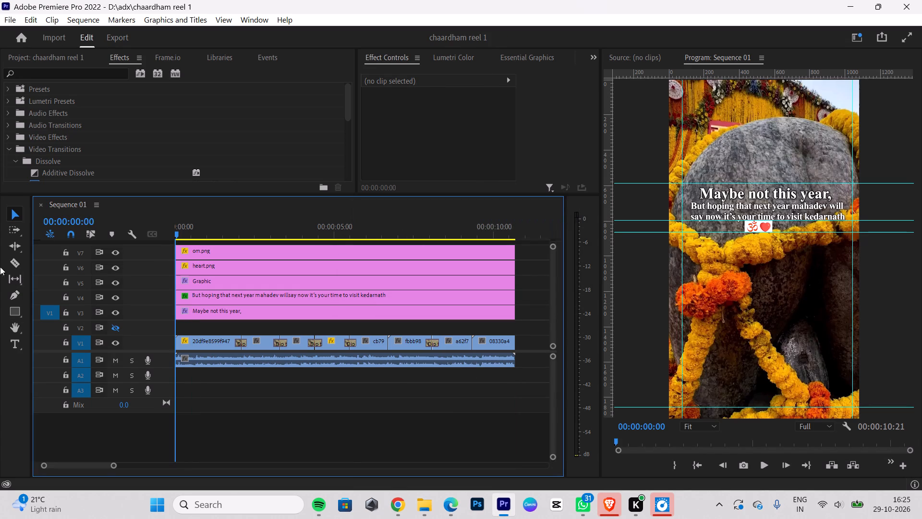
Close Premiere Pro.
{"action": "left_click", "coordinate": [909, 1]}
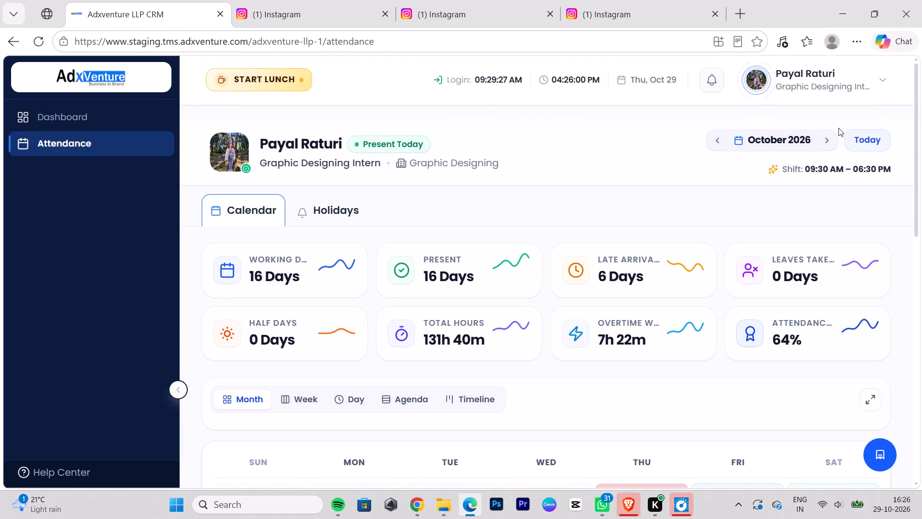
Review the October 2026 attendance calendar on the CRM attendance page down to the last week of the month.
{"action": "scroll", "coordinate": [836, 140], "scroll_direction": "down", "scroll_amount": 5}
{"action": "scroll", "coordinate": [776, 57], "scroll_direction": "down", "scroll_amount": 7}
{"action": "scroll", "coordinate": [606, 215], "scroll_direction": "down", "scroll_amount": 4}
{"action": "scroll", "coordinate": [595, 258], "scroll_direction": "down", "scroll_amount": 1}
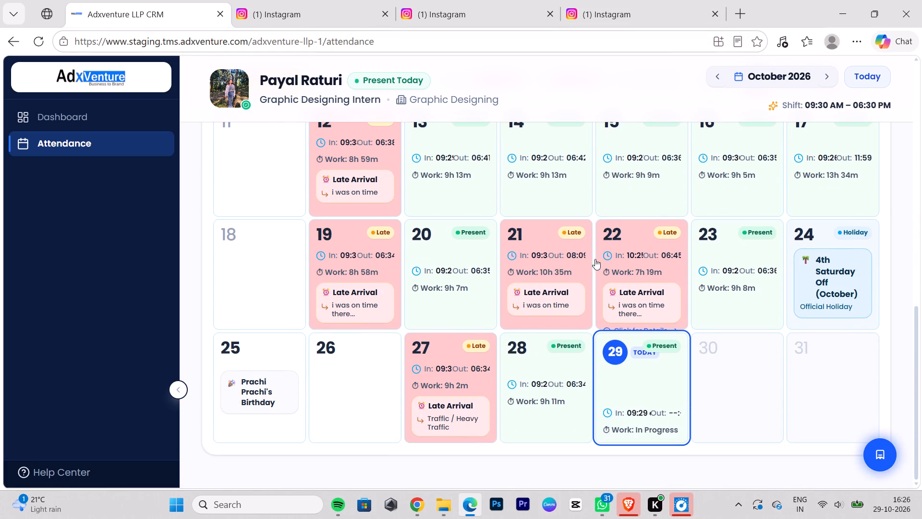
{"action": "scroll", "coordinate": [587, 253], "scroll_direction": "up", "scroll_amount": 1}
{"action": "scroll", "coordinate": [572, 282], "scroll_direction": "down", "scroll_amount": 3}
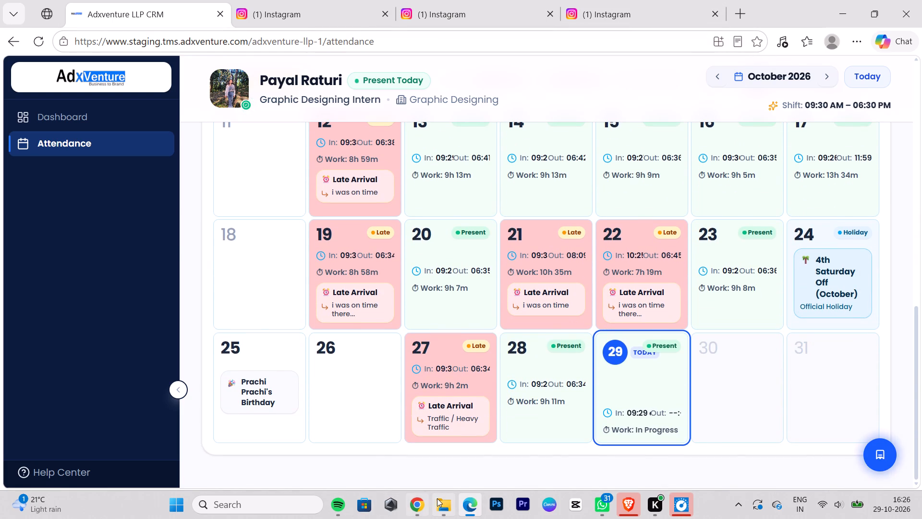
Switch to File Explorer showing the Downloads folder.
{"action": "left_click", "coordinate": [436, 500]}
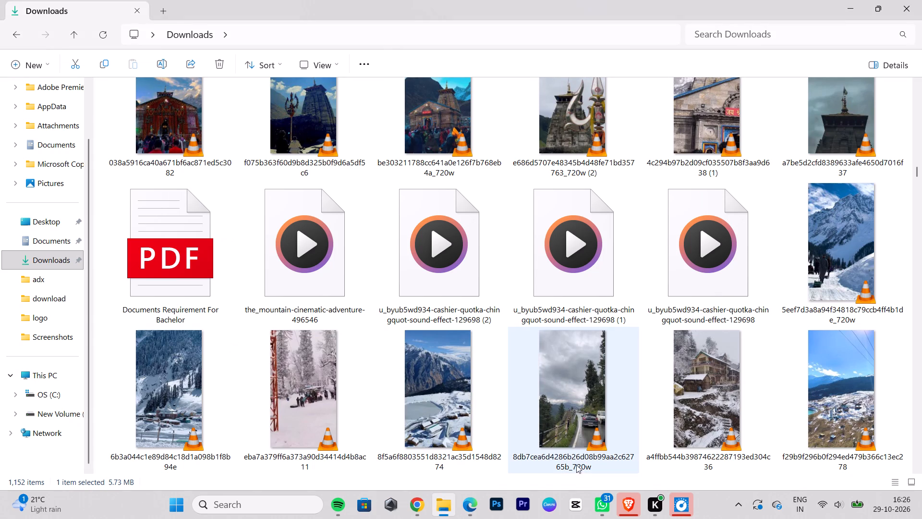
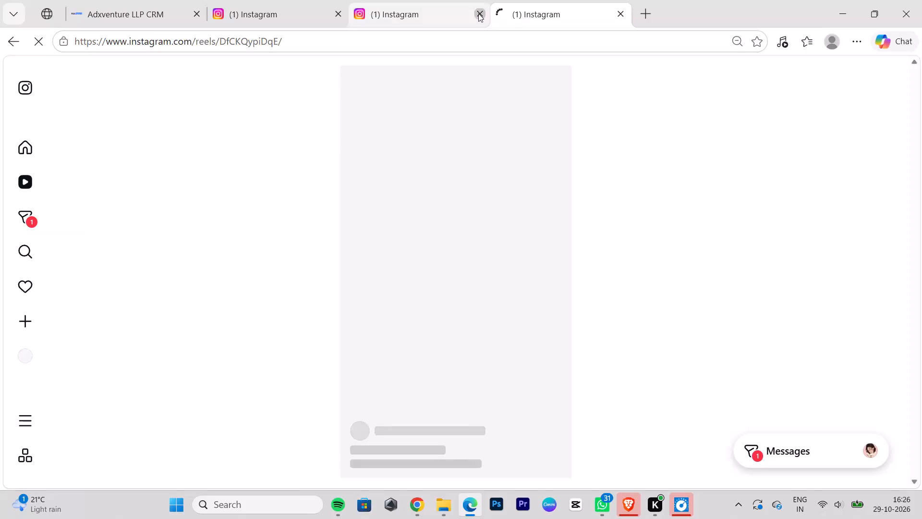
Close the extra Instagram tab, keeping the tab with the opened reel.
{"action": "left_click", "coordinate": [340, 14]}
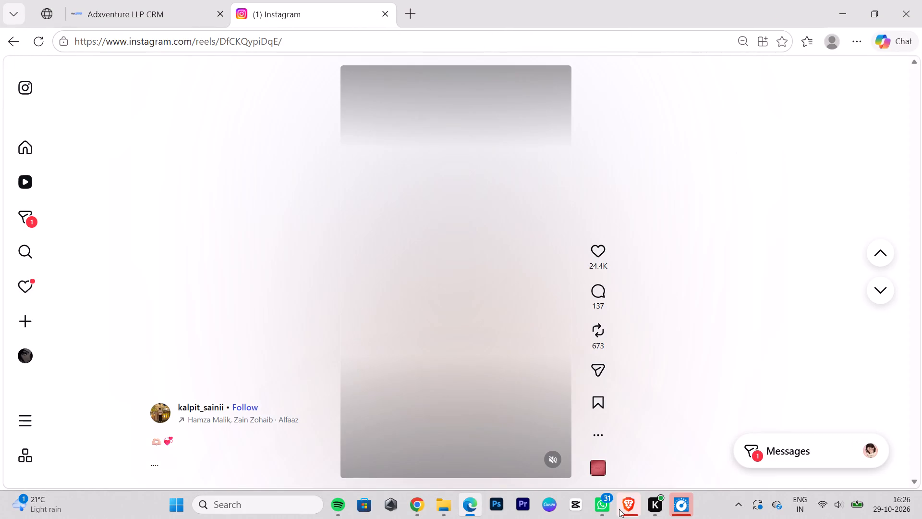
{"action": "left_click", "coordinate": [556, 460]}
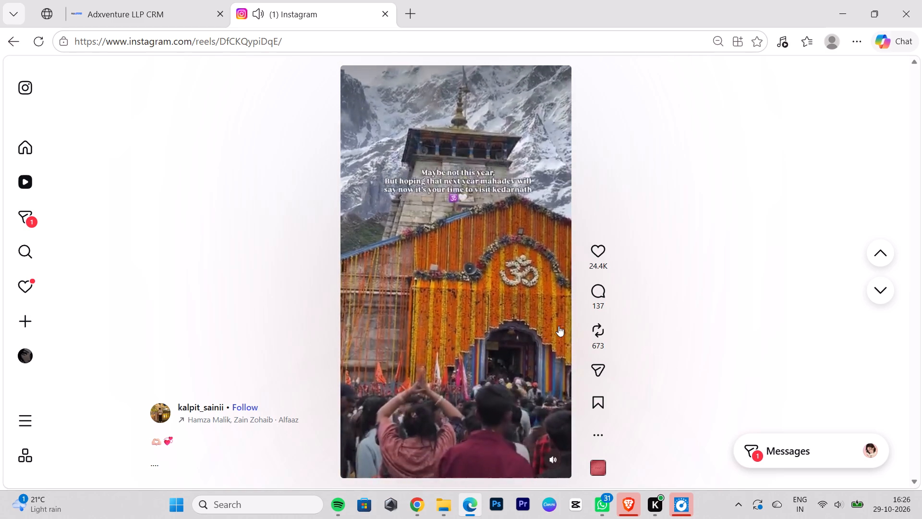
{"action": "scroll", "coordinate": [536, 326], "scroll_direction": "down", "scroll_amount": 4}
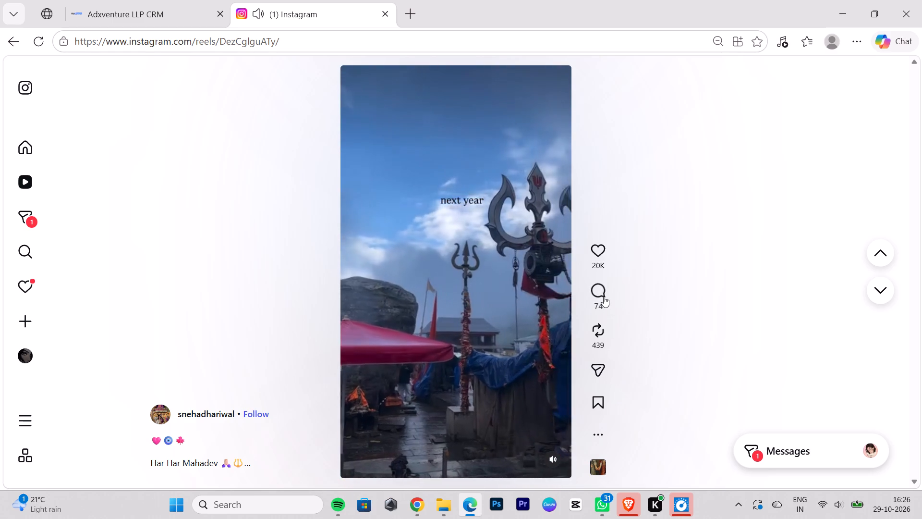
{"action": "left_click", "coordinate": [603, 296]}
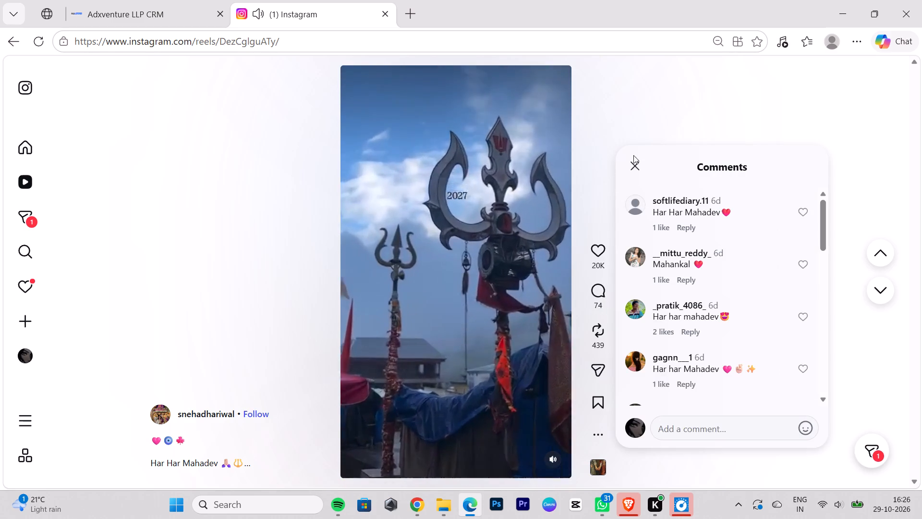
{"action": "left_click", "coordinate": [636, 163]}
{"action": "left_click", "coordinate": [601, 366]}
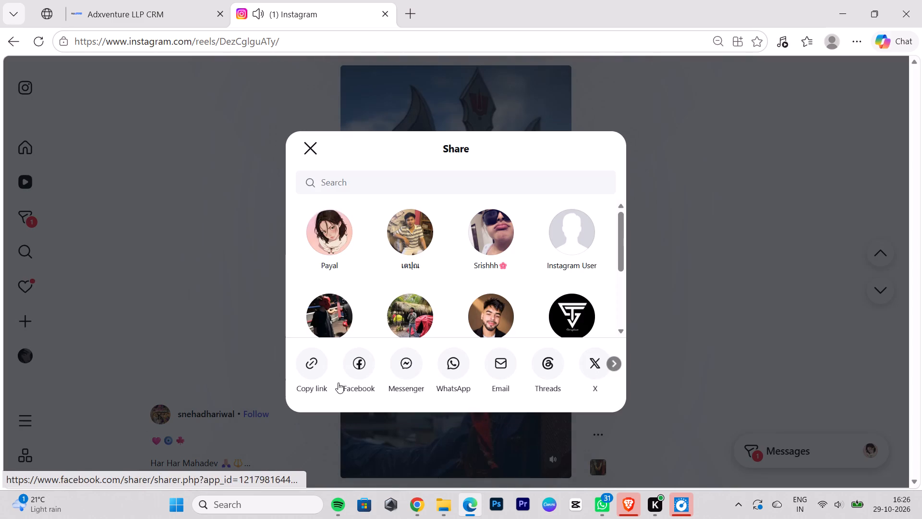
{"action": "left_click", "coordinate": [322, 369]}
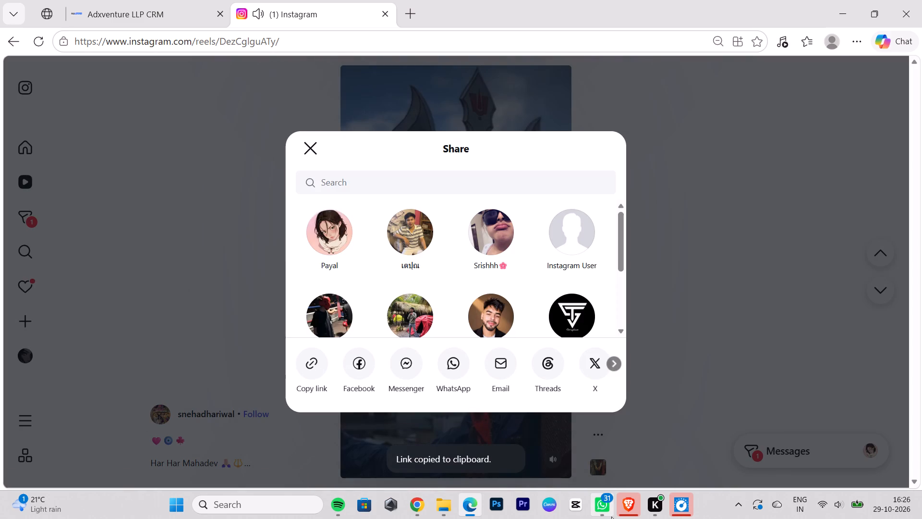